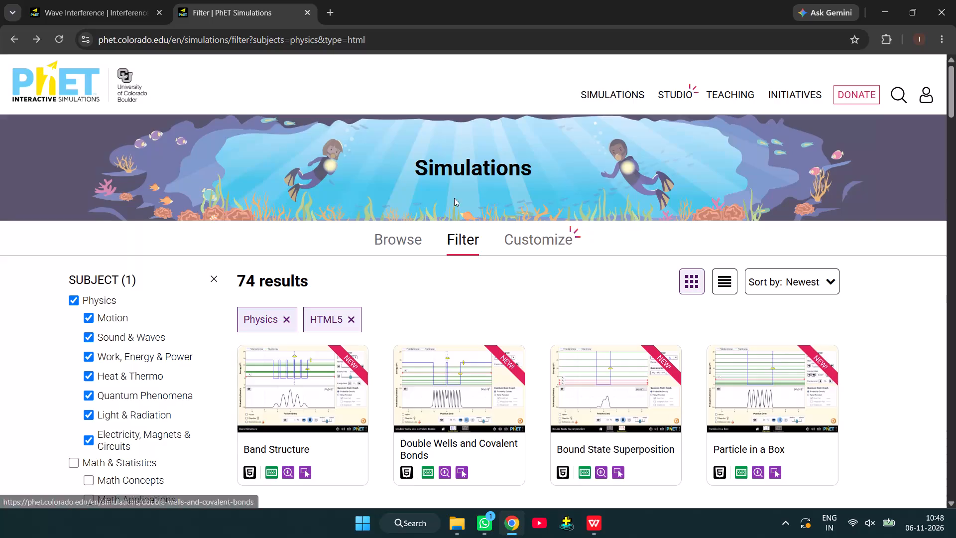
Close the browser window showing the PhET simulations pages.
click(936, 4)
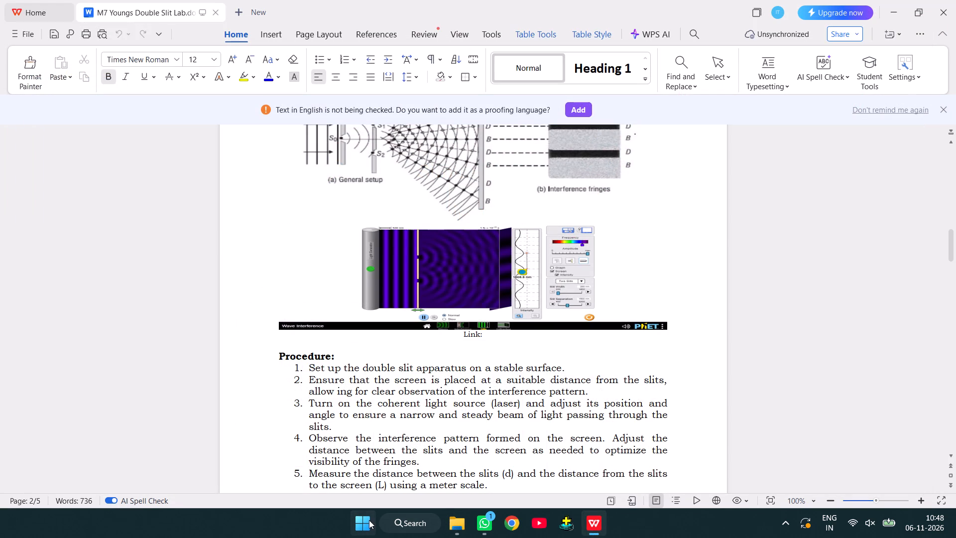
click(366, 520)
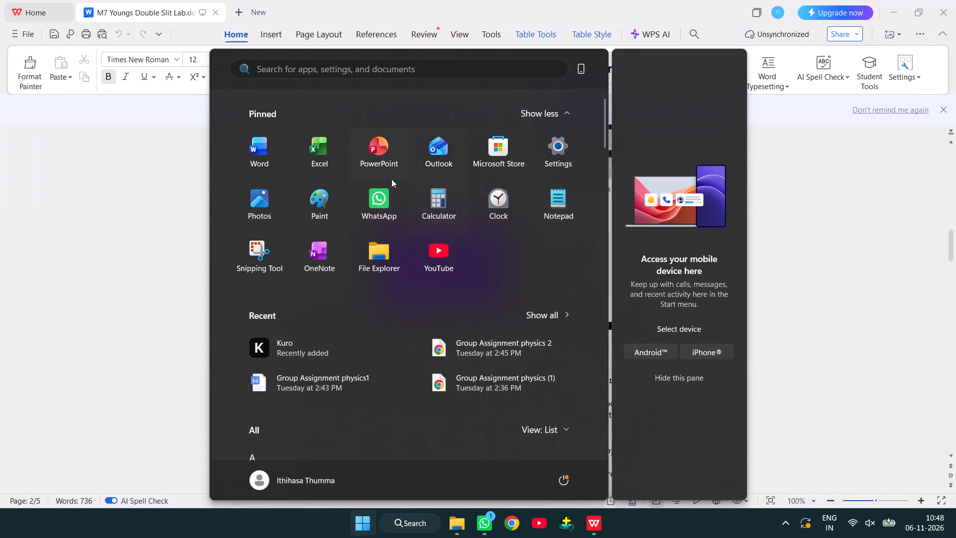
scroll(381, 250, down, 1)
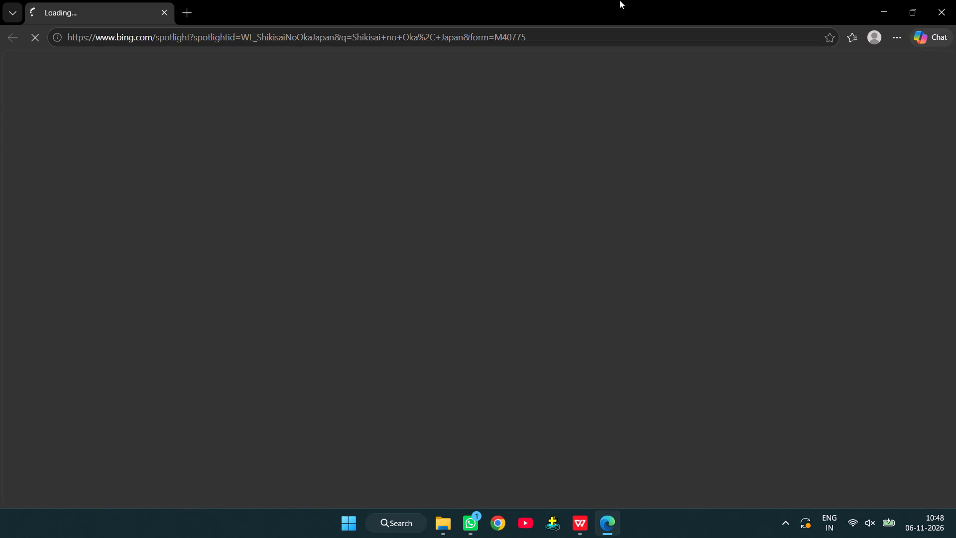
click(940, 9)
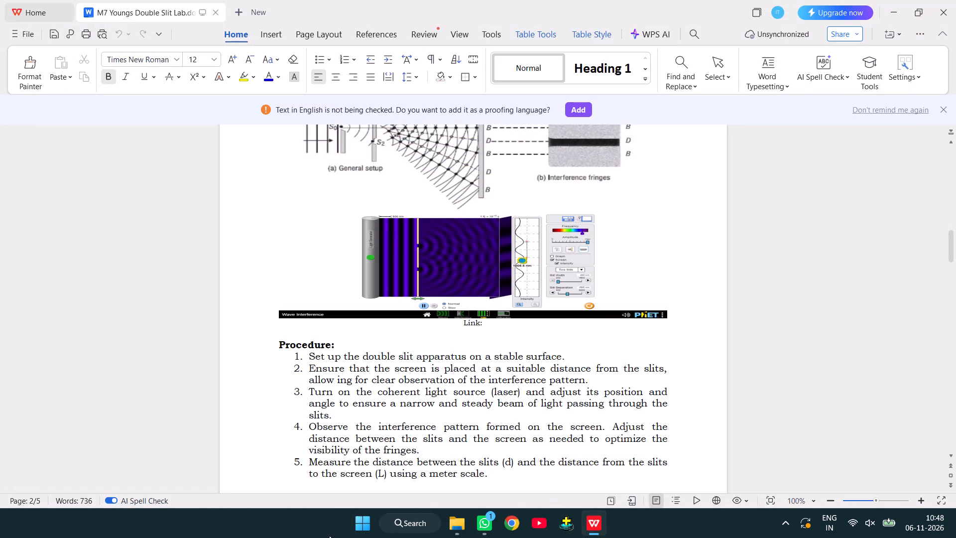
Look through the computer's pinned and installed applications from A to Y for the needed program.
click(365, 520)
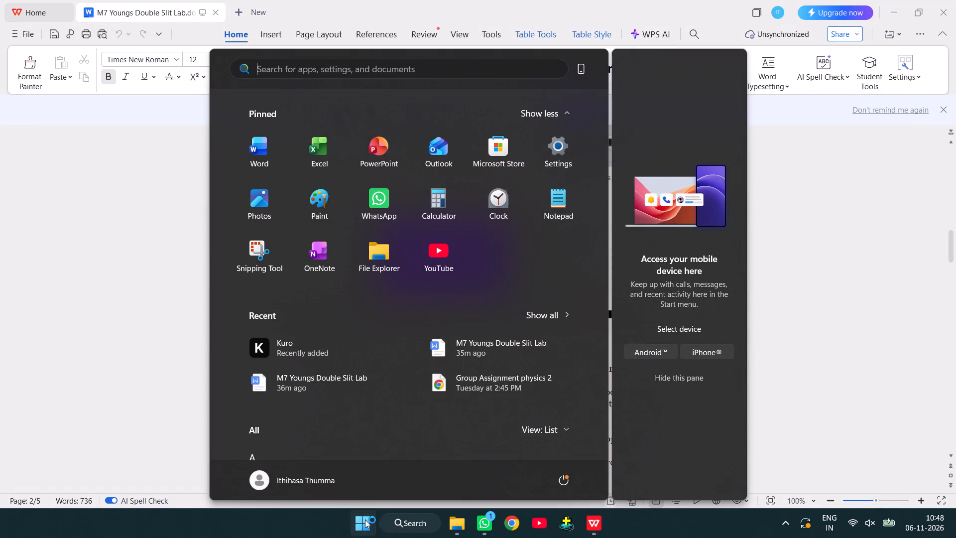
scroll(372, 243, down, 3)
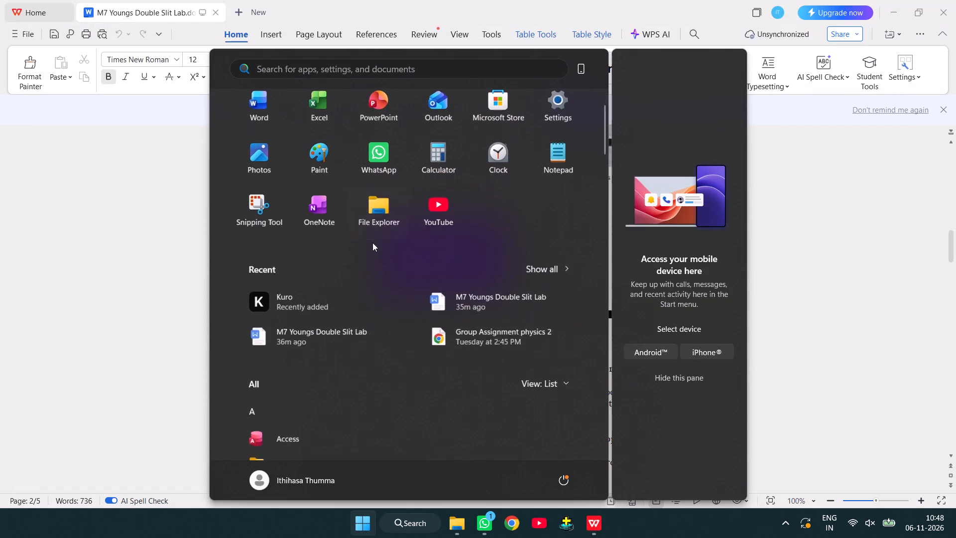
scroll(372, 243, down, 6)
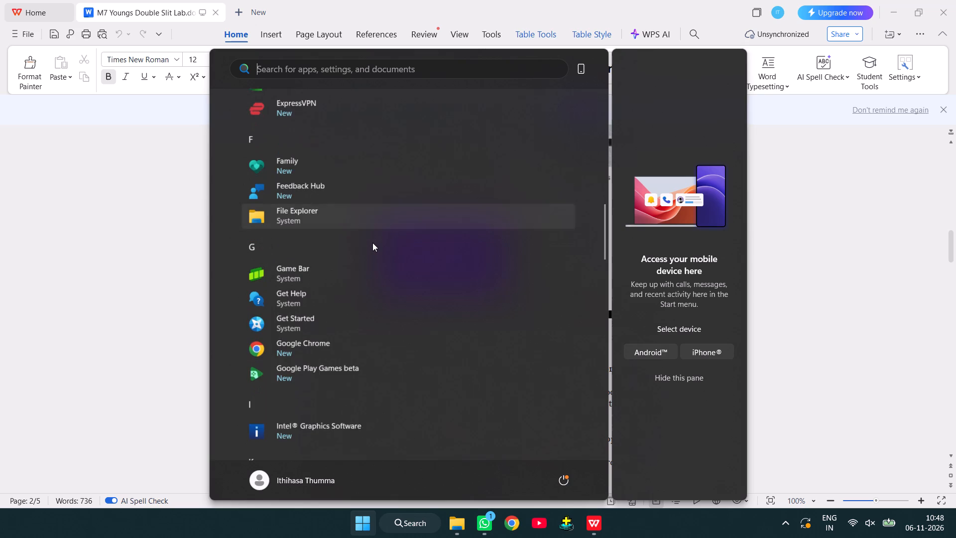
scroll(372, 243, down, 4)
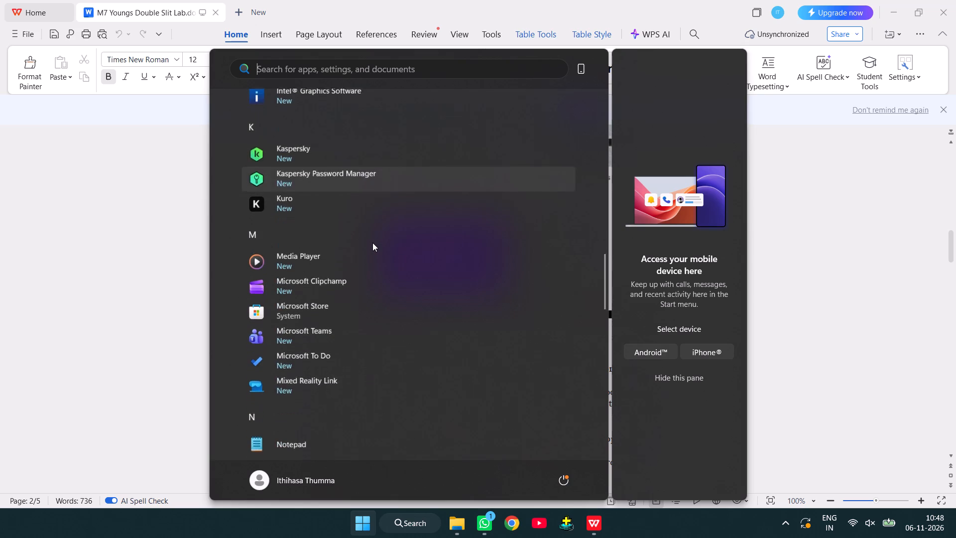
scroll(372, 243, down, 4)
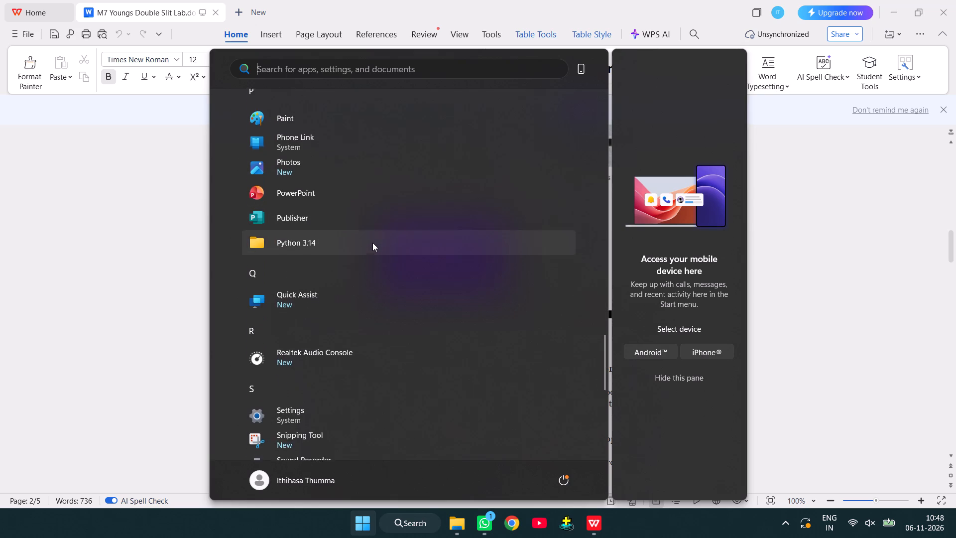
scroll(372, 243, down, 8)
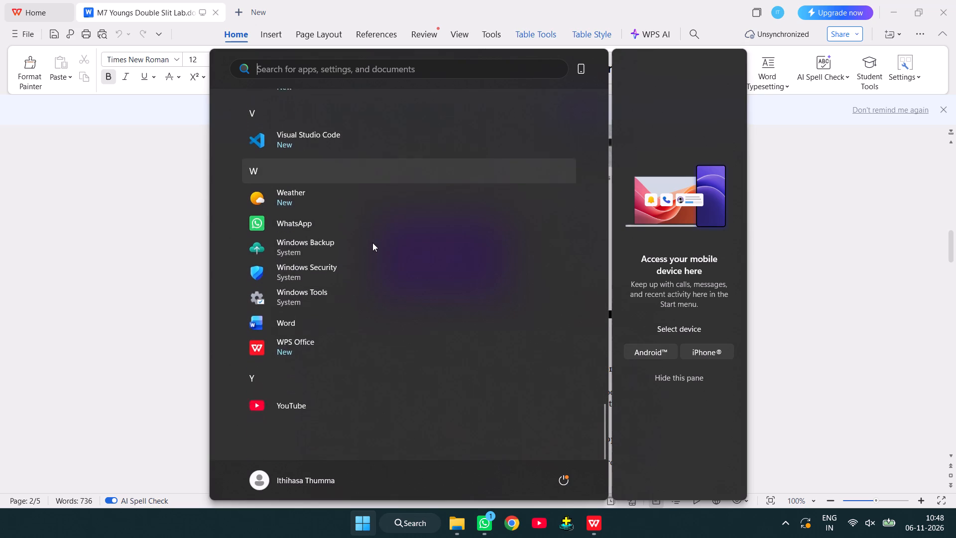
scroll(372, 243, down, 1)
scroll(372, 243, up, 7)
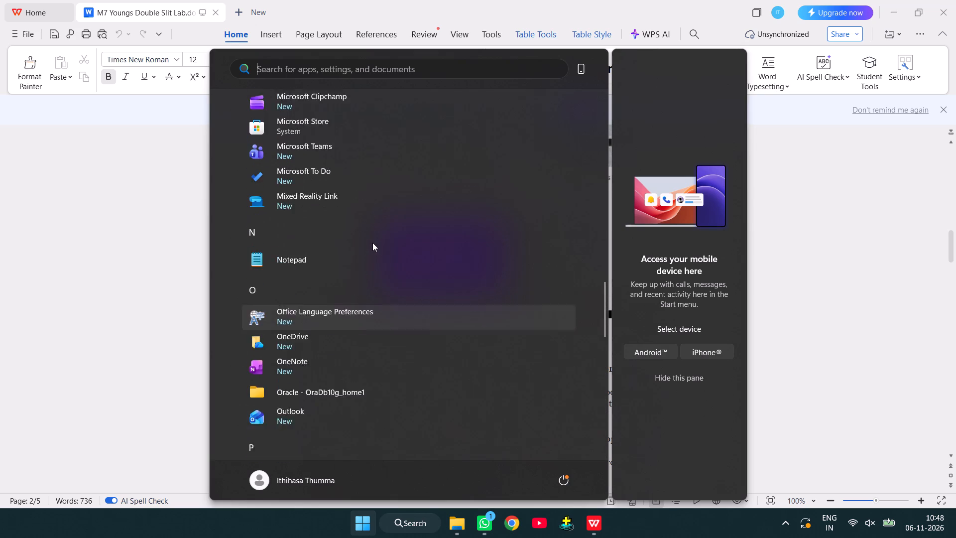
scroll(372, 243, up, 3)
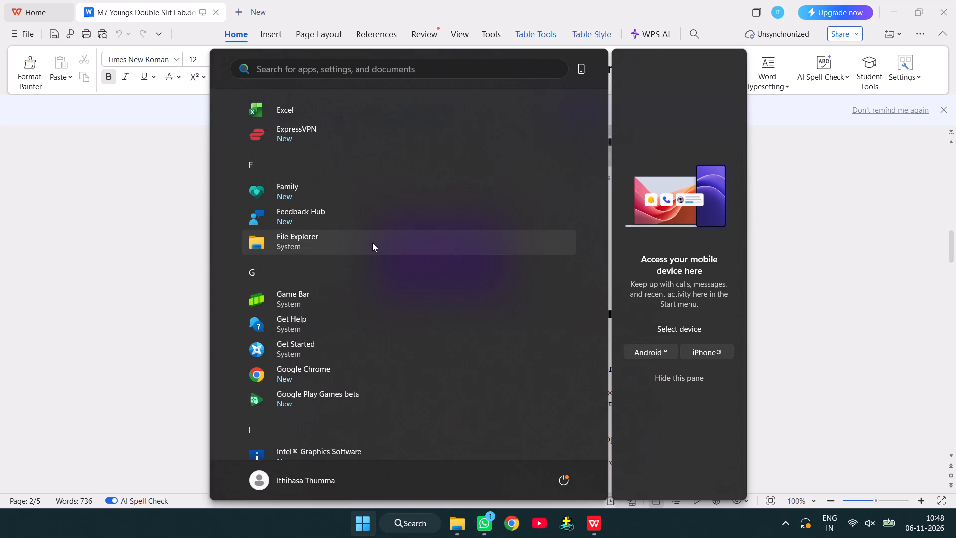
scroll(372, 243, up, 1)
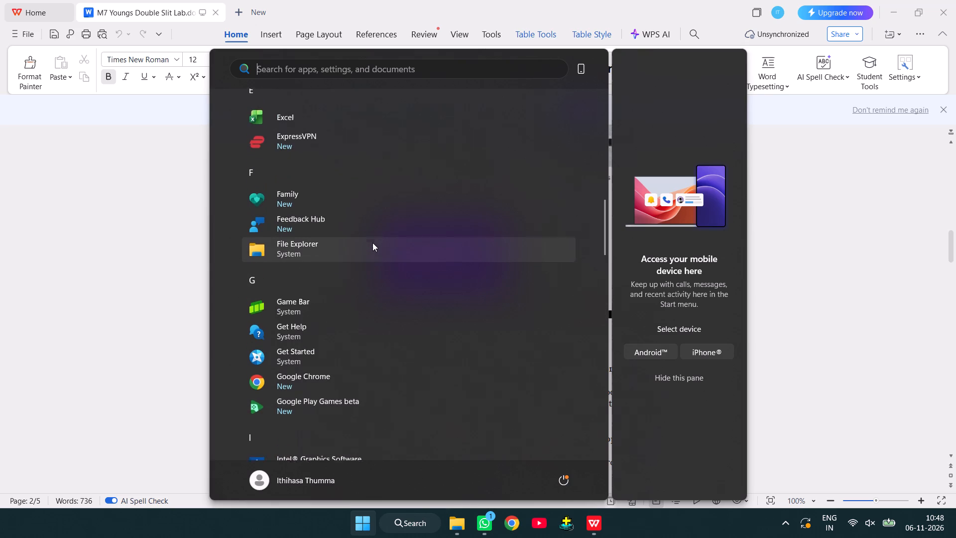
scroll(372, 243, up, 5)
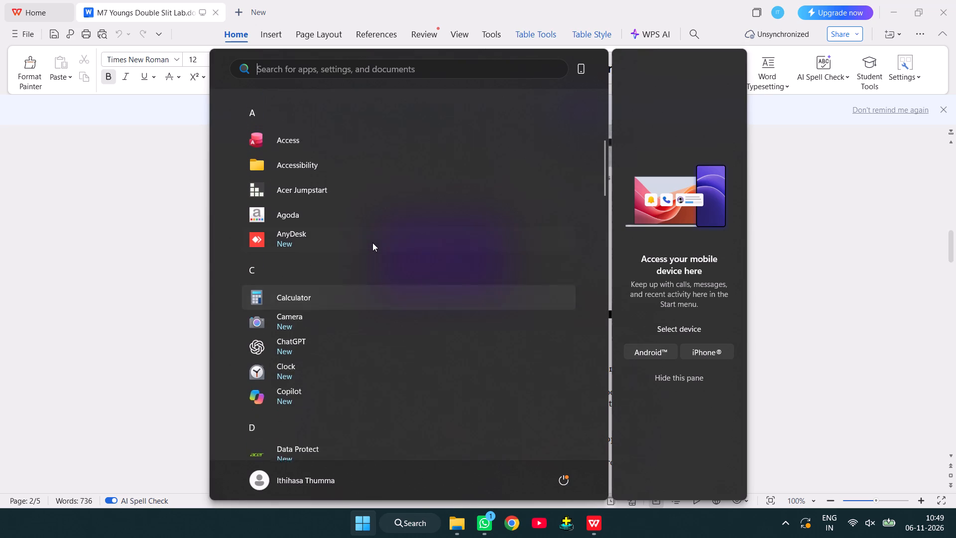
scroll(372, 243, up, 4)
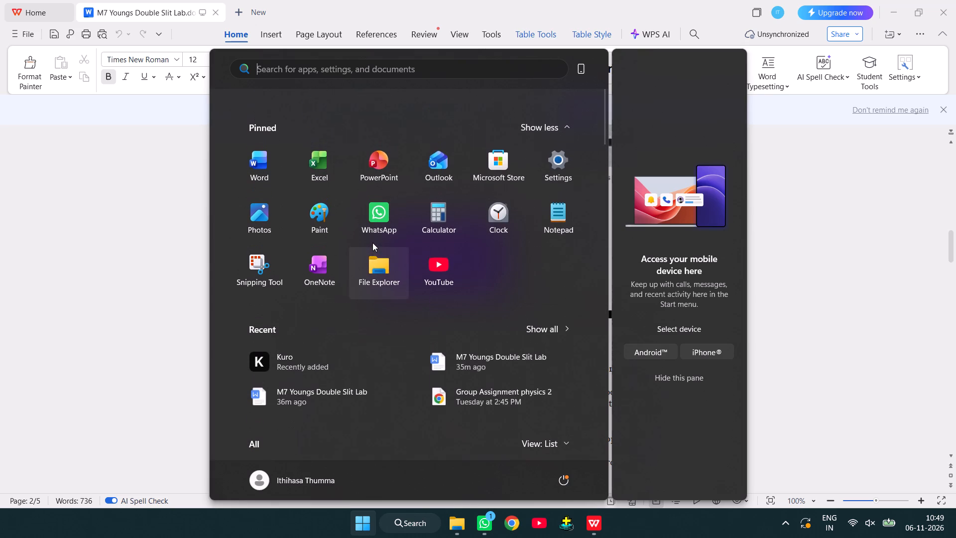
scroll(372, 243, up, 2)
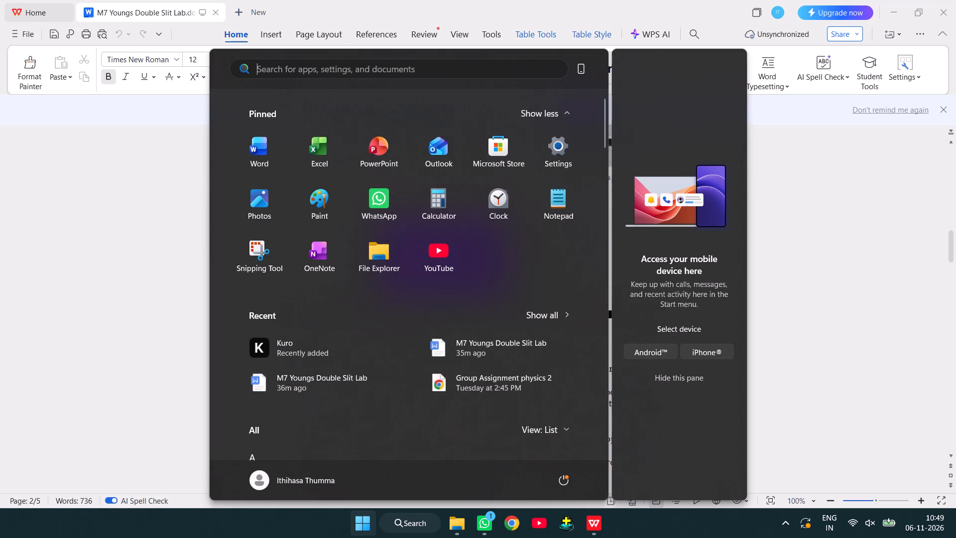
Search the computer's apps and documents for an entry starting with "p".
click(330, 71)
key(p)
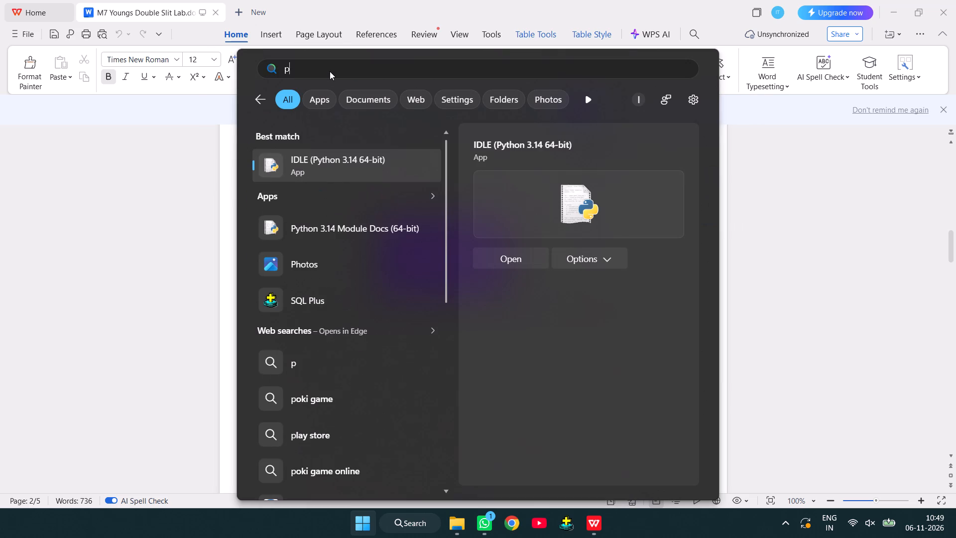
Find and open Microsoft Store, and search it for "word".
text(la)
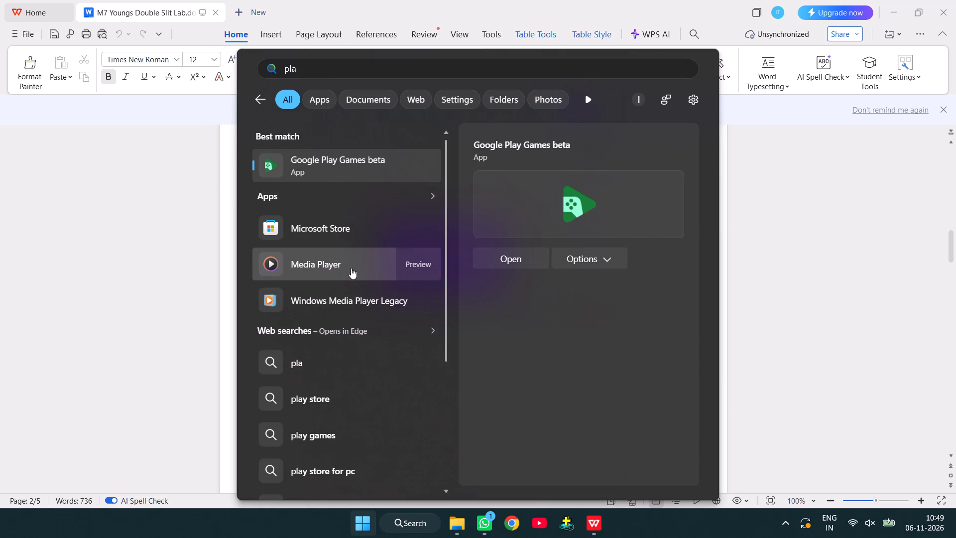
click(339, 224)
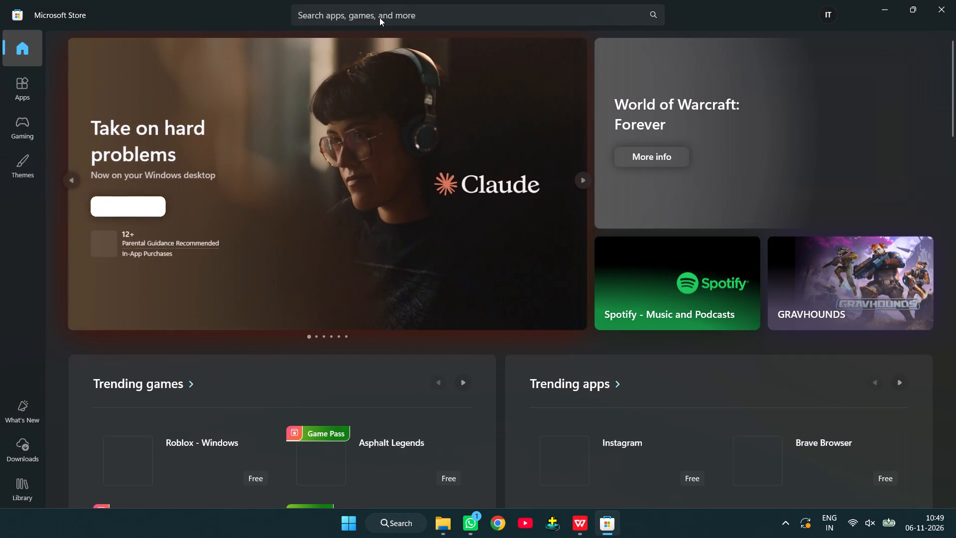
click(379, 17)
text(word)
click(382, 163)
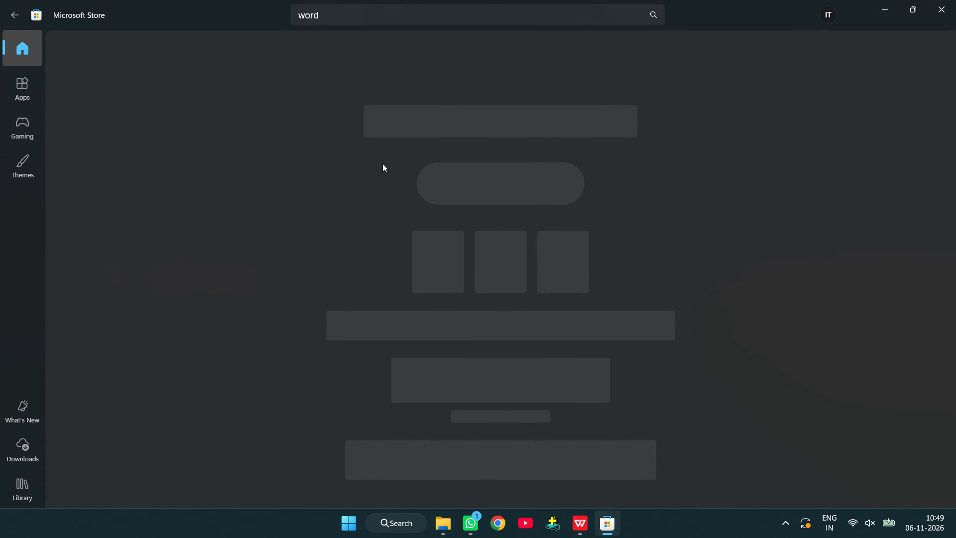
Examine the Store's Word page, including the Microsoft 365 plans and the Word and Excel options.
scroll(512, 338, down, 2)
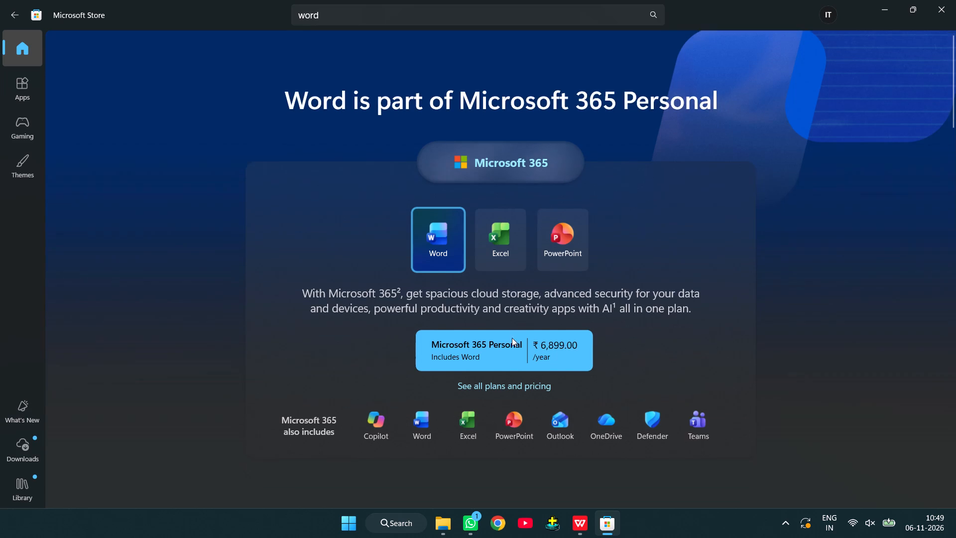
scroll(512, 338, down, 4)
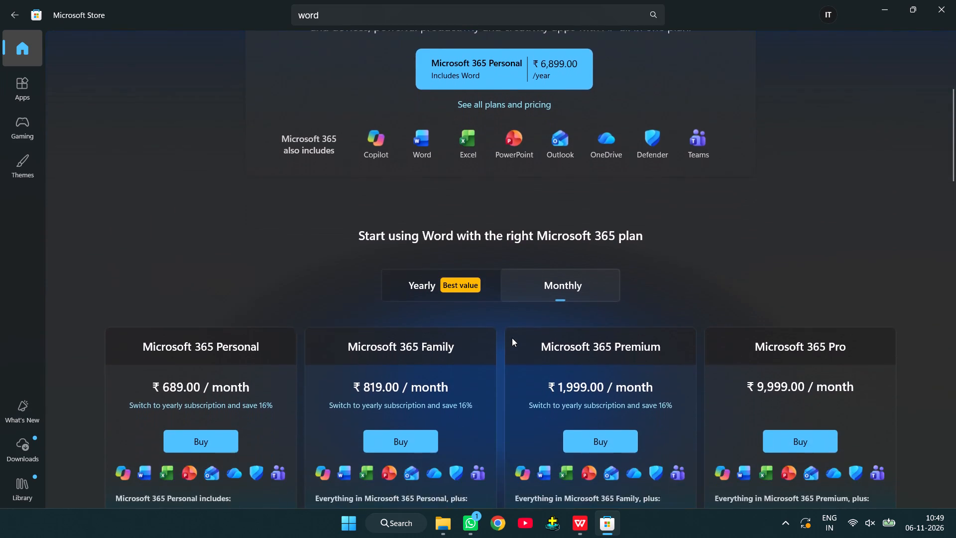
scroll(512, 338, down, 2)
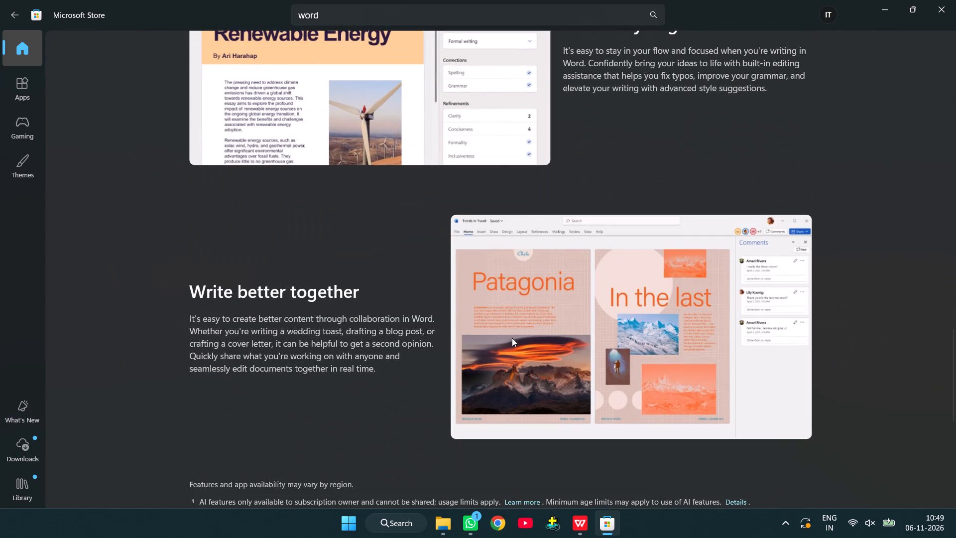
scroll(512, 338, up, 10)
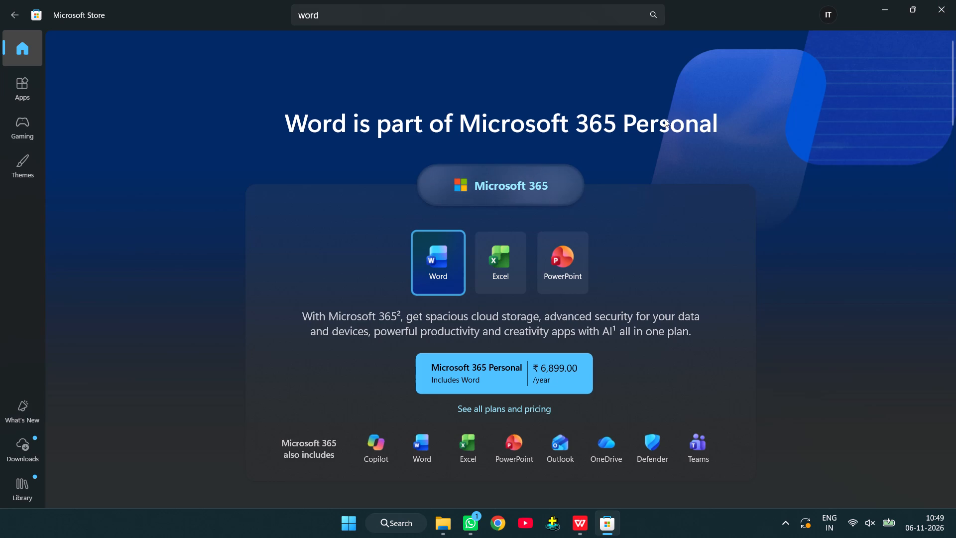
click(499, 275)
click(432, 277)
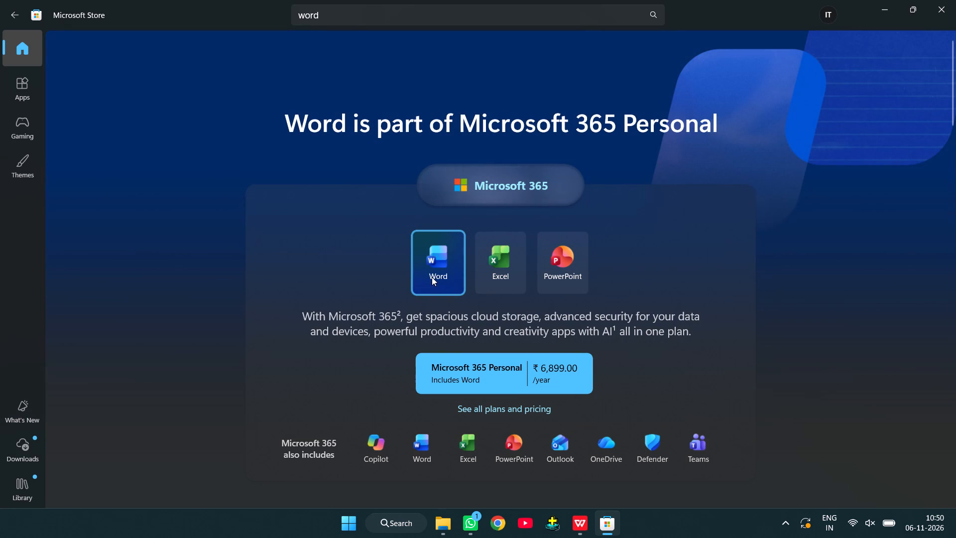
double_click(432, 277)
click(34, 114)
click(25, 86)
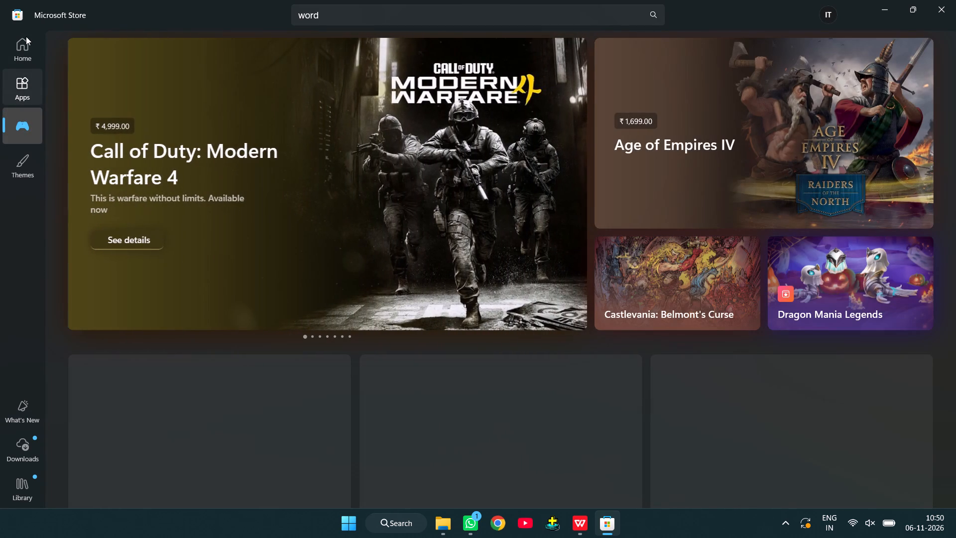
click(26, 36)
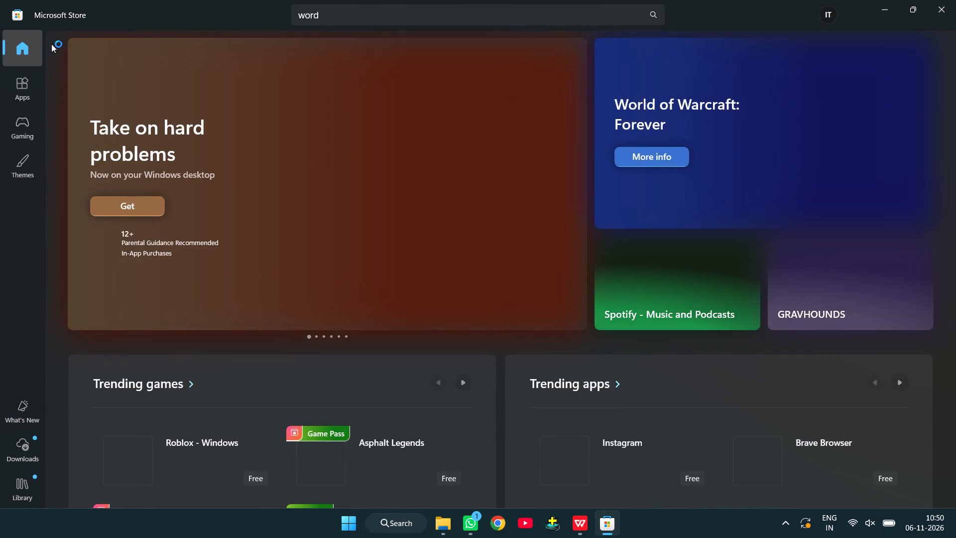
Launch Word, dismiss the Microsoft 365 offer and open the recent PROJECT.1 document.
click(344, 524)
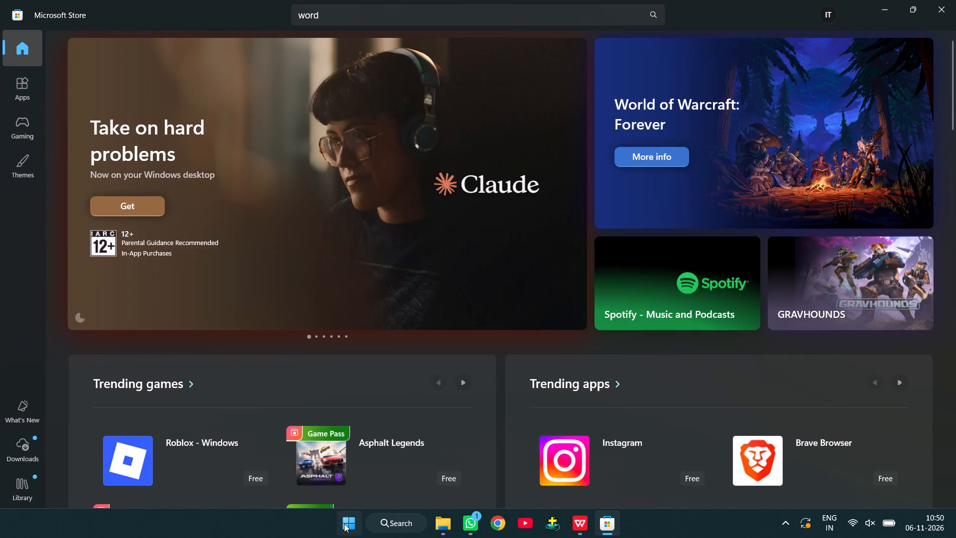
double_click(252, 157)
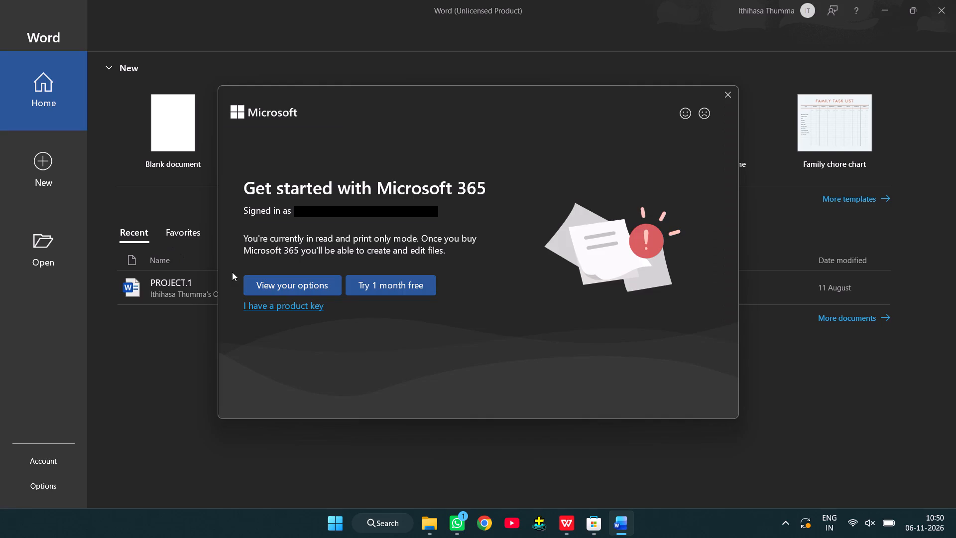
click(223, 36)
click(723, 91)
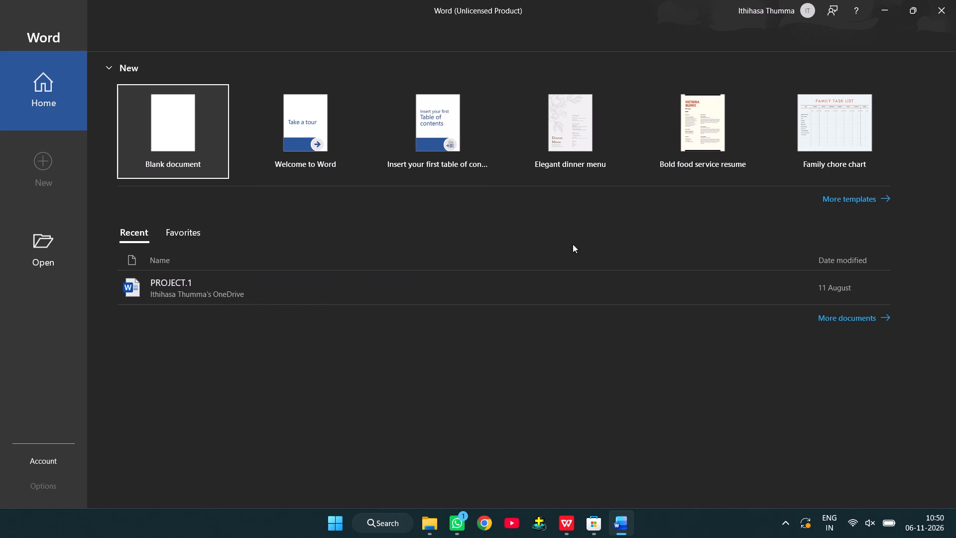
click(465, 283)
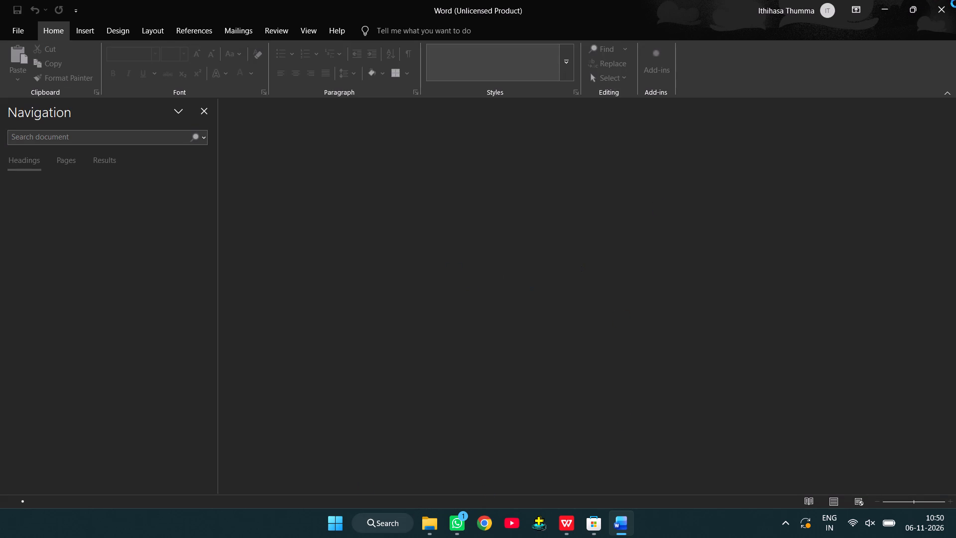
Close Word and the Microsoft Store to return to the lab document in WPS Office.
click(941, 14)
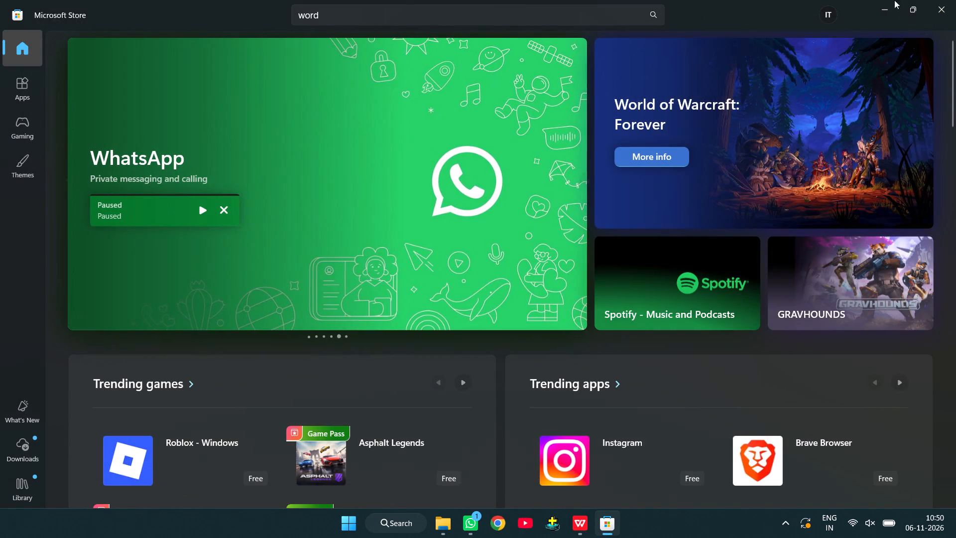
click(942, 4)
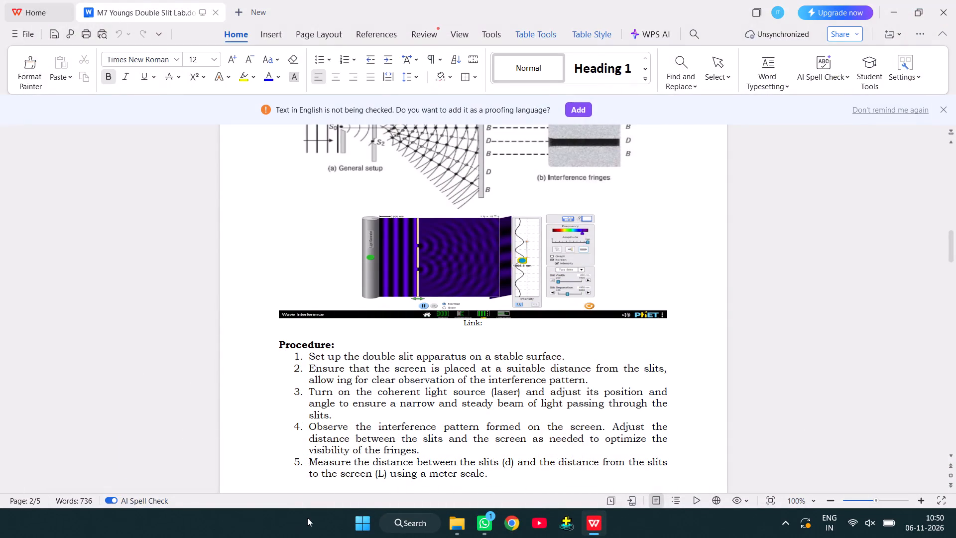
Launch Word again and try to close its window at the Microsoft 365 offer.
click(357, 516)
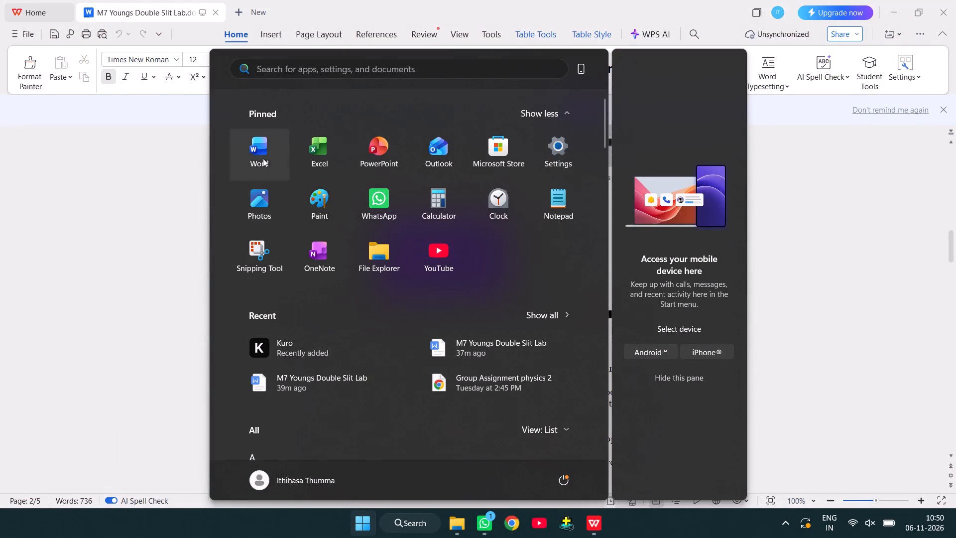
click(262, 152)
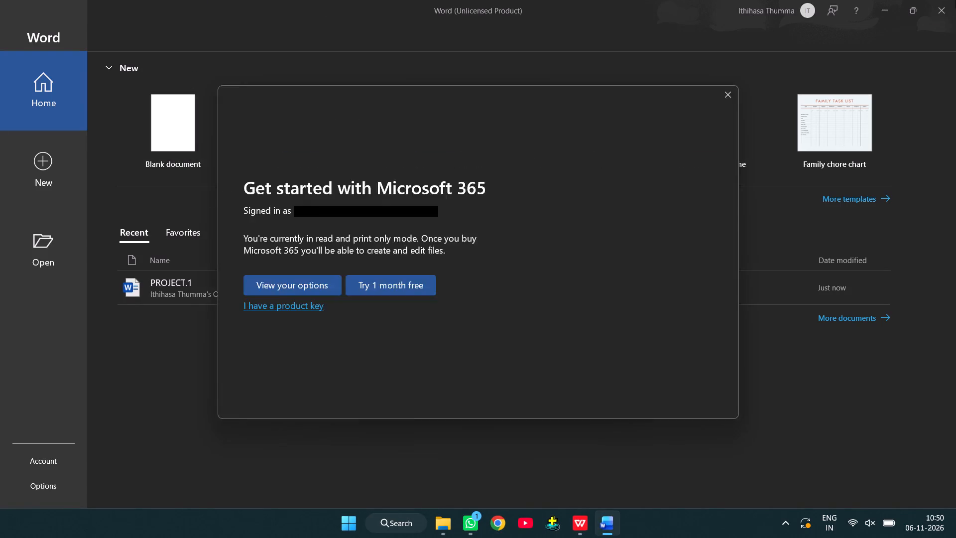
click(937, 0)
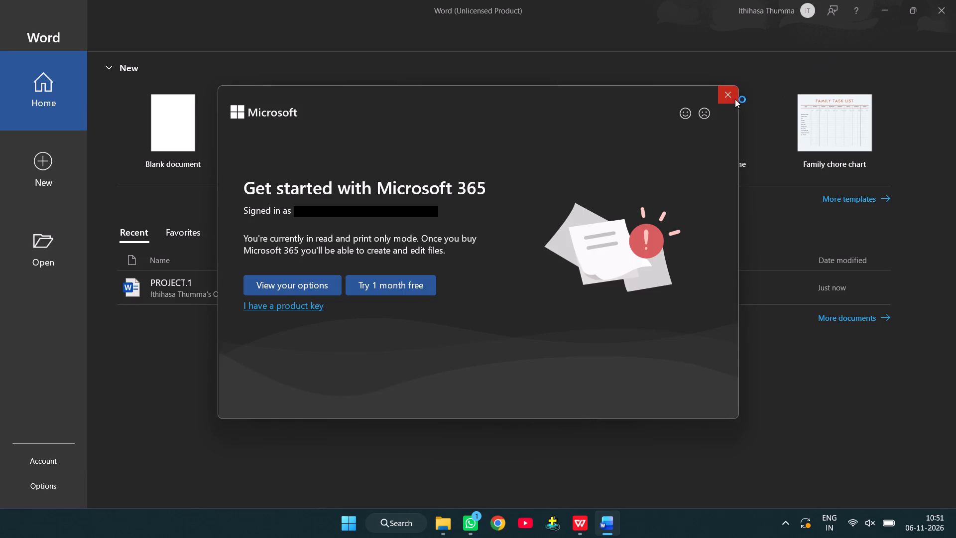
Dismiss the Microsoft 365 offer and close Word to return to the lab document in WPS Office.
click(726, 98)
click(936, 8)
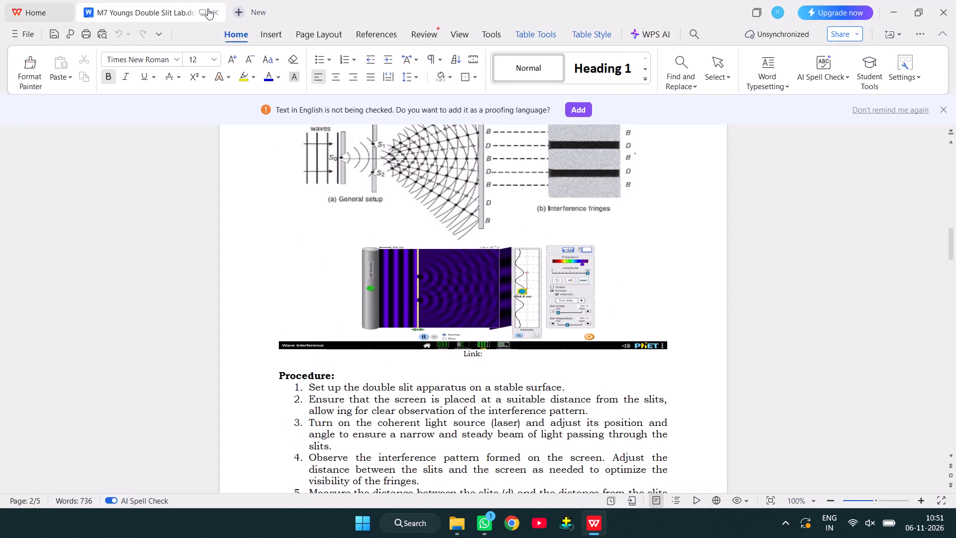
Close WPS Office along with the open lab document to get back to the Downloads folder.
click(180, 8)
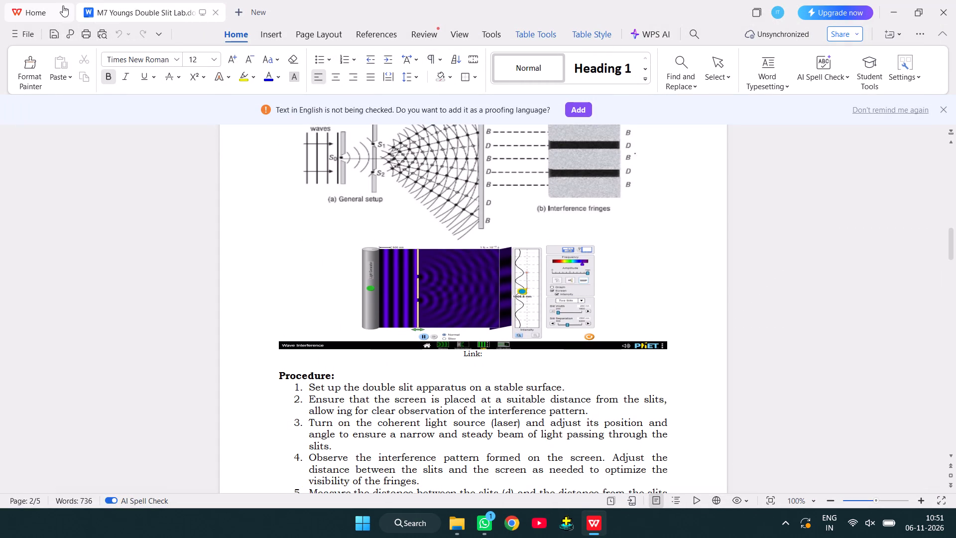
click(58, 8)
click(252, 9)
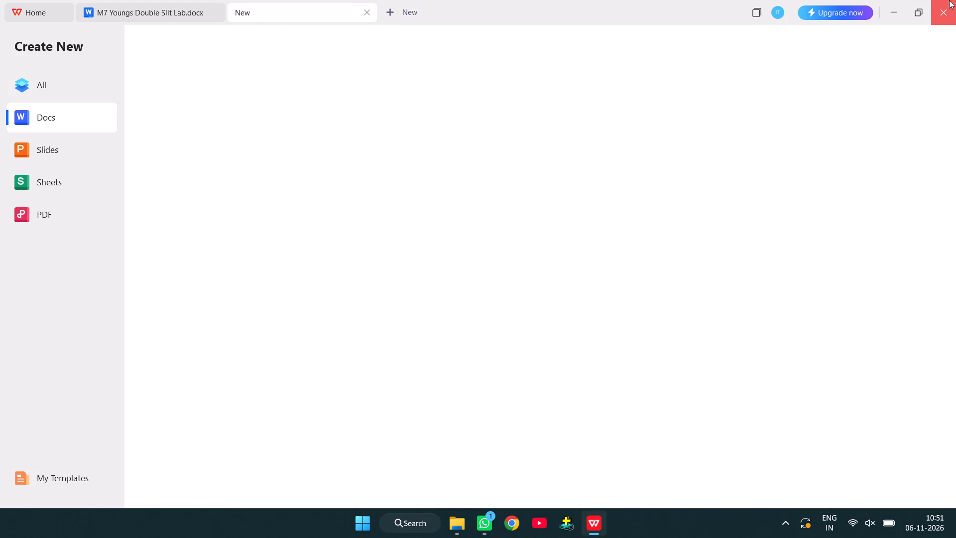
click(944, 9)
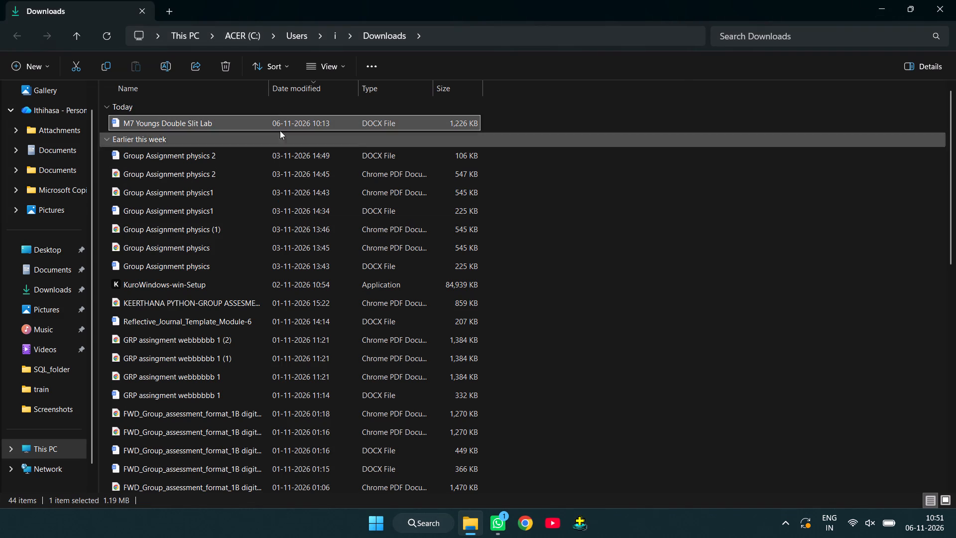
Select the M7 Youngs Double Slit Lab document in the Downloads folder.
click(288, 115)
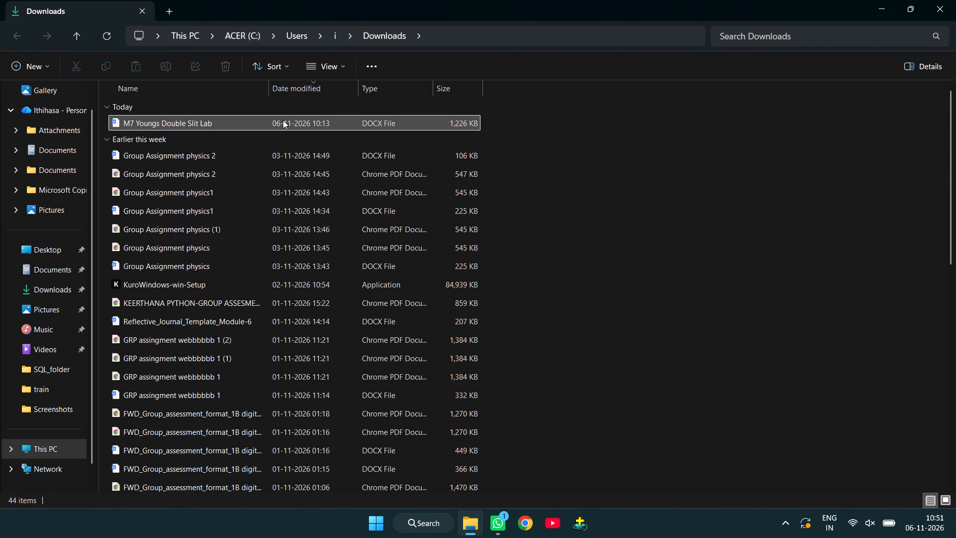
click(283, 120)
click(265, 124)
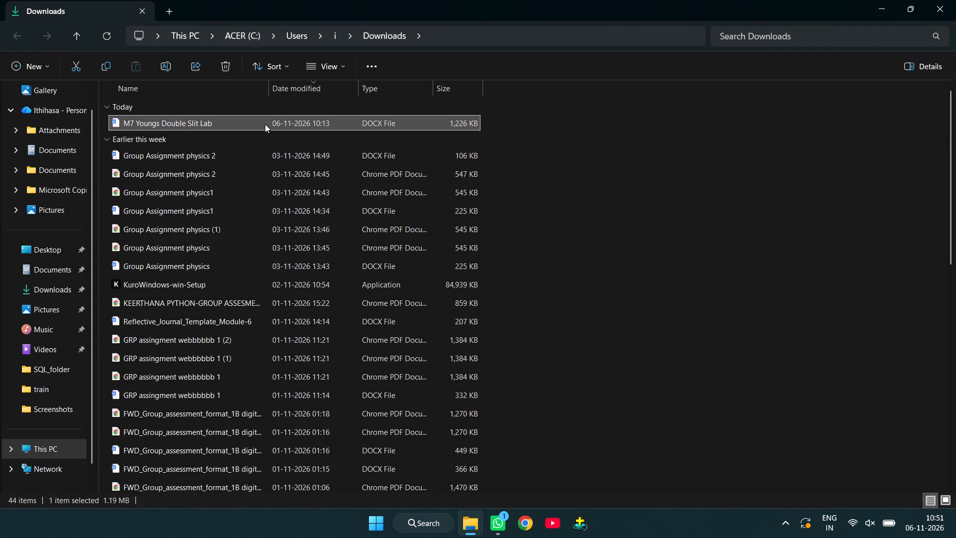
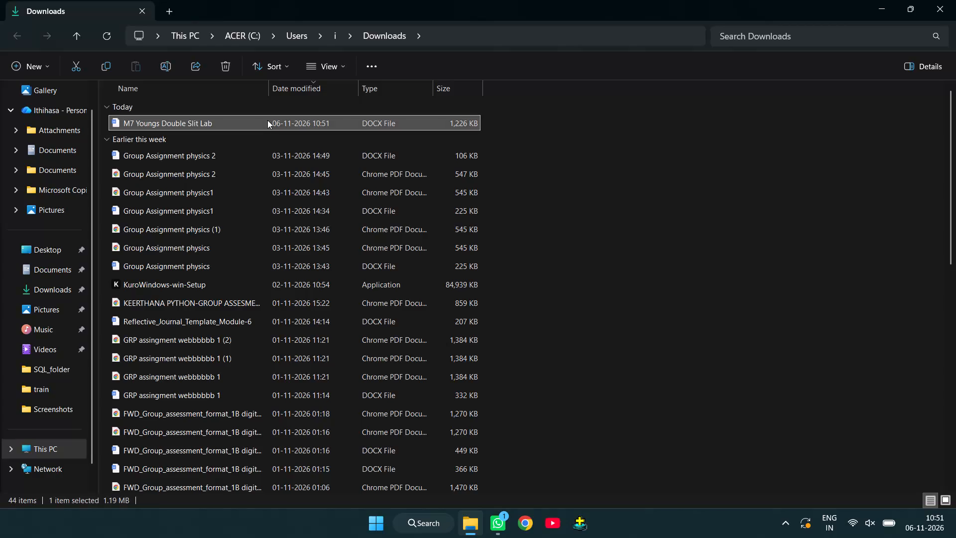
Open the M7 Youngs Double Slit Lab document from the Downloads folder in WPS Office.
click(267, 120)
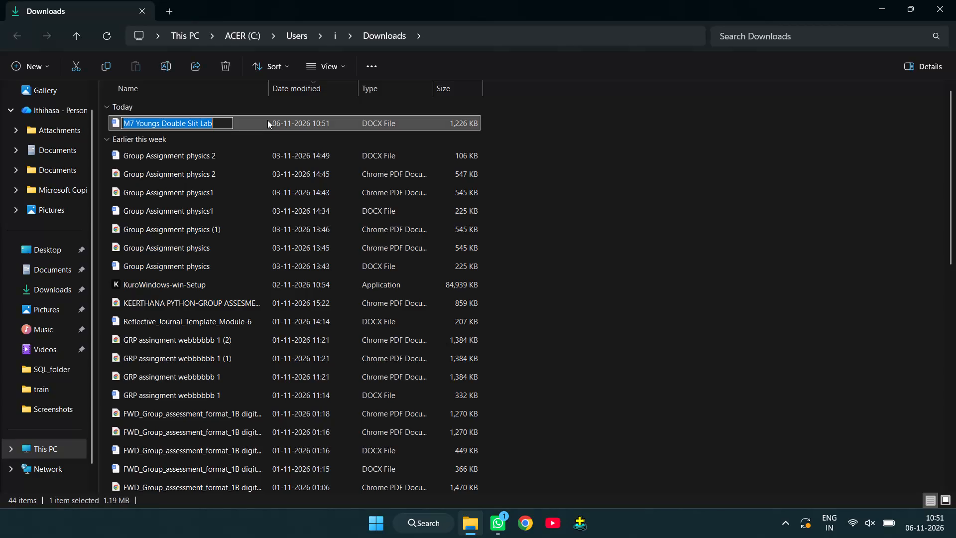
click(267, 120)
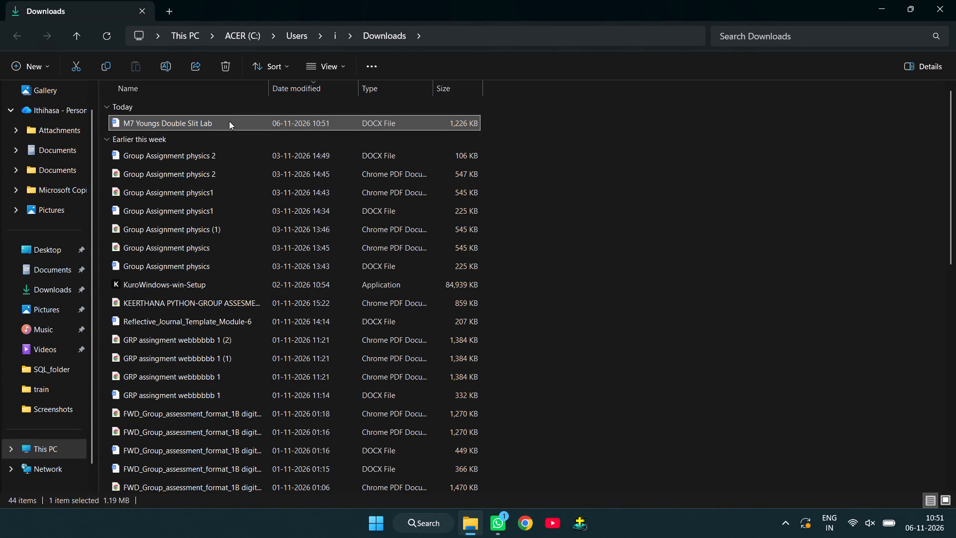
double_click(224, 120)
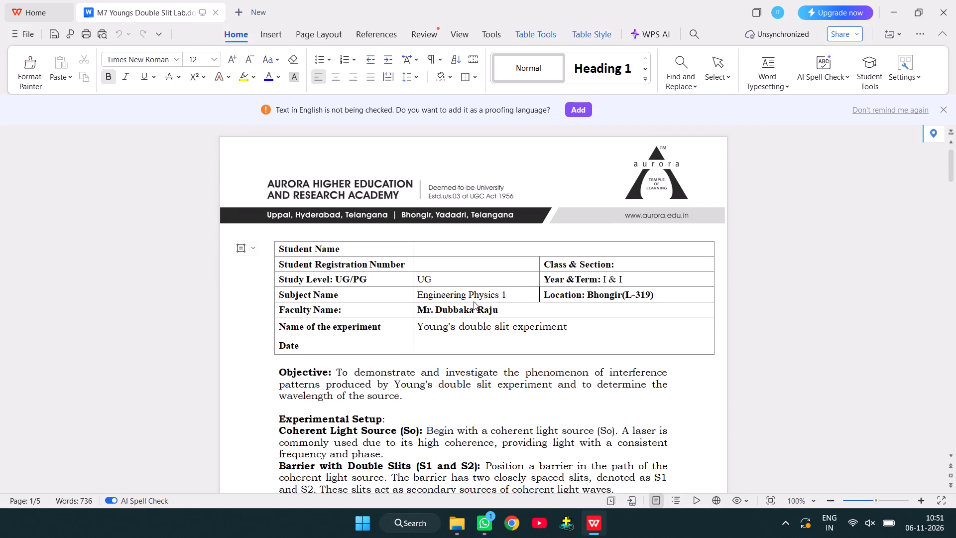
Look through the whole lab document, from the header table through the observations and formulas to the Viva Voce questions.
scroll(474, 301, down, 9)
scroll(474, 301, up, 1)
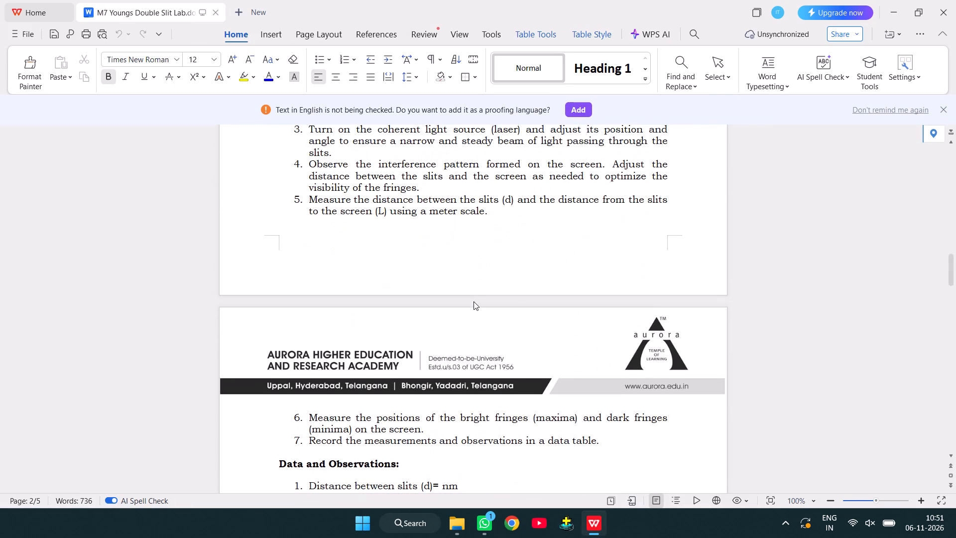
scroll(474, 301, up, 1)
scroll(474, 301, down, 3)
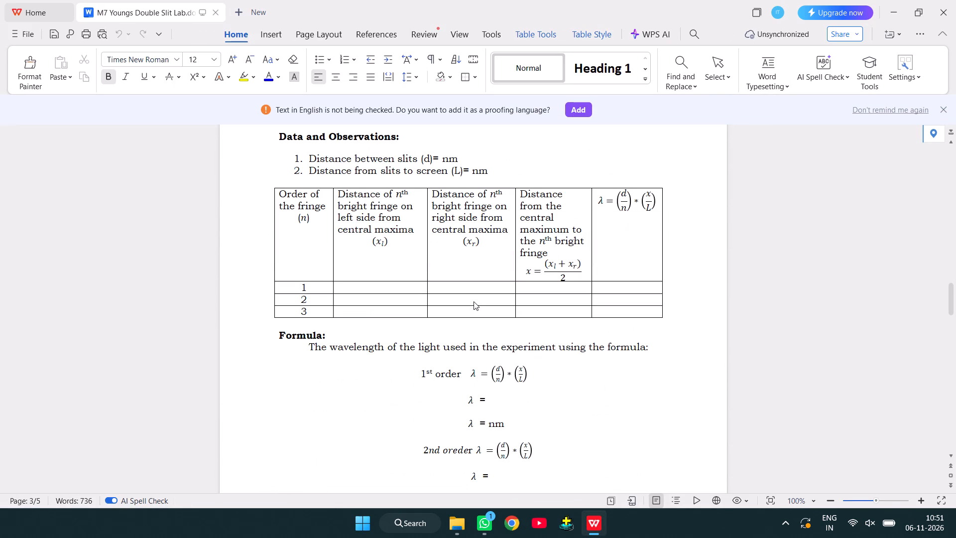
scroll(474, 301, down, 6)
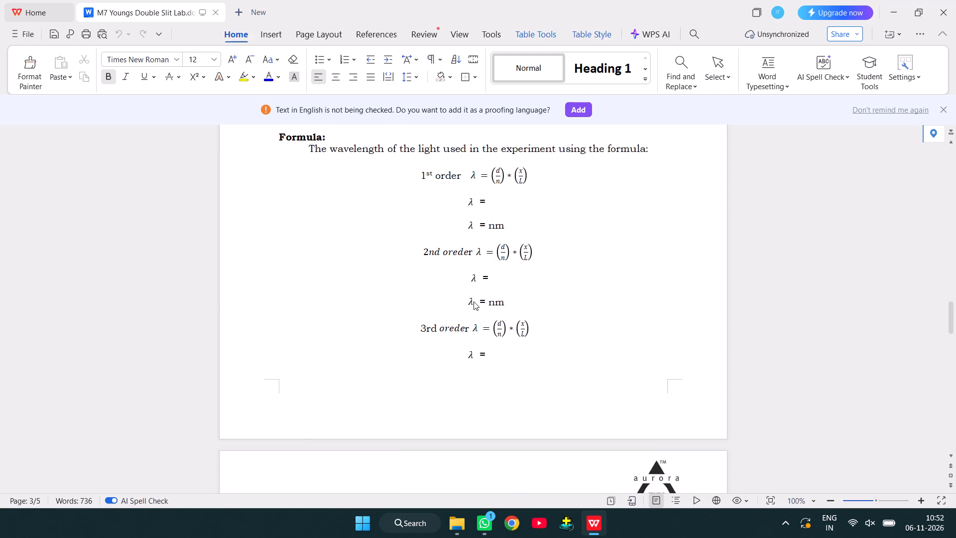
scroll(474, 301, down, 6)
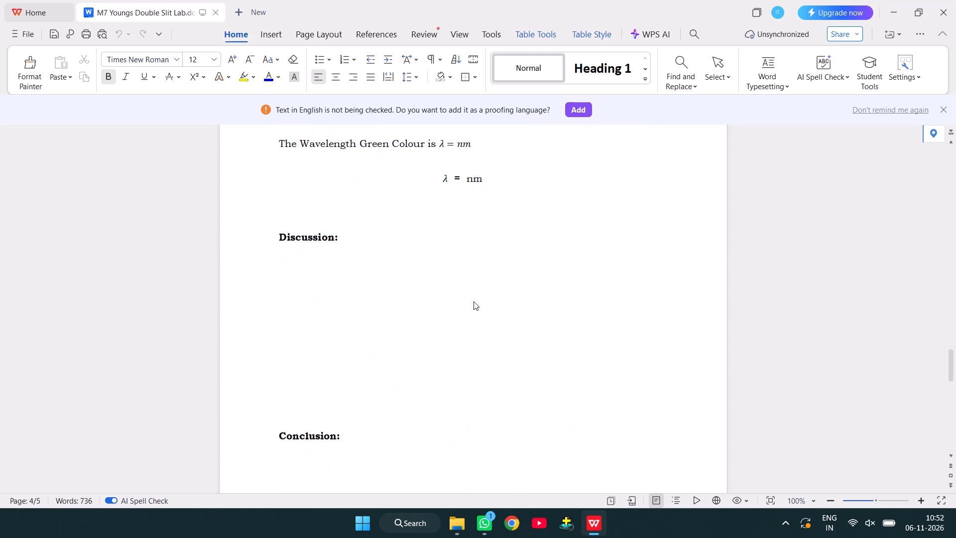
scroll(474, 301, down, 6)
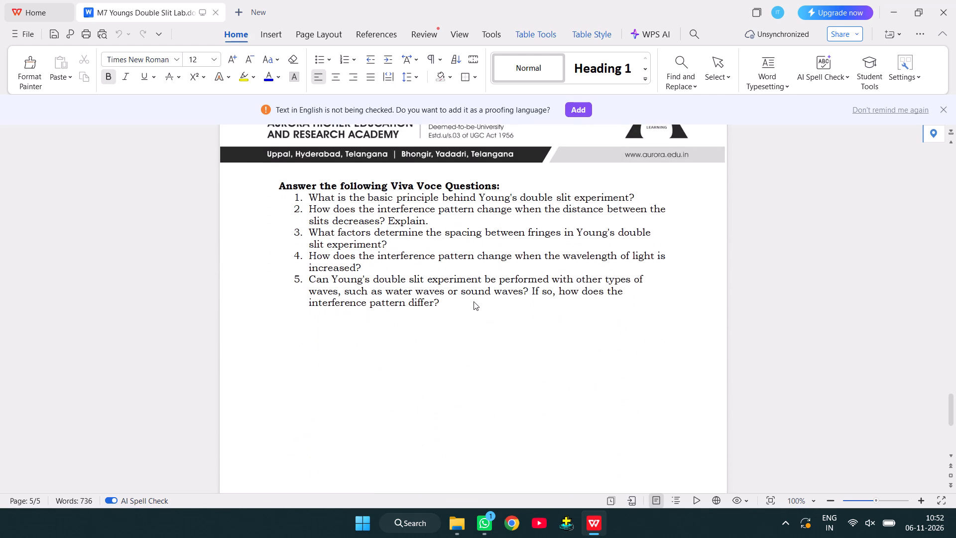
scroll(474, 301, down, 4)
scroll(474, 301, up, 1)
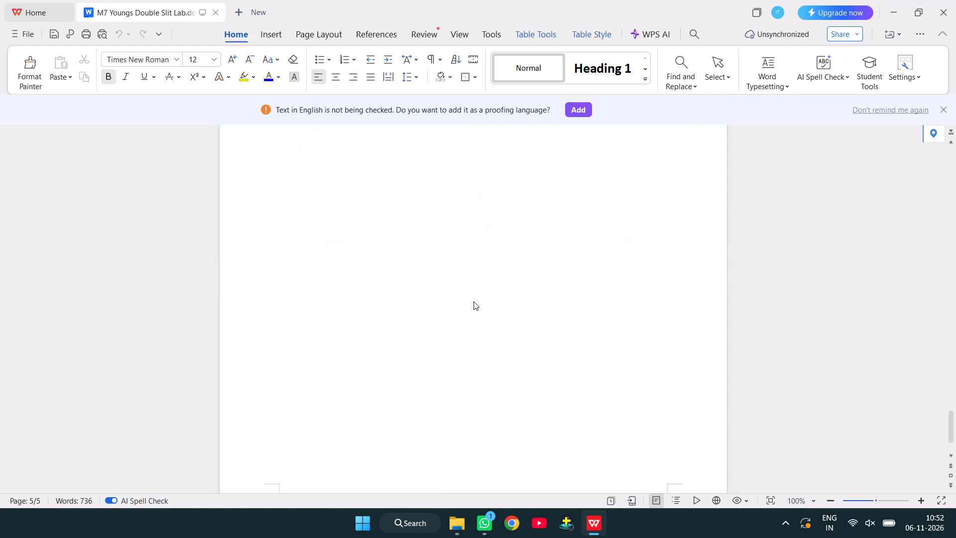
scroll(474, 301, up, 5)
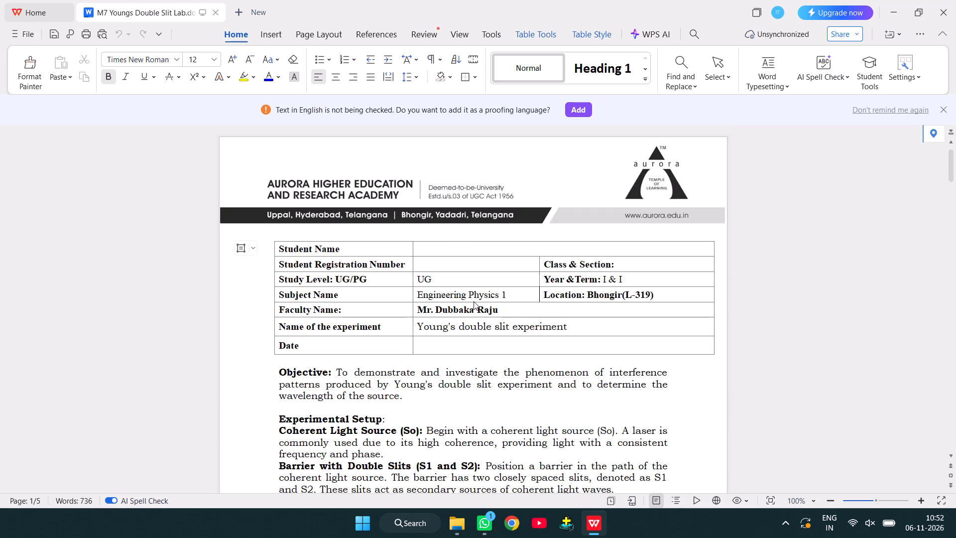
Enter the student's name in capitals in the empty Student Name cell of the header table.
click(442, 242)
click(441, 251)
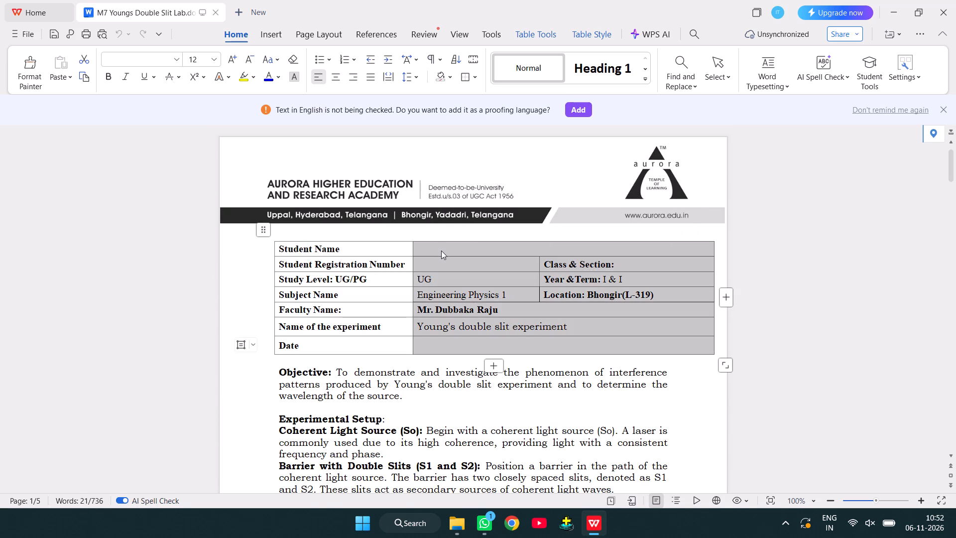
double_click(432, 254)
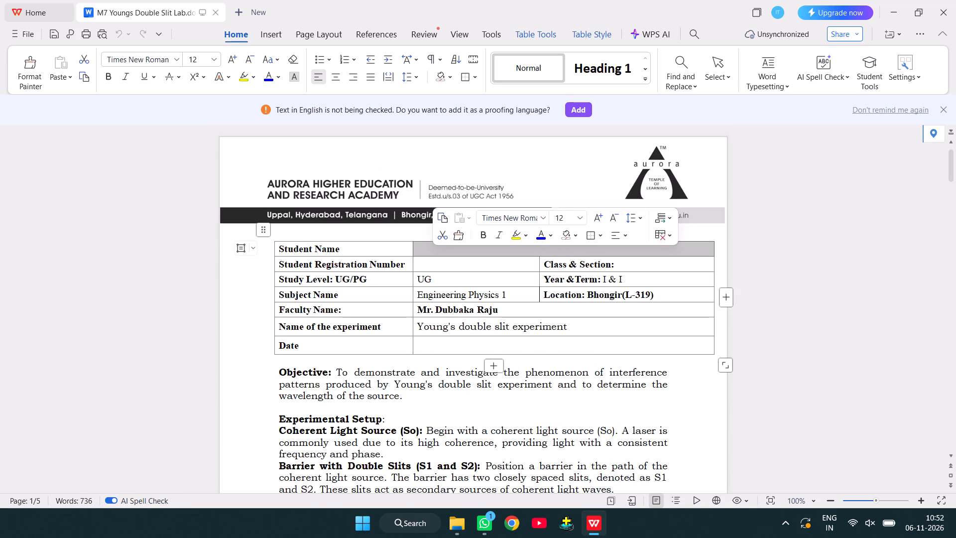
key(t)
key(BackSpace)
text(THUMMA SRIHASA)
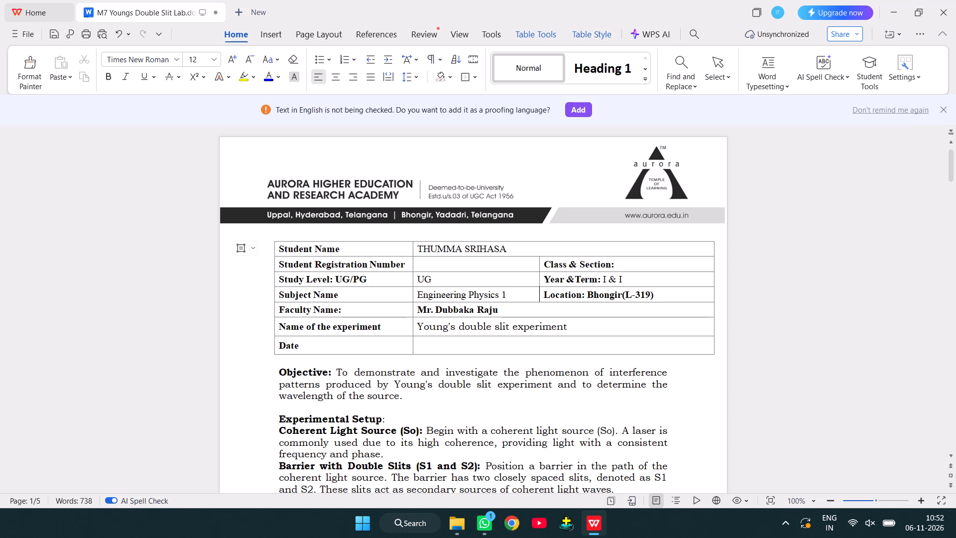
Enter the student's registration number in the Student Registration Number cell.
click(439, 269)
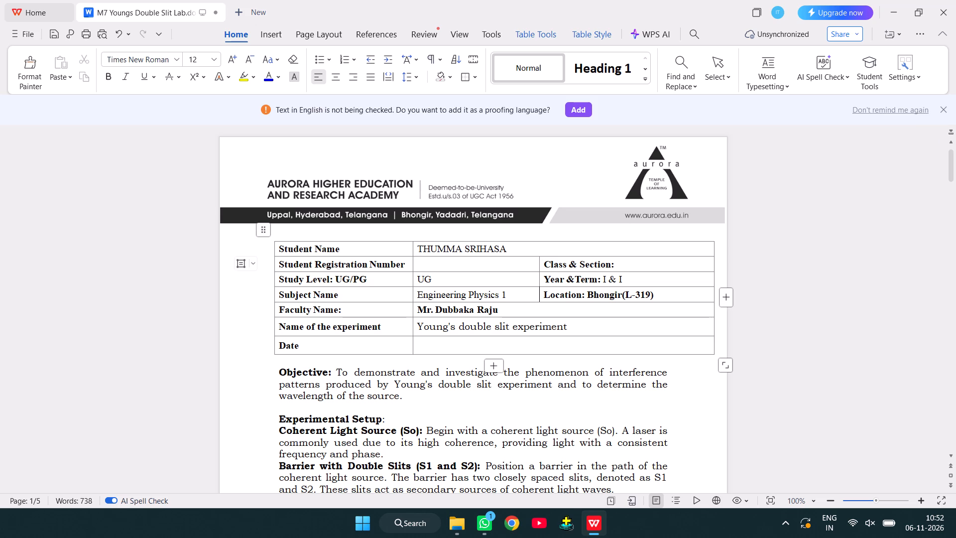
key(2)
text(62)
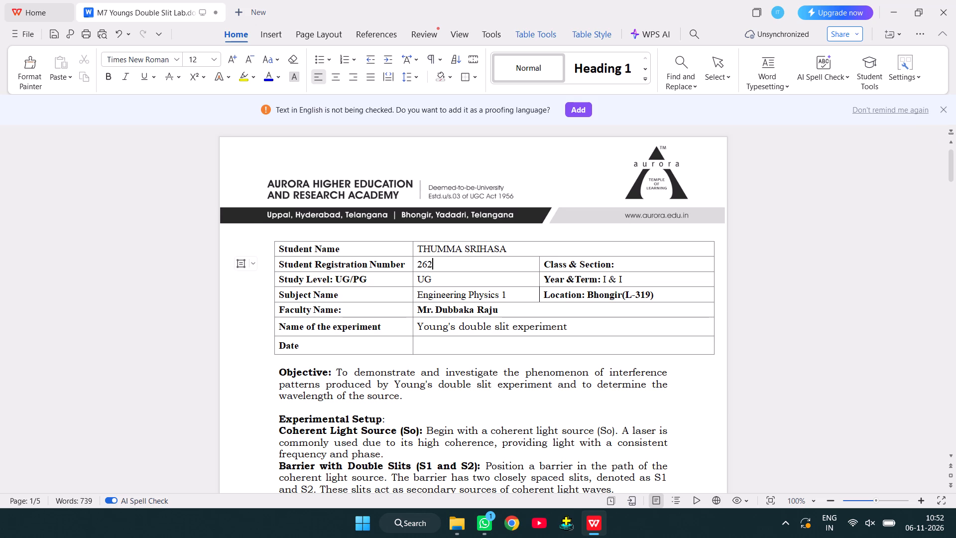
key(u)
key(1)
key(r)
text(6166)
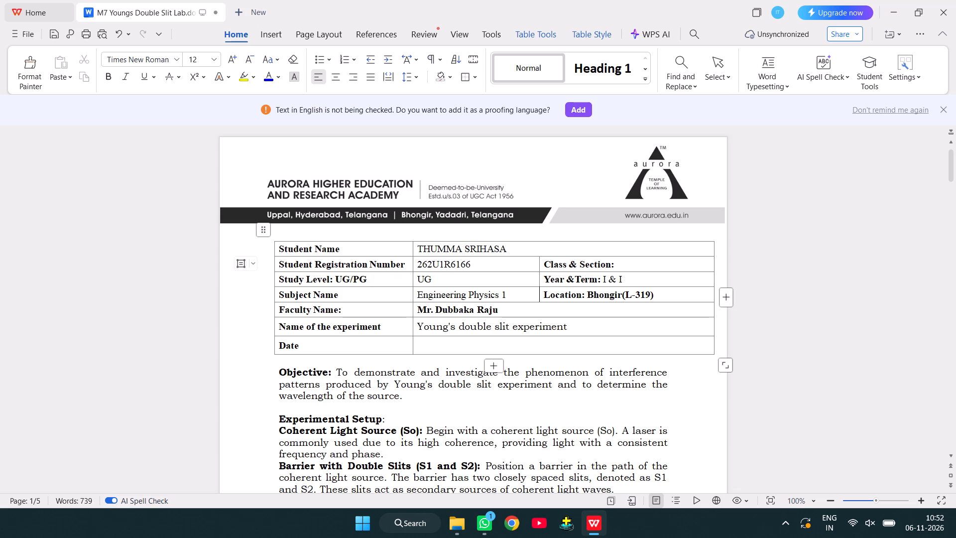
Fill in the Class & Section cell with AIML-1C after its label.
click(631, 267)
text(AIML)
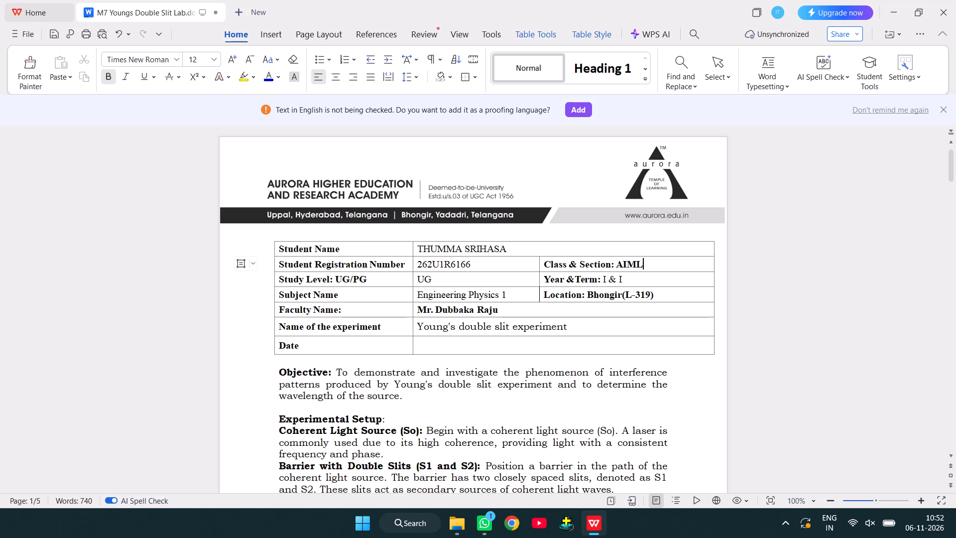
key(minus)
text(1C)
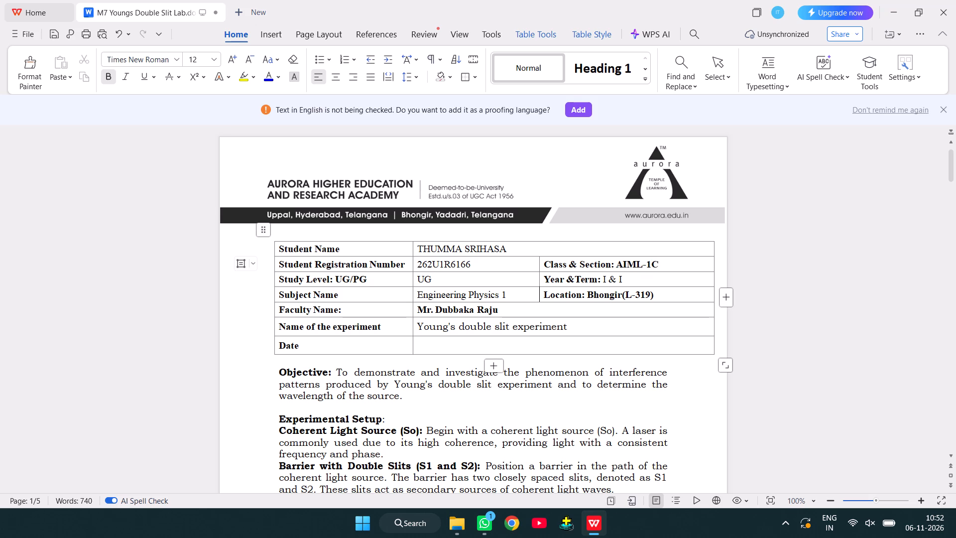
Enter 6/11/2026 as the date of the experiment in the header table's Date row.
click(517, 344)
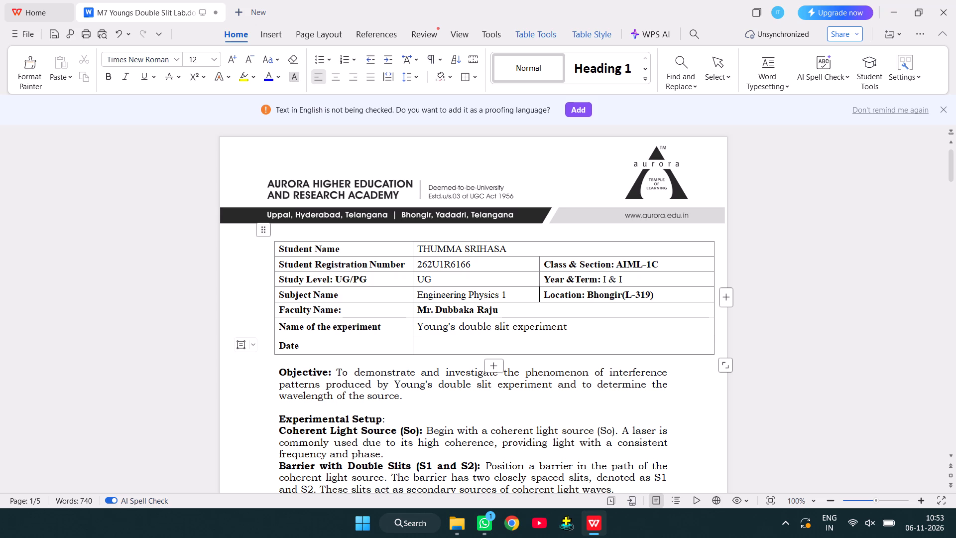
click(492, 342)
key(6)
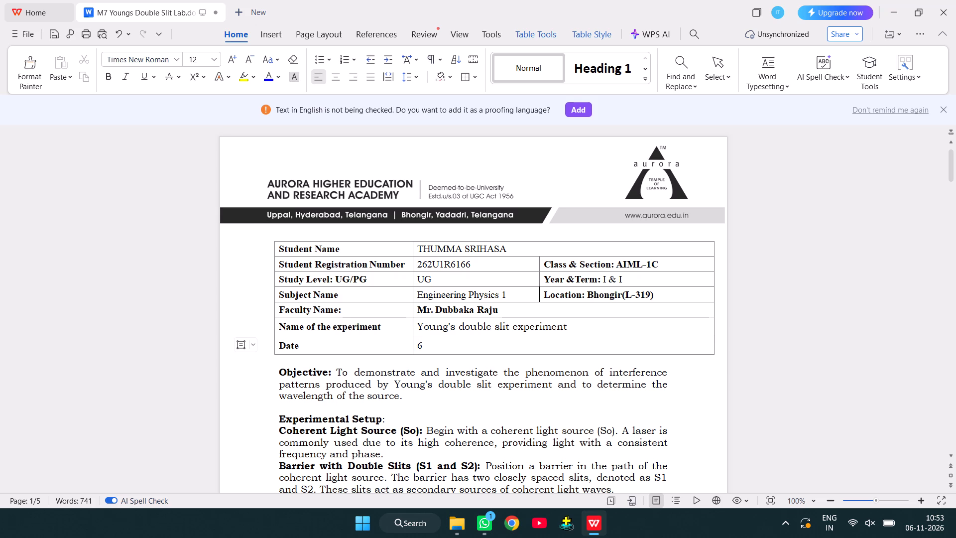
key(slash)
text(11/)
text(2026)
Review the document from the setup and procedure down to the Data and Observations section with its fringe table.
scroll(492, 383, down, 4)
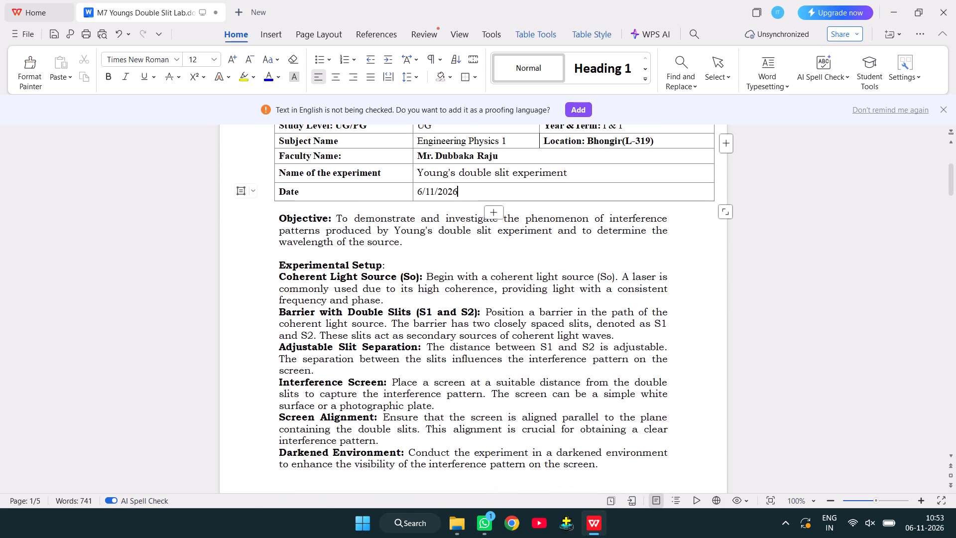
scroll(492, 383, down, 6)
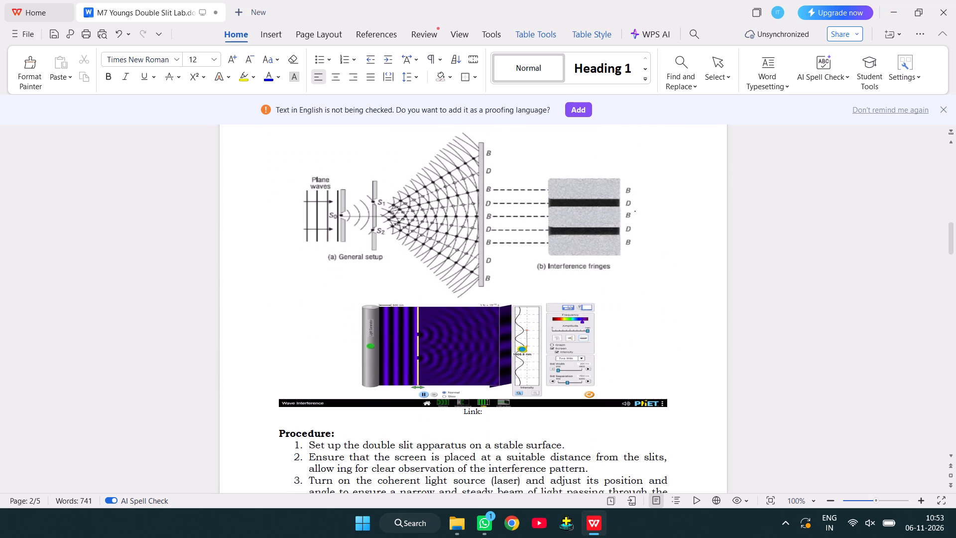
scroll(492, 383, down, 6)
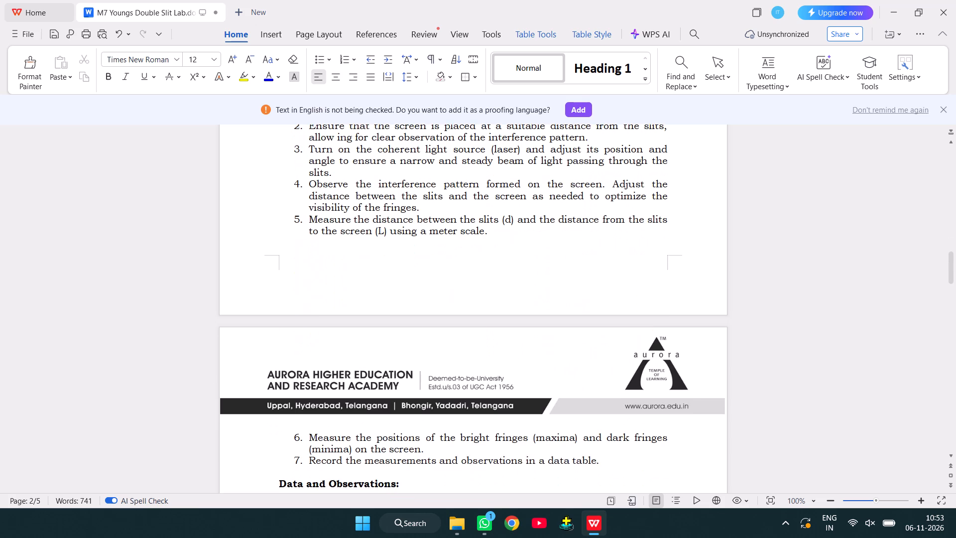
scroll(492, 383, down, 4)
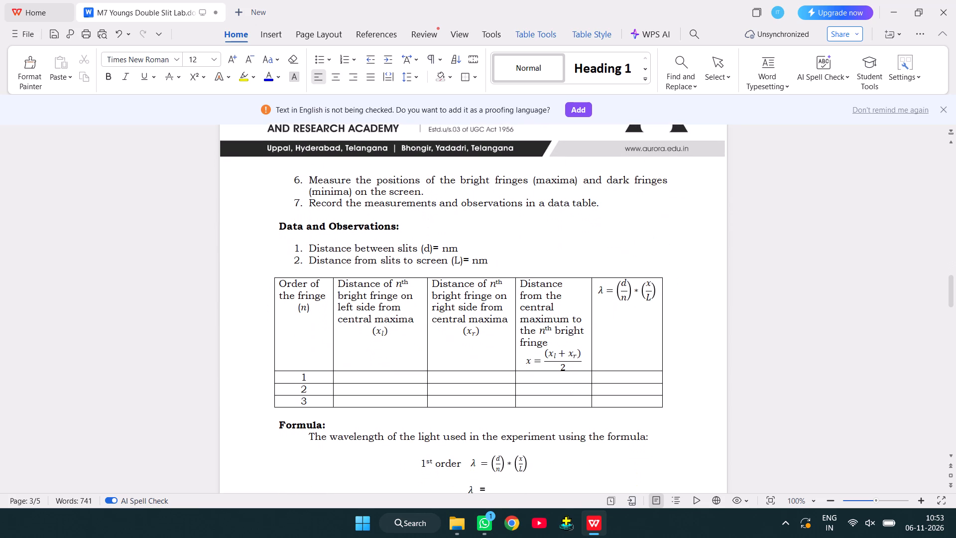
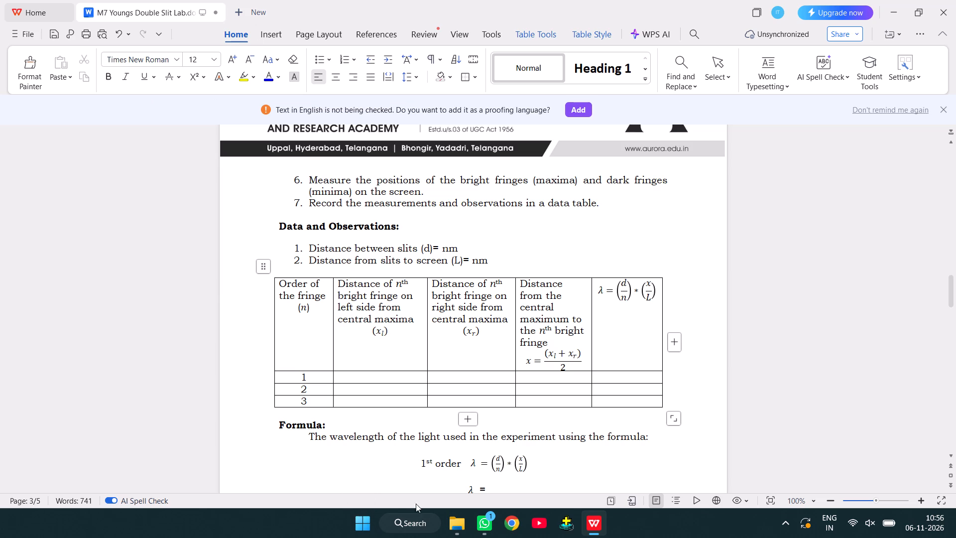
Switch to Chrome, search for "youngs double slit experiment simulation" and open PhET's Wave Interference page.
click(512, 525)
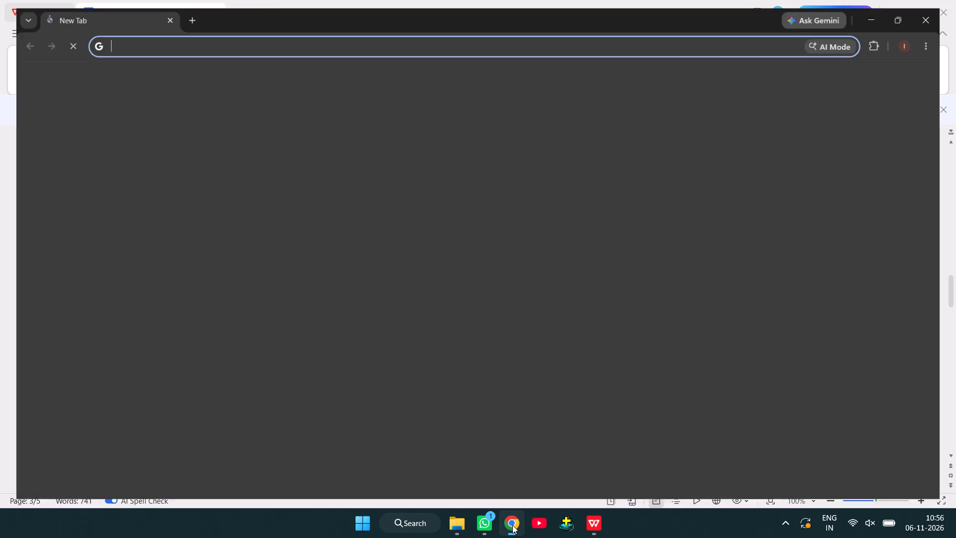
click(200, 34)
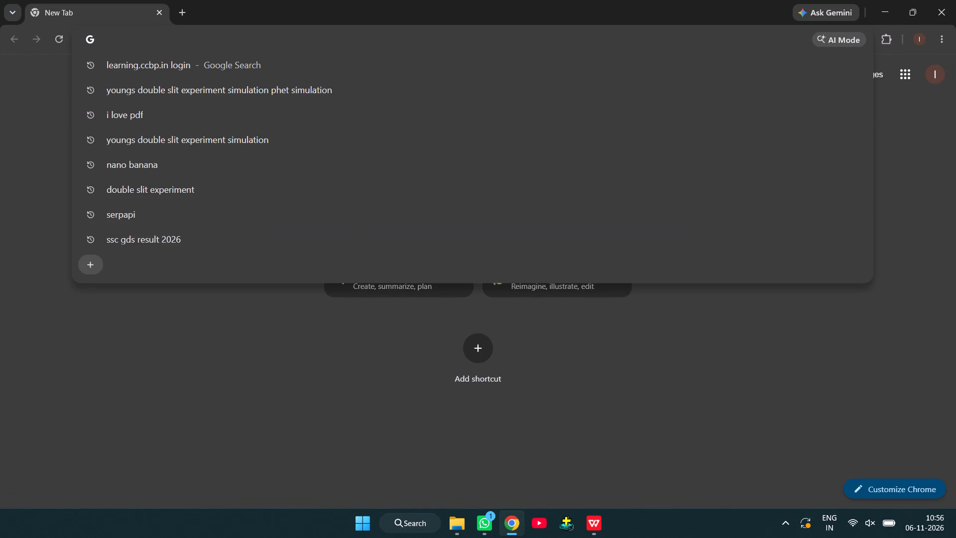
text(YOUNGS)
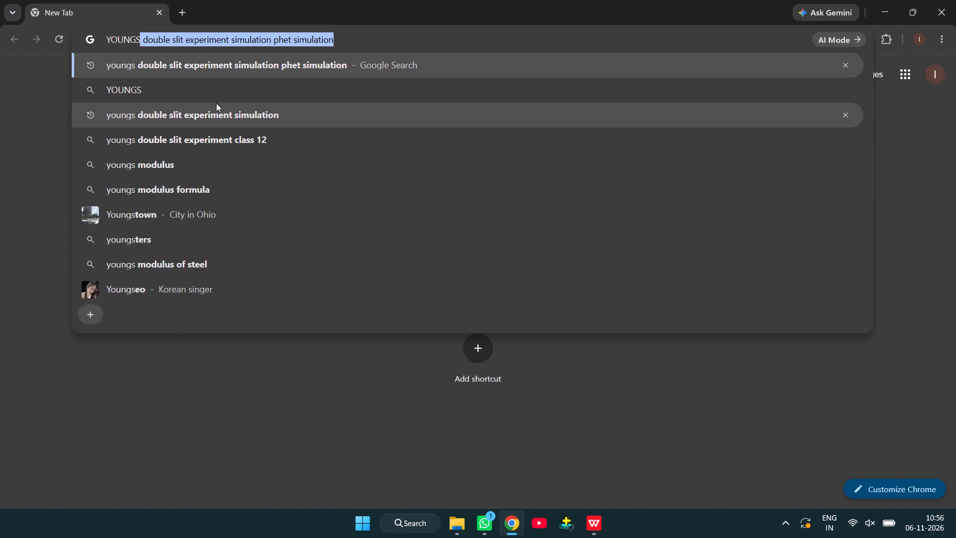
click(216, 103)
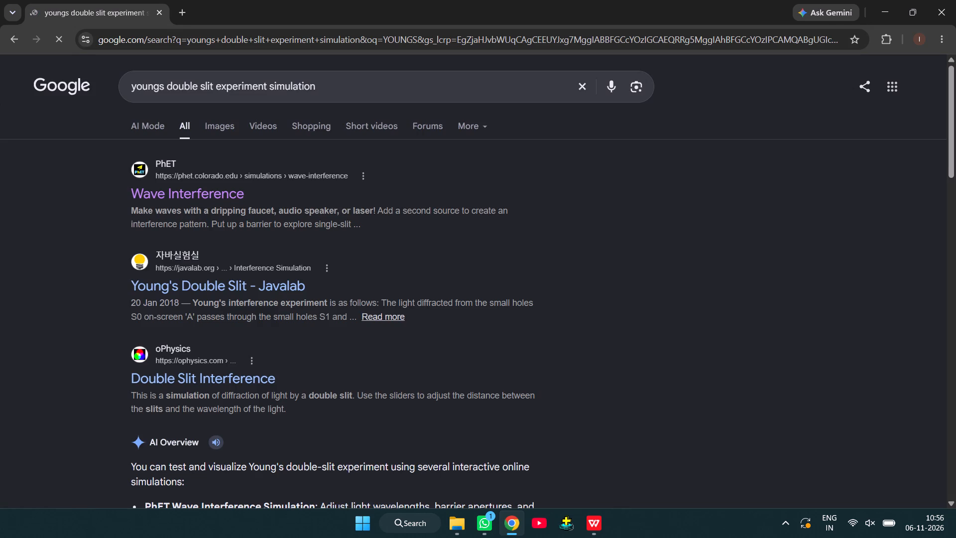
click(193, 194)
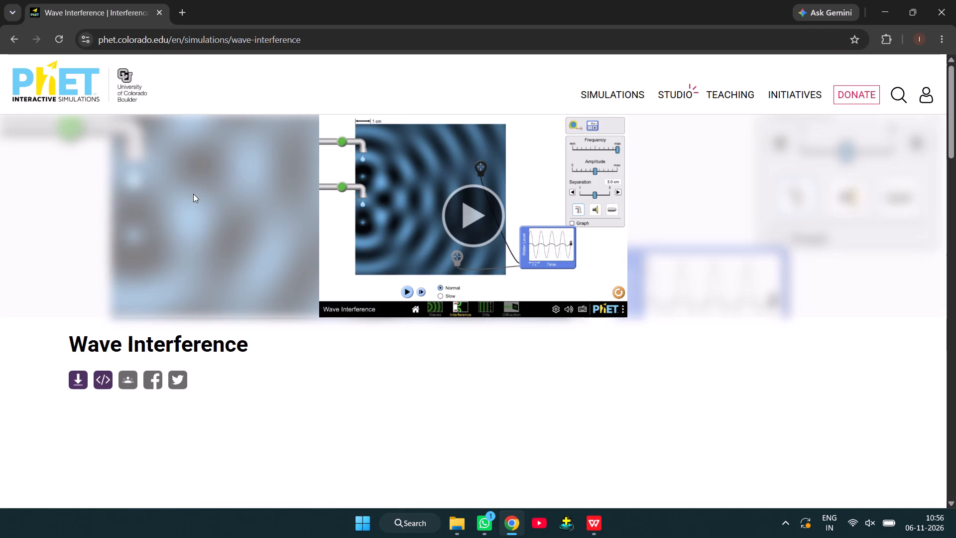
scroll(318, 305, down, 1)
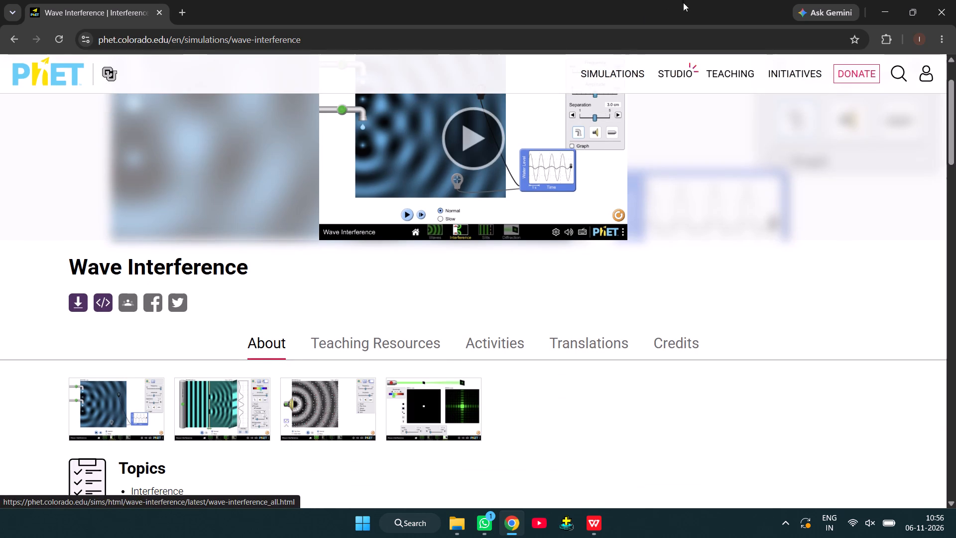
Browse PhET's Physics simulations and open the Sound Waves simulation page.
click(617, 74)
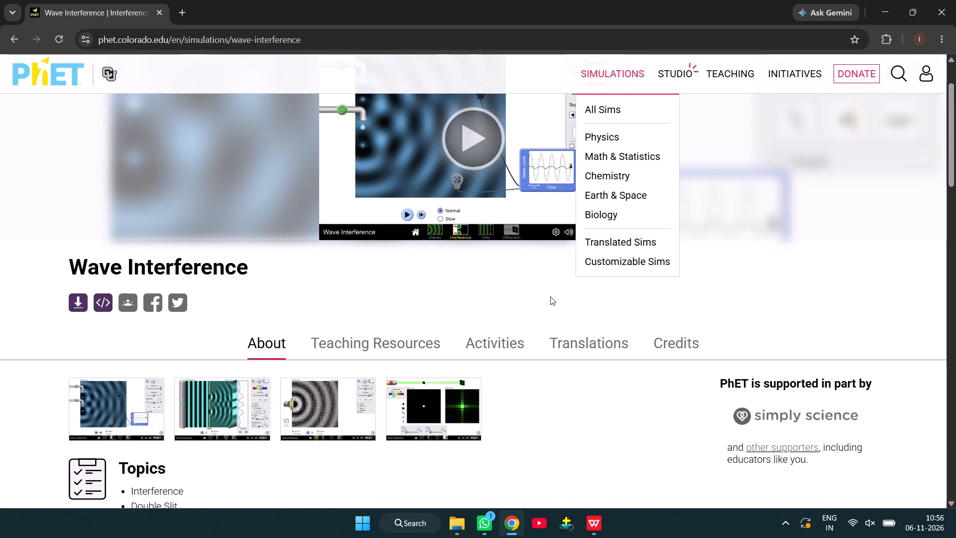
click(601, 136)
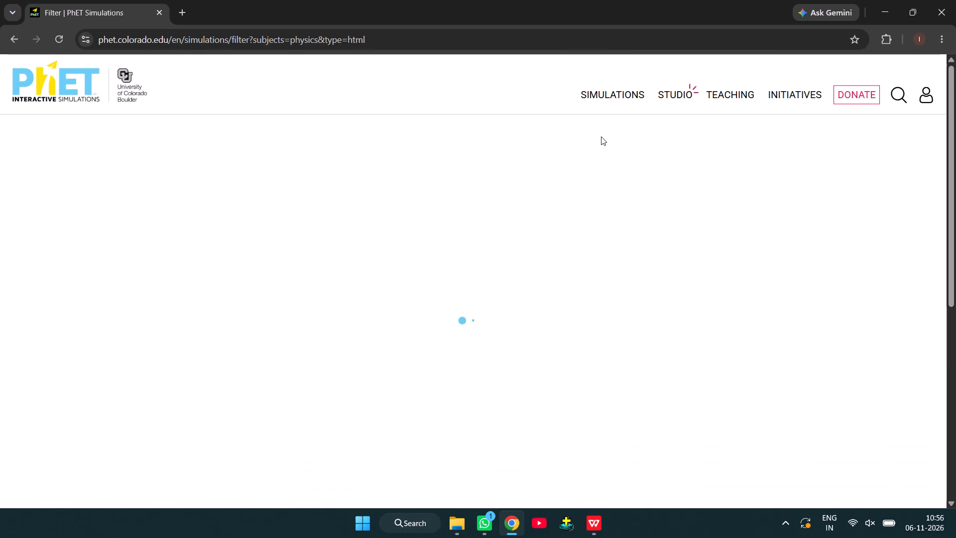
scroll(361, 373, down, 2)
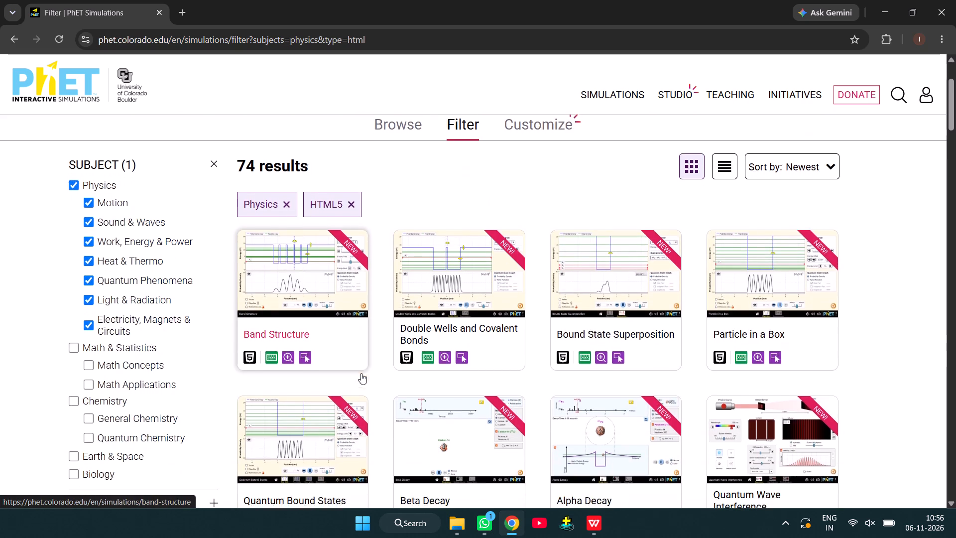
scroll(361, 373, down, 7)
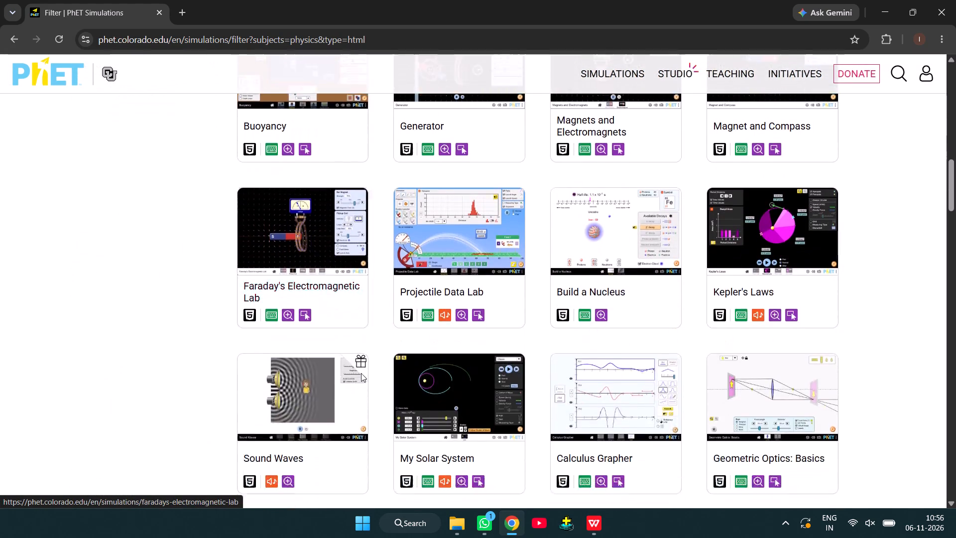
scroll(361, 373, down, 1)
scroll(361, 373, up, 2)
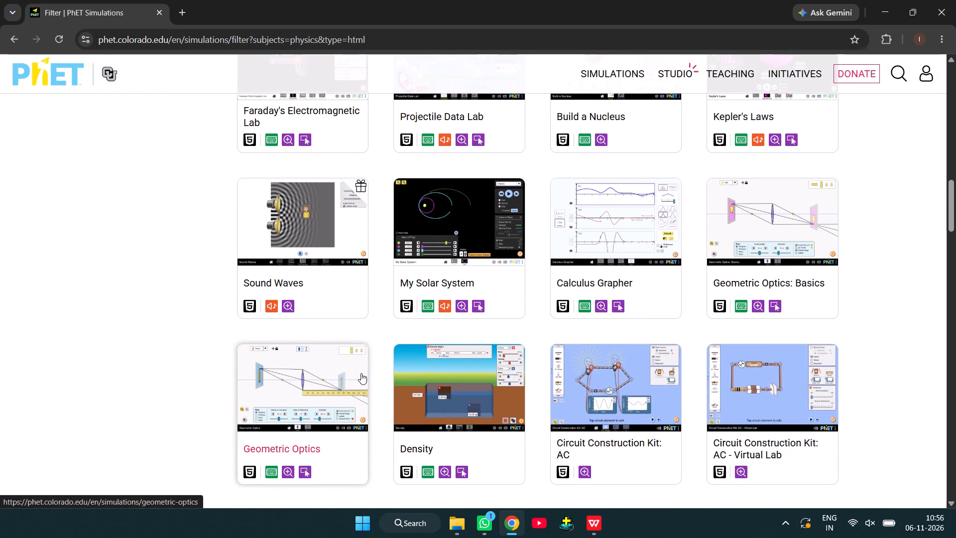
scroll(361, 373, up, 1)
click(268, 220)
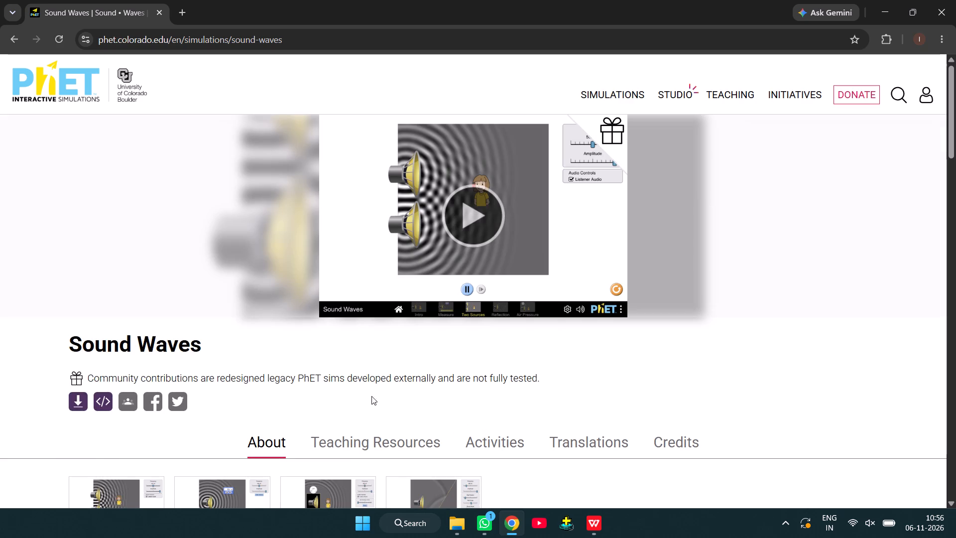
Look through the Sound Waves page down to its Related Sims section and back up.
scroll(364, 427, down, 6)
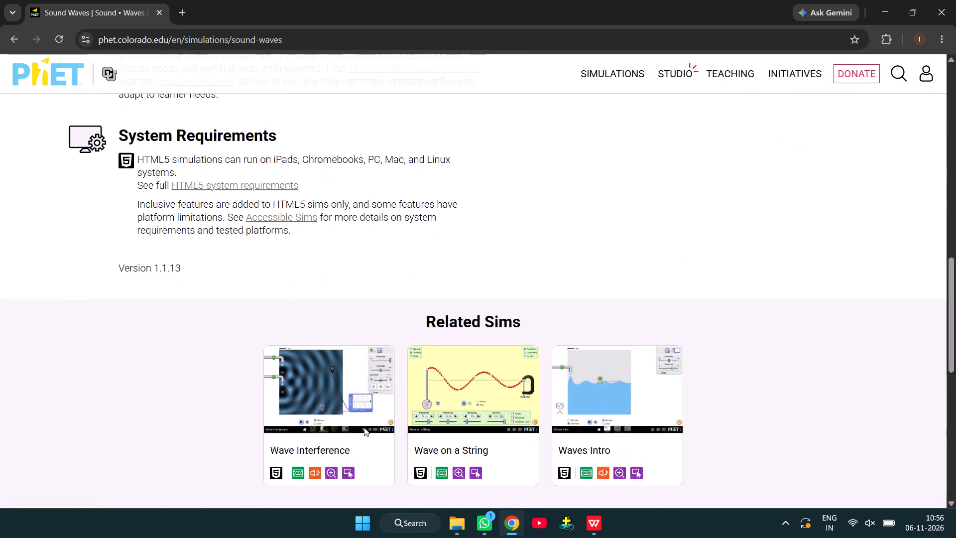
scroll(364, 427, down, 6)
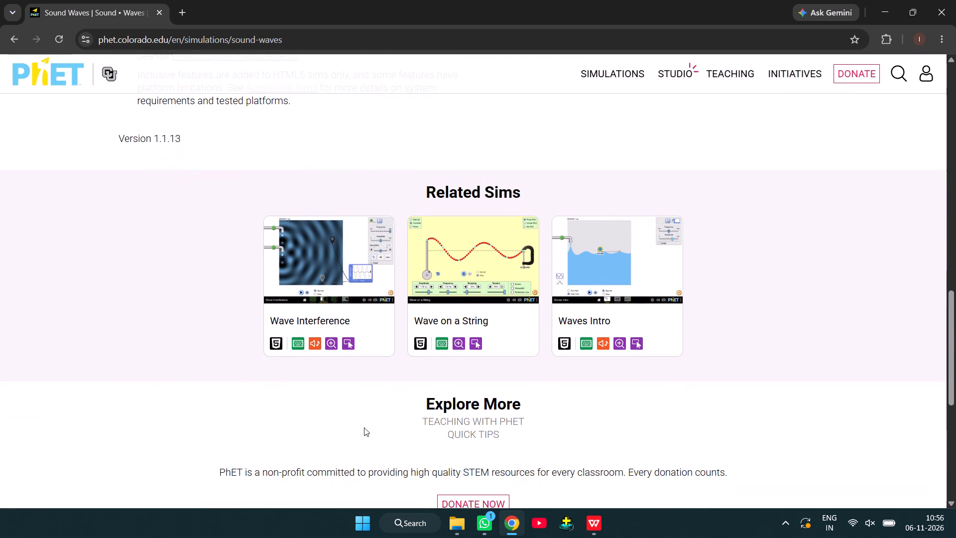
scroll(461, 174, up, 2)
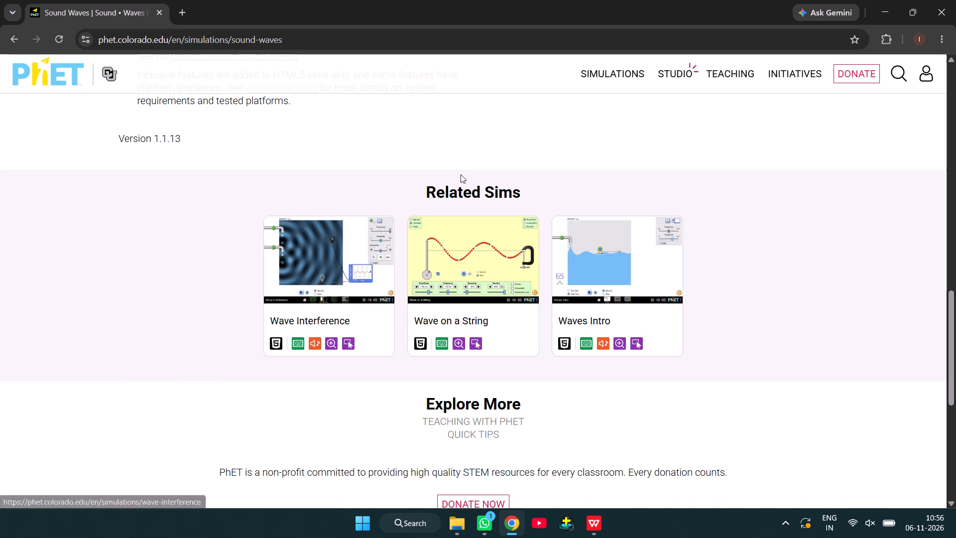
scroll(461, 174, up, 8)
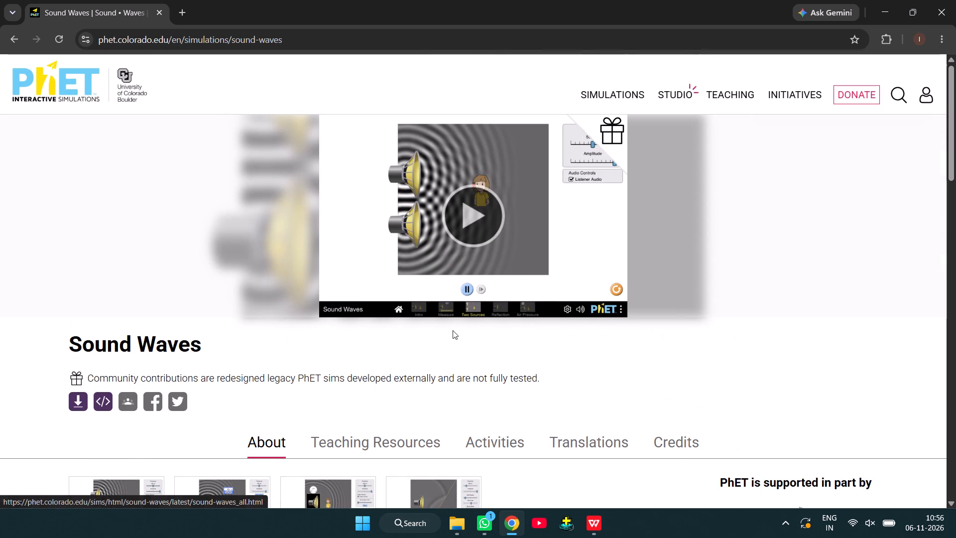
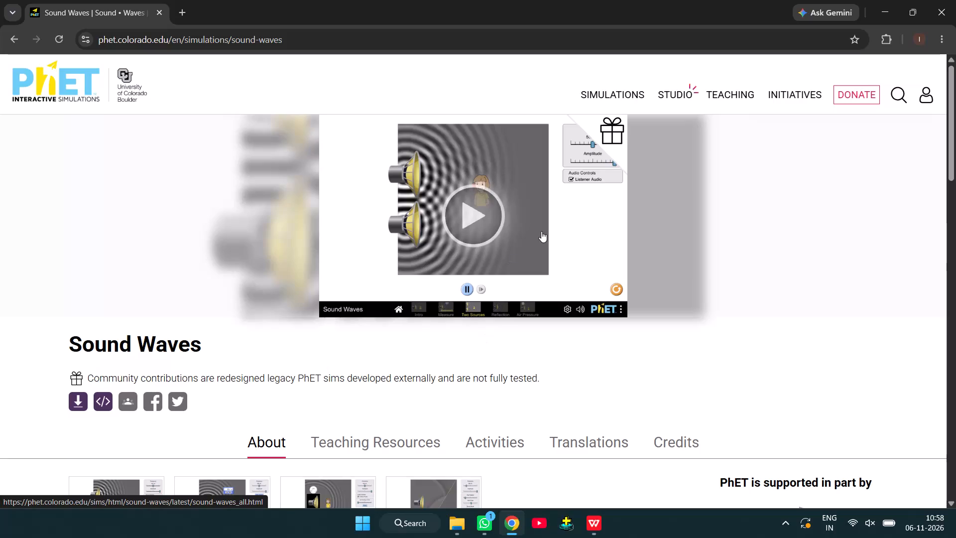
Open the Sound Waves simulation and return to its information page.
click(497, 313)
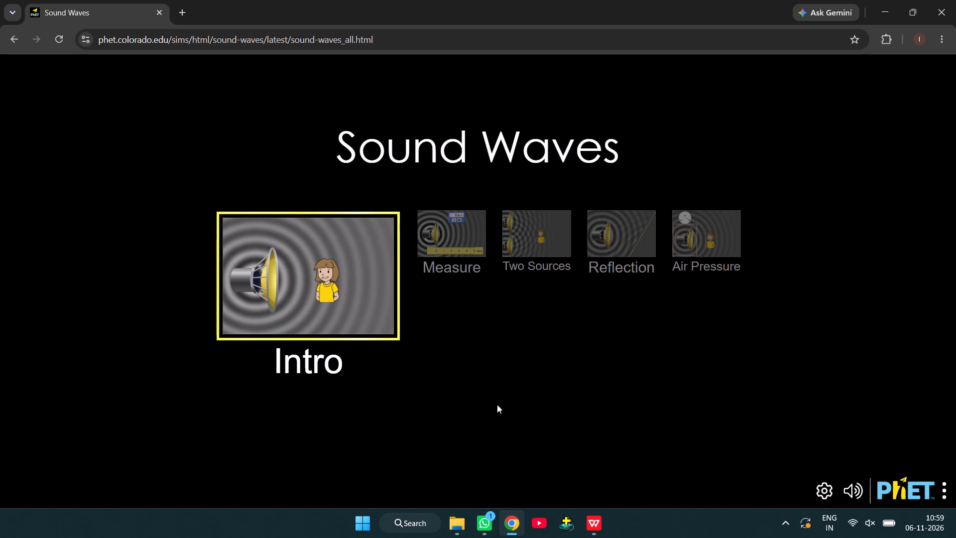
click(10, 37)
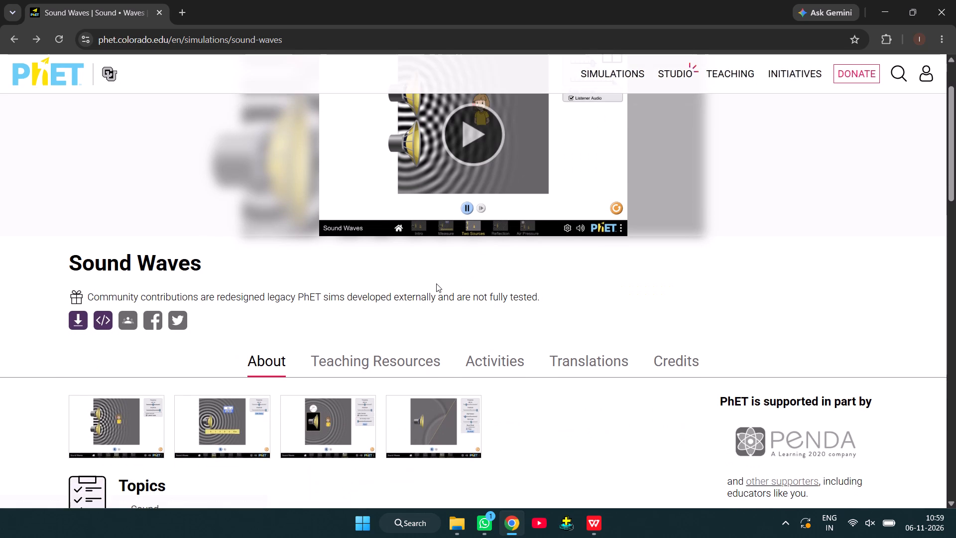
Reopen PhET's Physics simulations list and look through its first results and subject filters for a double-slit simulation.
scroll(436, 283, up, 1)
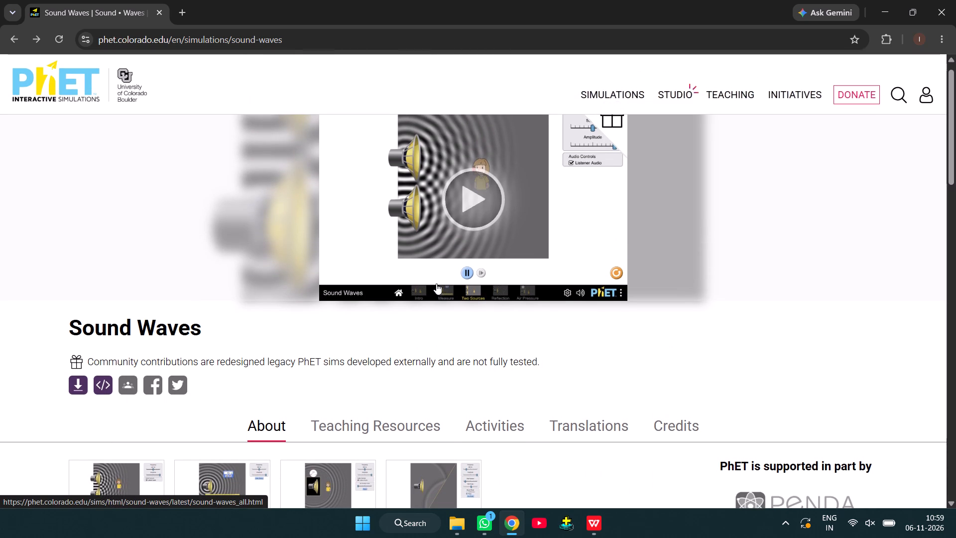
click(616, 100)
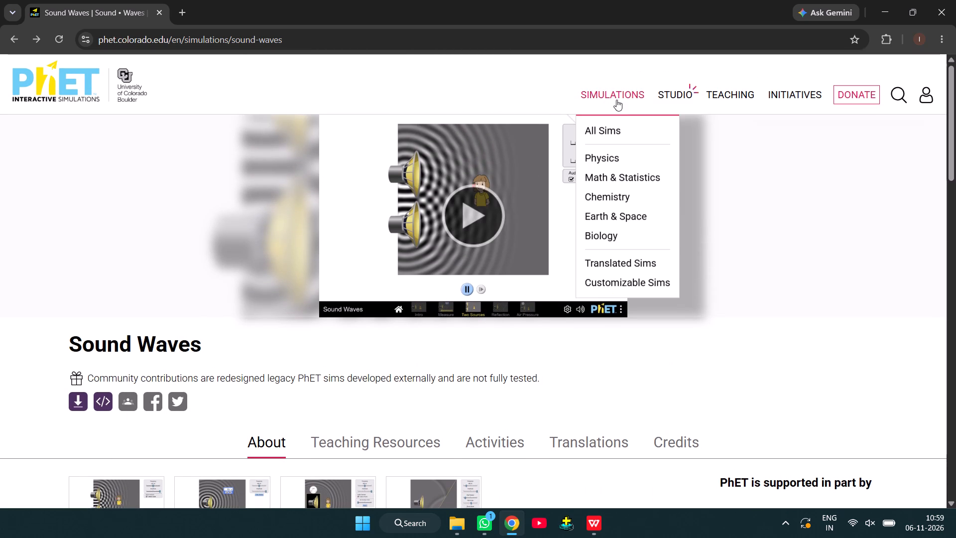
click(598, 160)
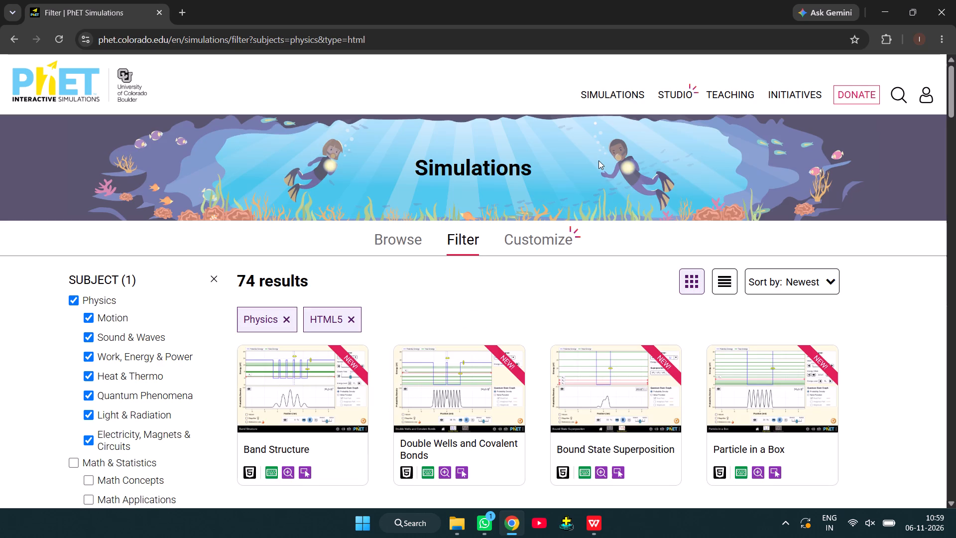
scroll(285, 261, down, 1)
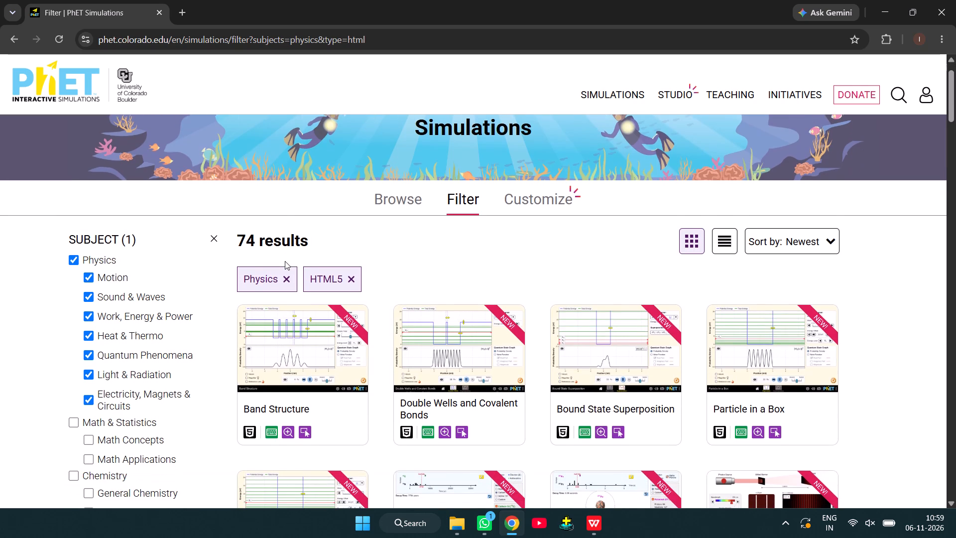
scroll(285, 261, down, 1)
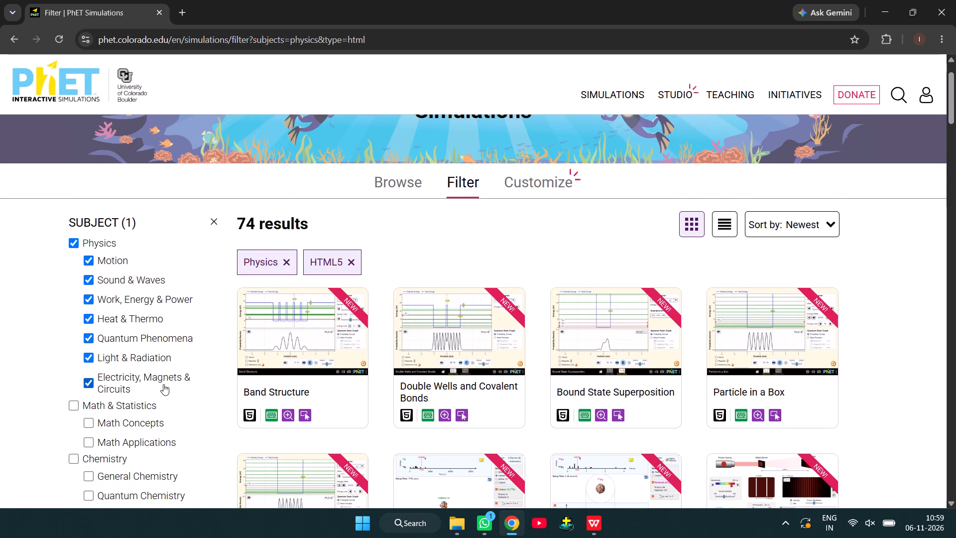
scroll(163, 384, down, 2)
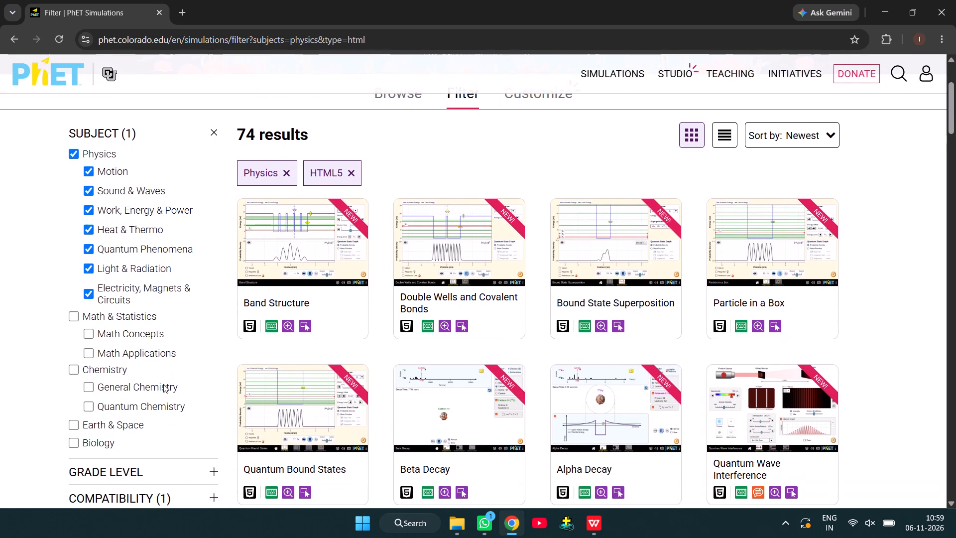
scroll(163, 384, down, 1)
scroll(163, 384, up, 3)
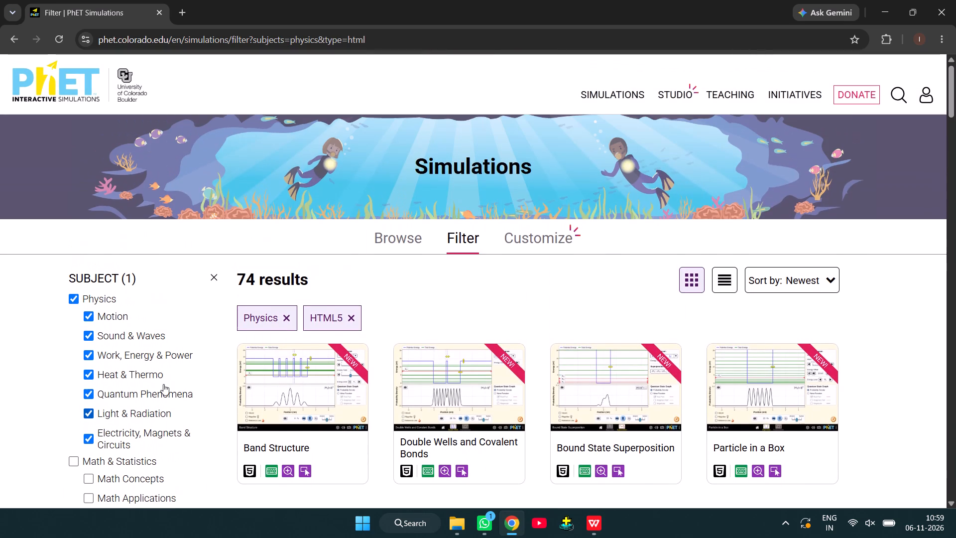
scroll(163, 384, up, 1)
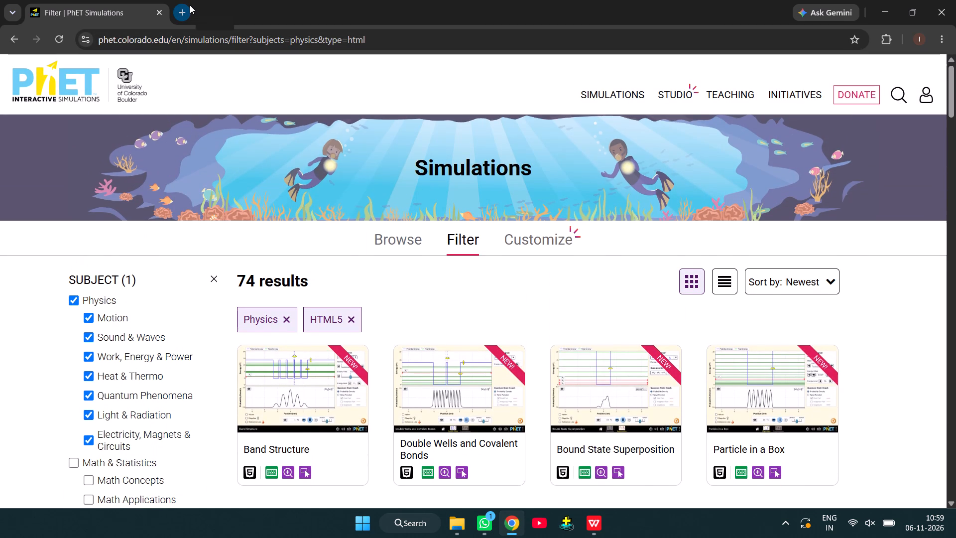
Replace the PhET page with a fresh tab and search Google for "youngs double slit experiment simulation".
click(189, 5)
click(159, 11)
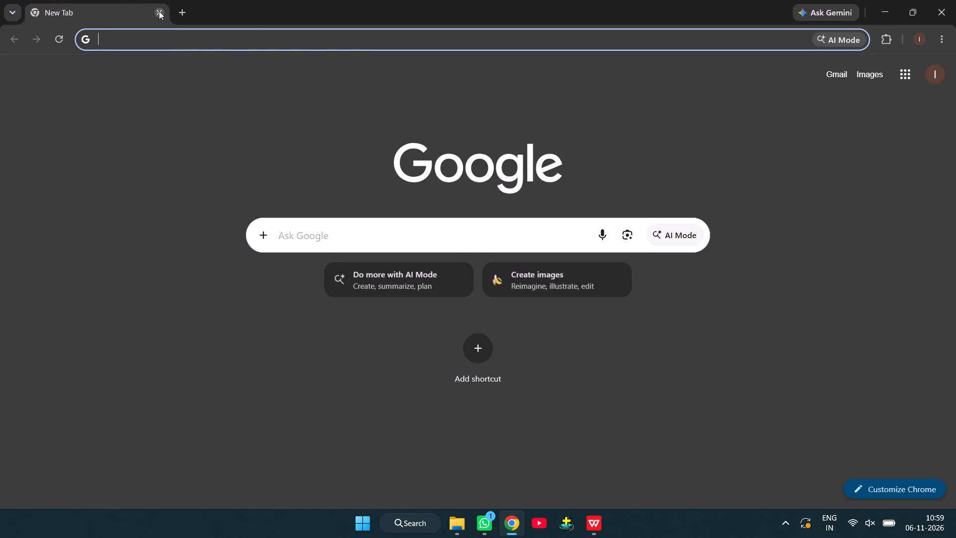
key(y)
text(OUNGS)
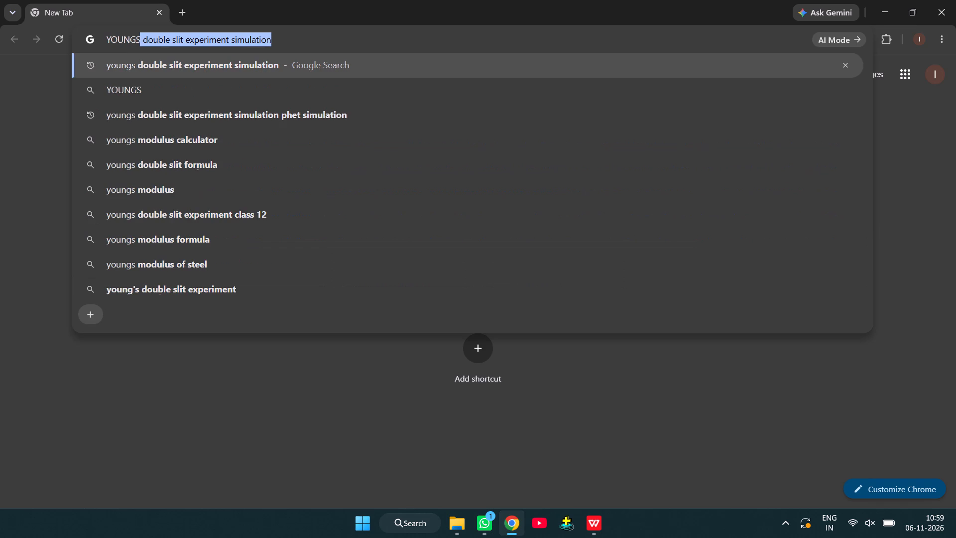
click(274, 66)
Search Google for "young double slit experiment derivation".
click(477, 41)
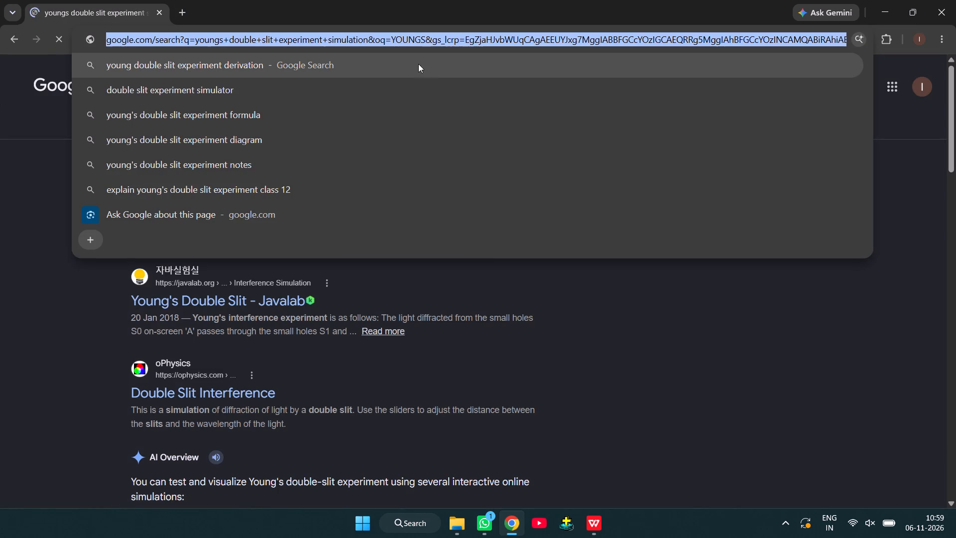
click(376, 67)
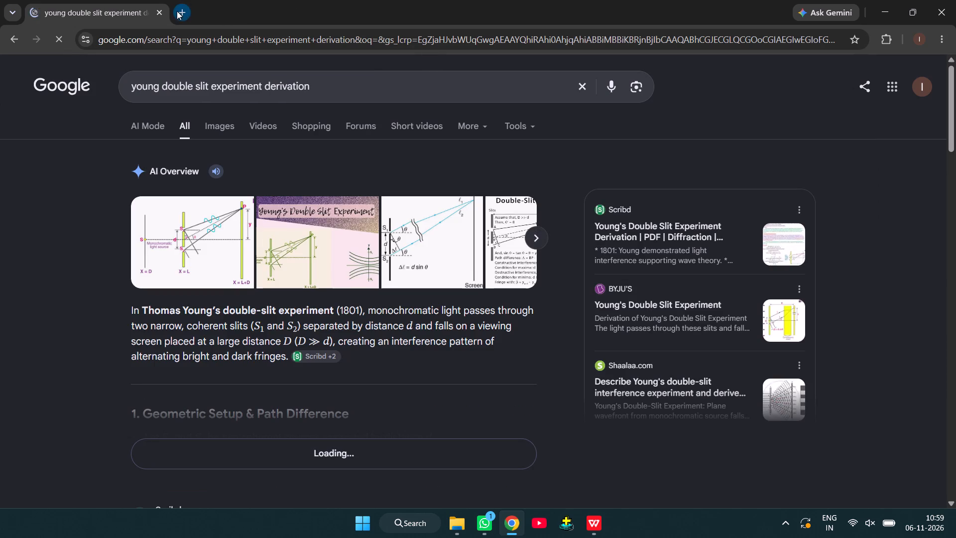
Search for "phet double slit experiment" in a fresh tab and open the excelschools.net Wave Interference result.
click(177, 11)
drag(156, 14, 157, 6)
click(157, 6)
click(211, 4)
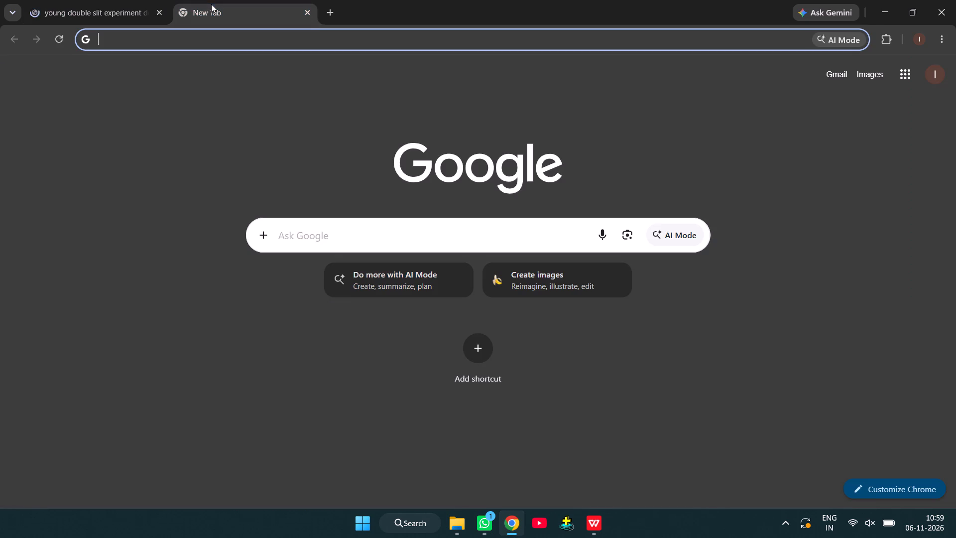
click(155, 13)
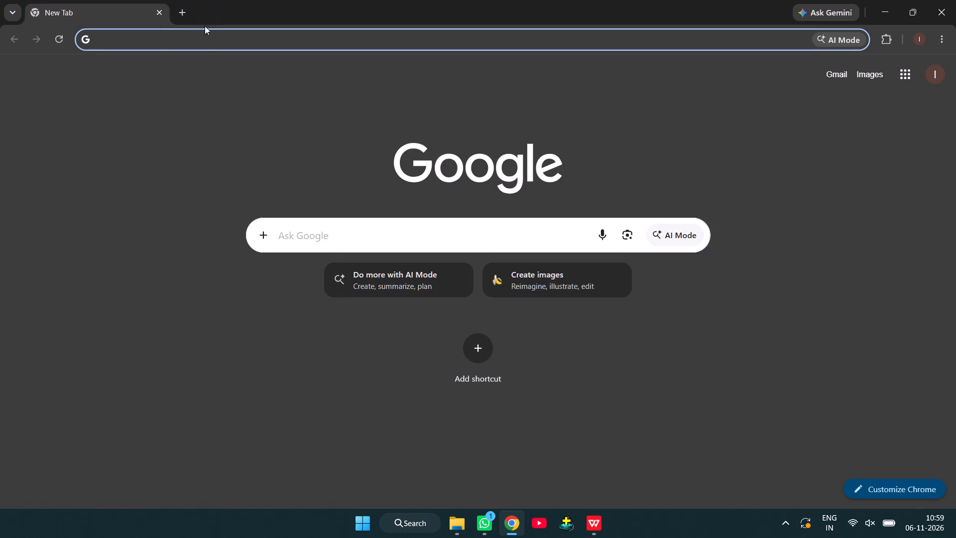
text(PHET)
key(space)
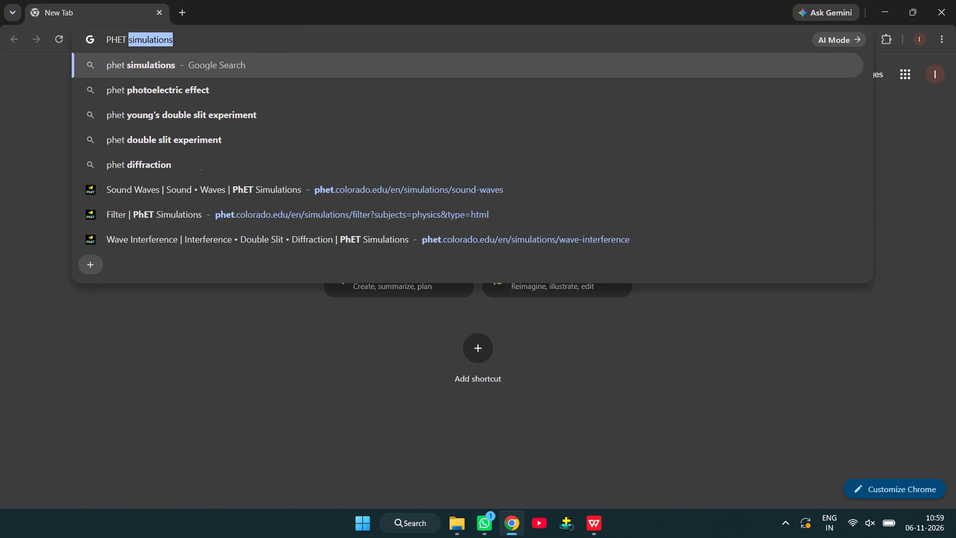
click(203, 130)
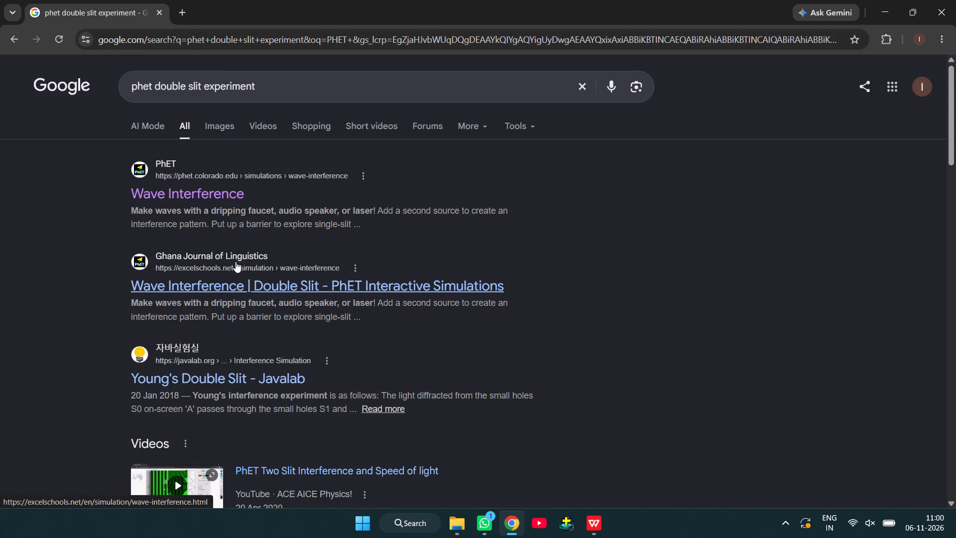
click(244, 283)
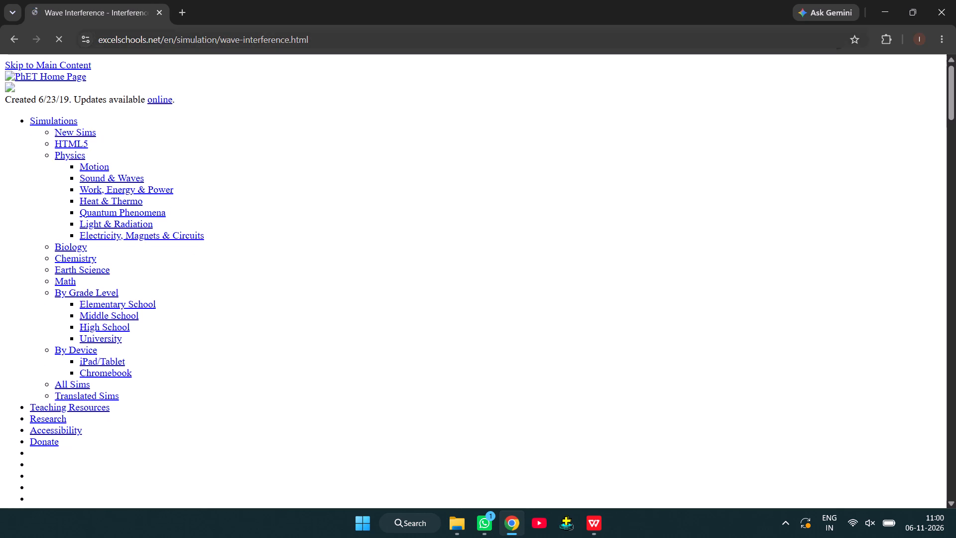
Replace the excelschools.net page with a fresh tab, search again for "phet double slit experiment" and open PhET's own Wave Interference page.
click(183, 6)
click(155, 14)
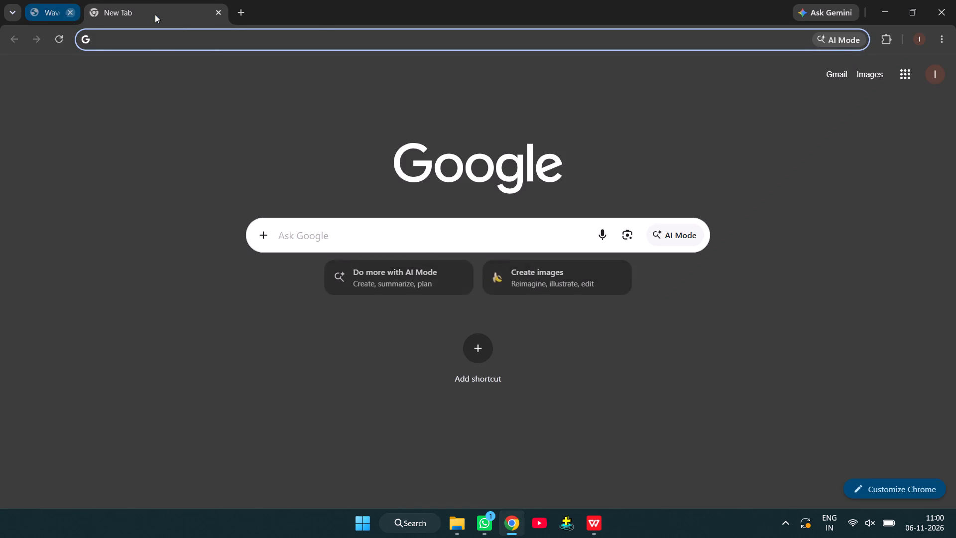
click(160, 48)
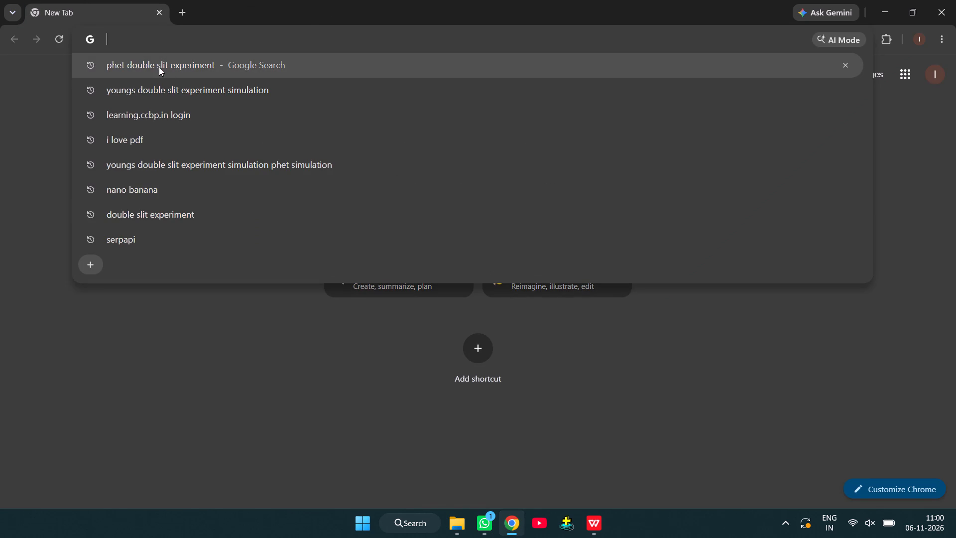
click(159, 68)
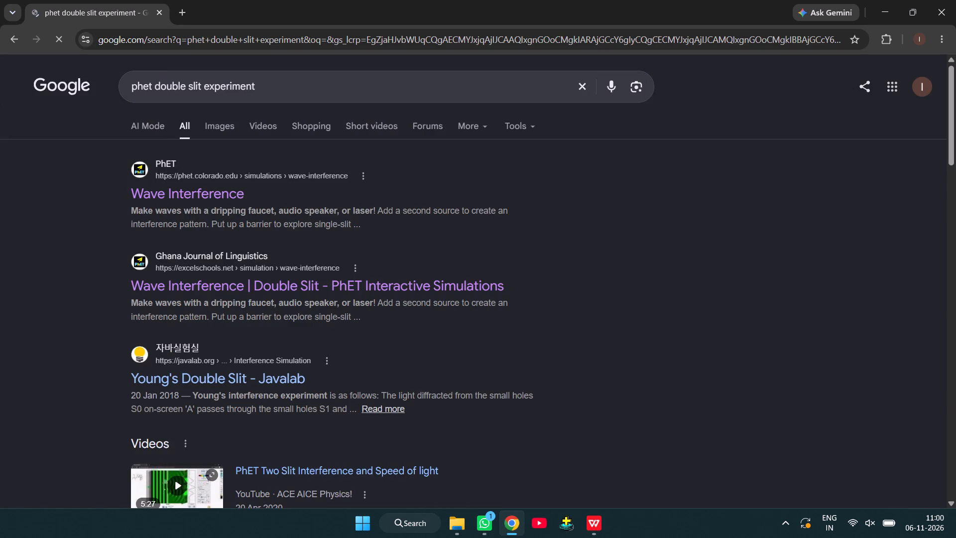
click(184, 190)
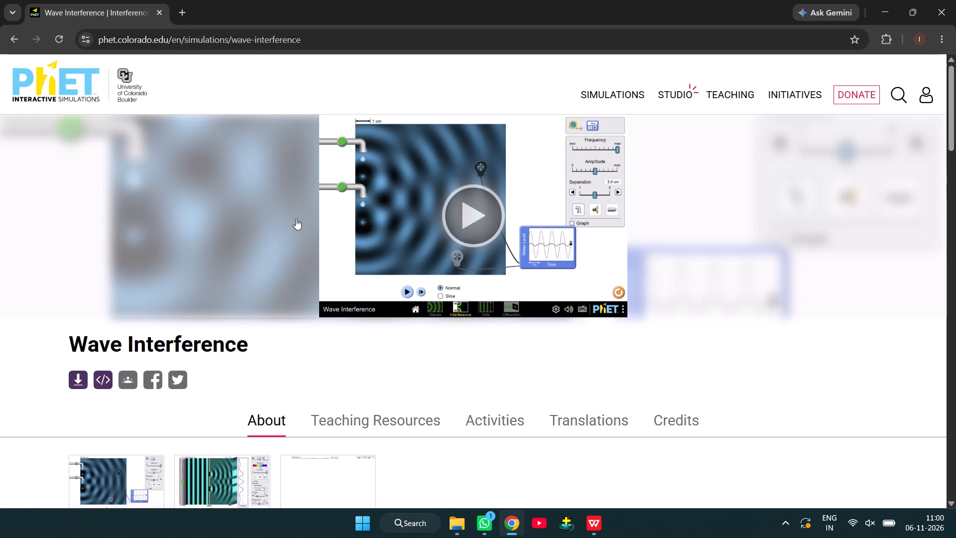
Launch the Wave Interference simulation and open its Slits screen.
click(375, 236)
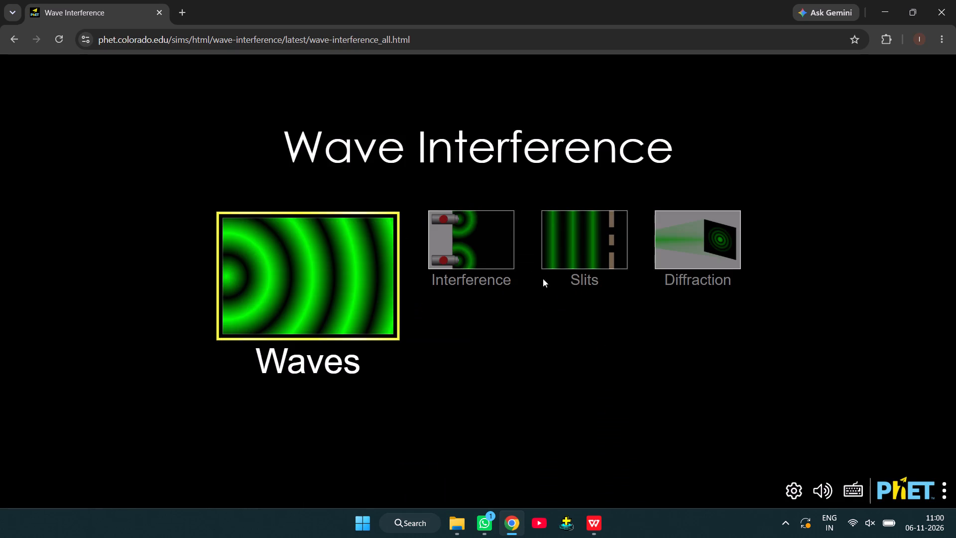
click(577, 264)
click(546, 280)
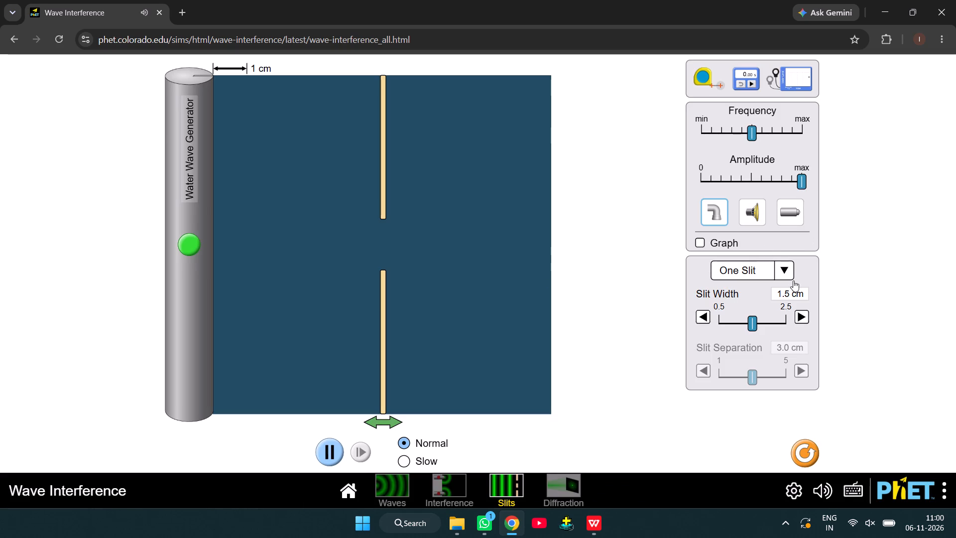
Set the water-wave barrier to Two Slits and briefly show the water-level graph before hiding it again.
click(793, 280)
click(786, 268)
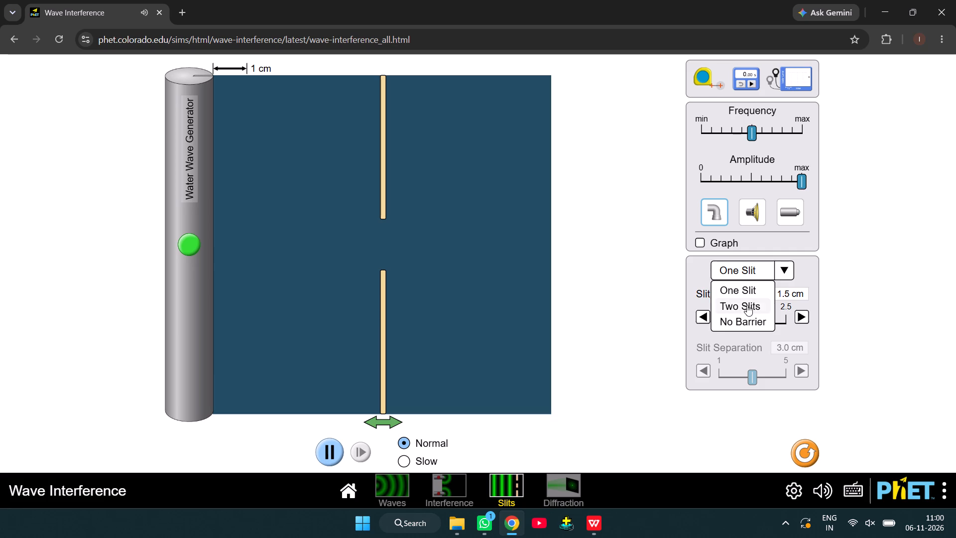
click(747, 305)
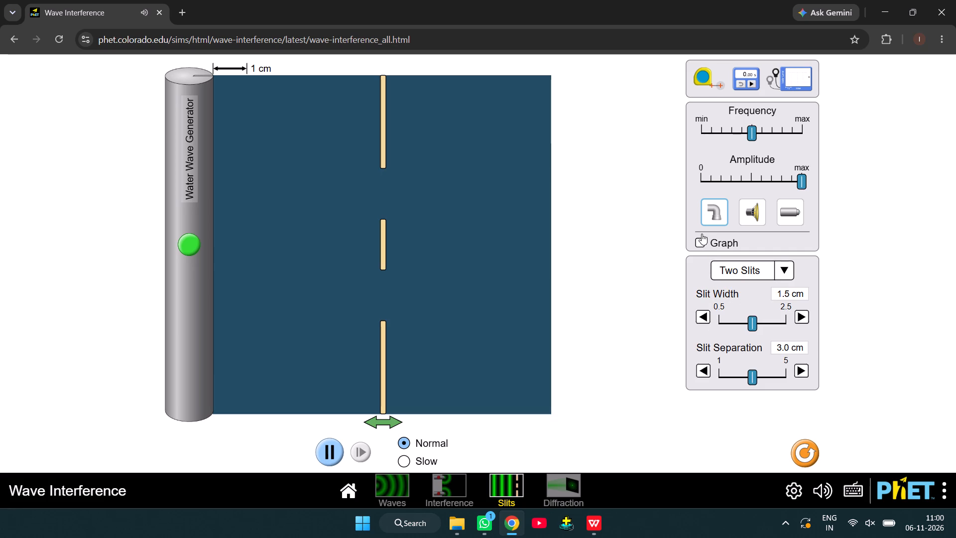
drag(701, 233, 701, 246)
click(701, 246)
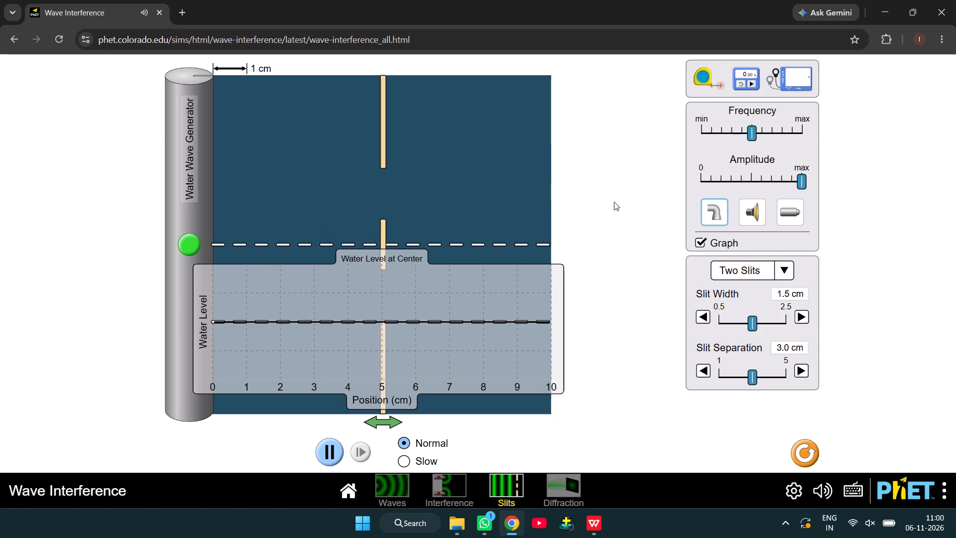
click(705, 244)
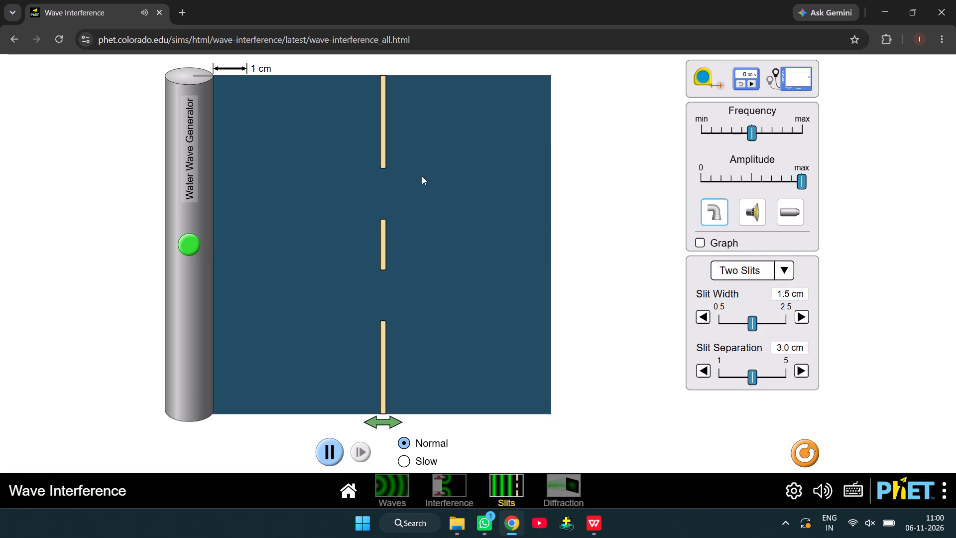
Switch the wave source to light and set its barrier to Two Slits.
click(795, 203)
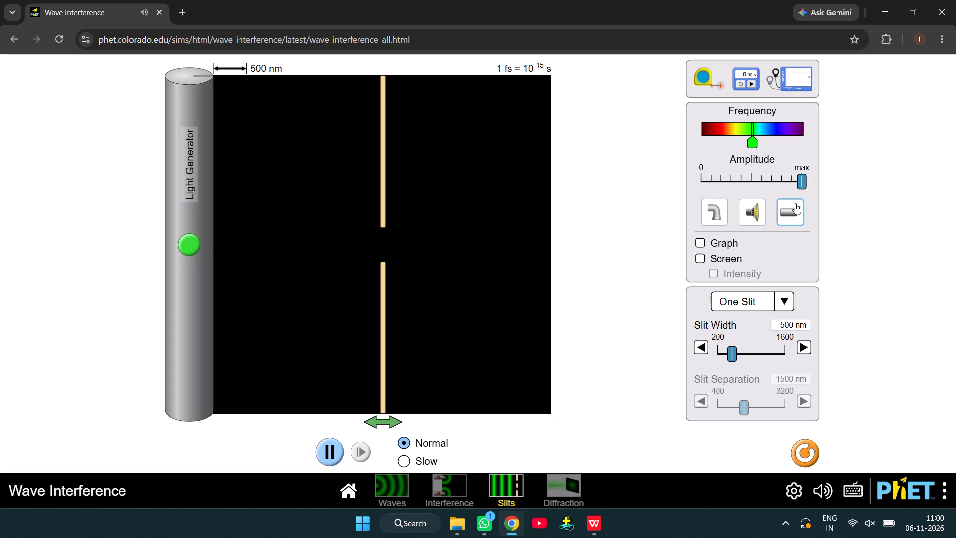
click(795, 306)
click(781, 297)
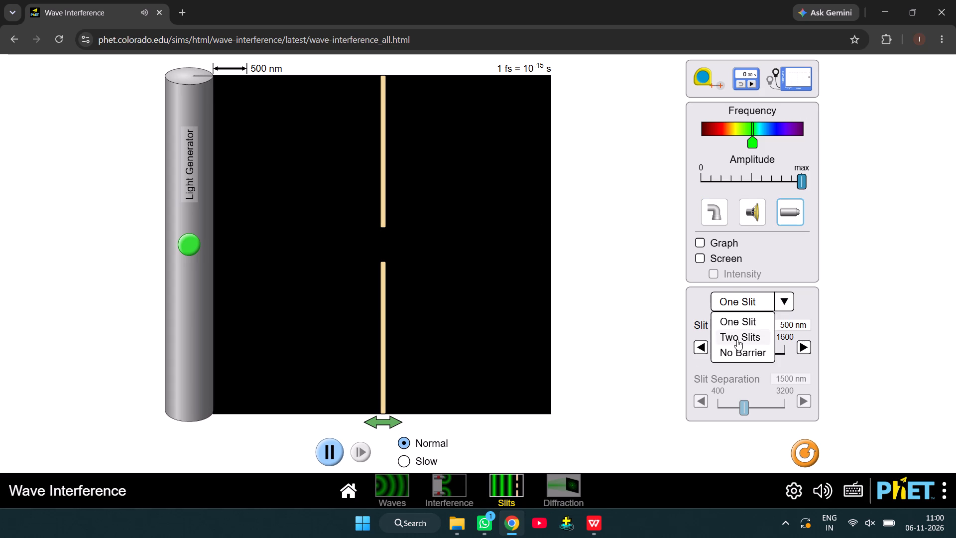
click(737, 339)
Turn on the light generator and display the screen behind the two slits.
click(191, 244)
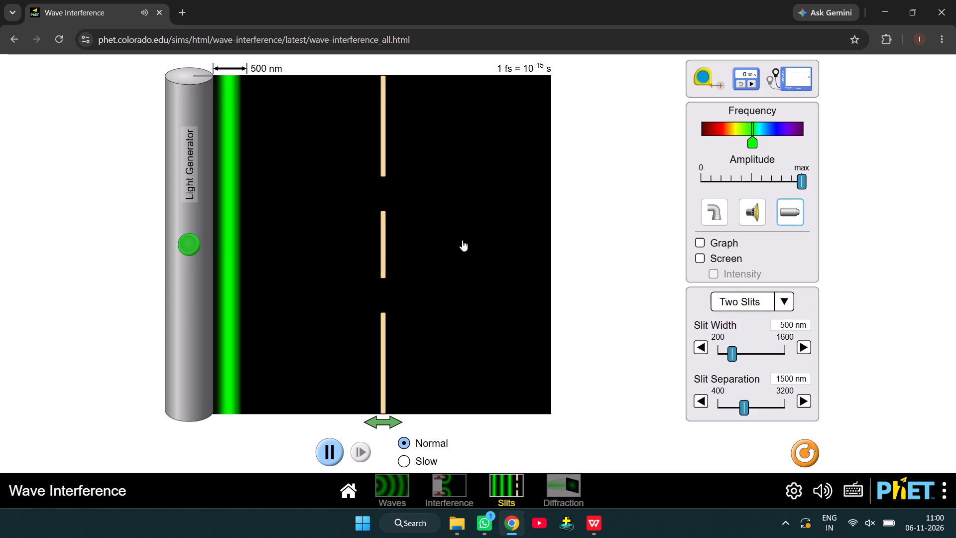
click(703, 256)
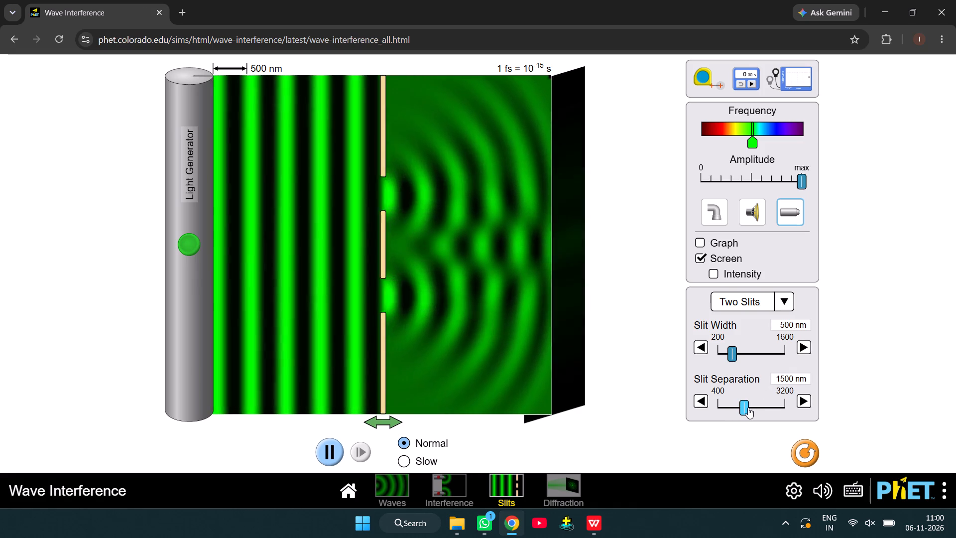
Increase the slit separation to 2650 nm.
drag(748, 407, 776, 409)
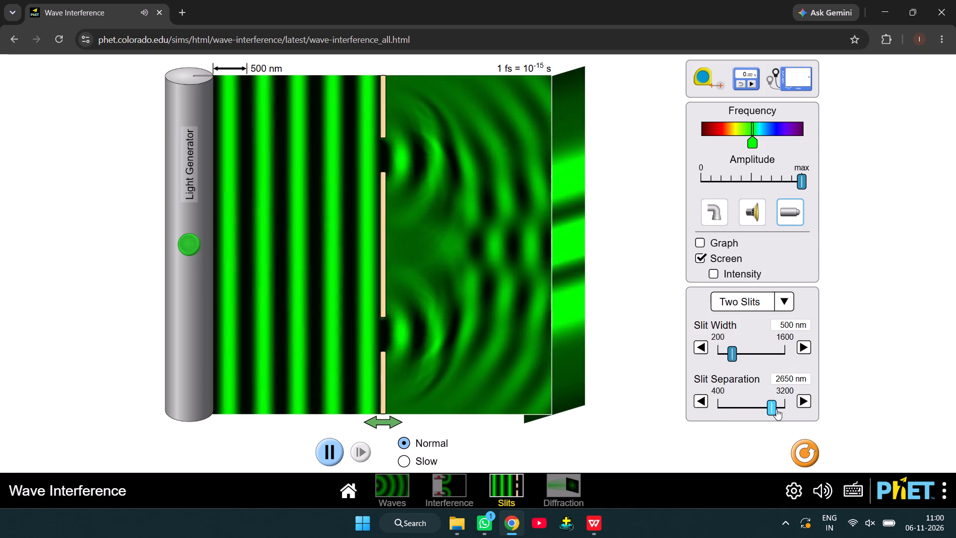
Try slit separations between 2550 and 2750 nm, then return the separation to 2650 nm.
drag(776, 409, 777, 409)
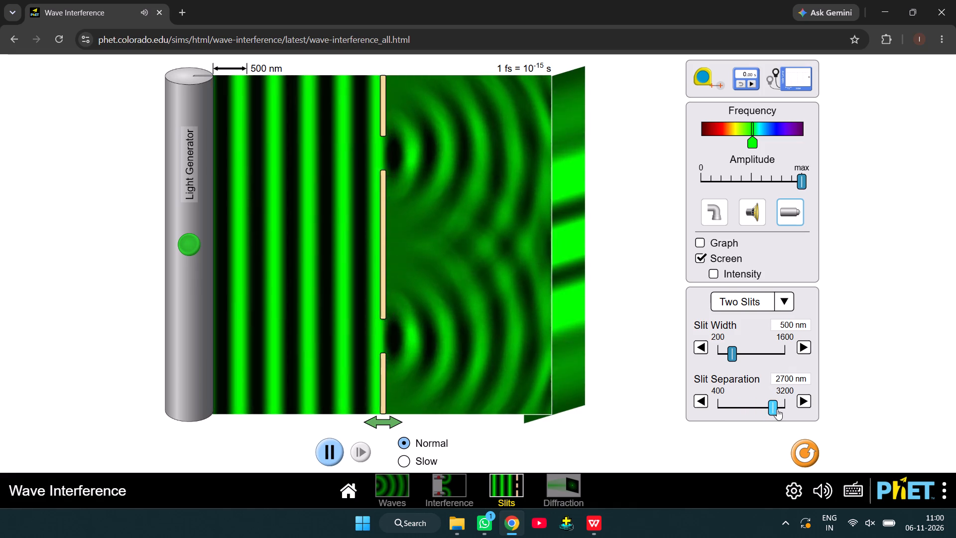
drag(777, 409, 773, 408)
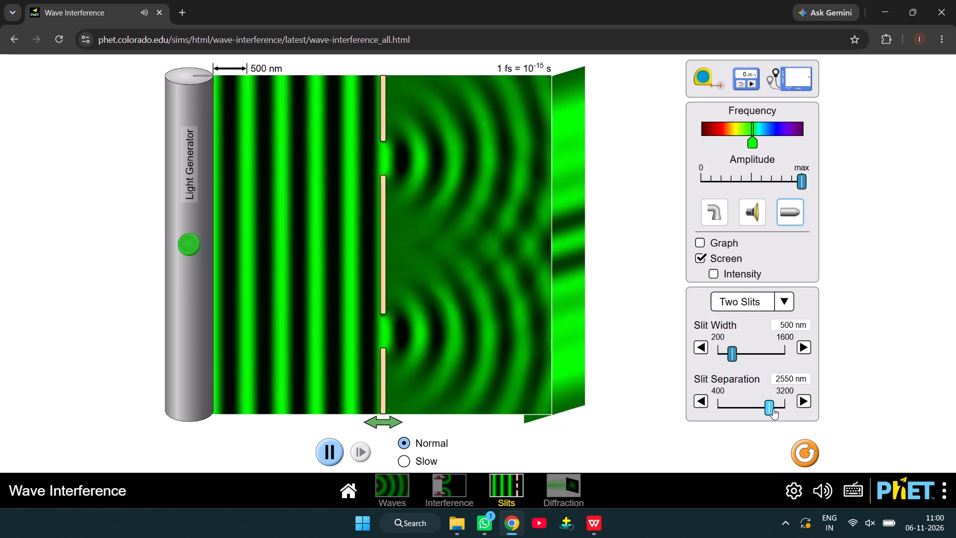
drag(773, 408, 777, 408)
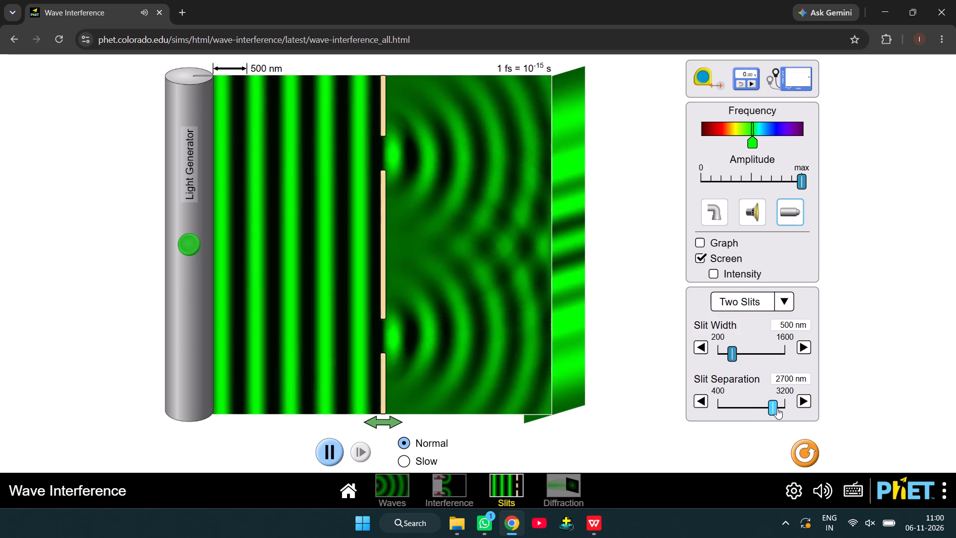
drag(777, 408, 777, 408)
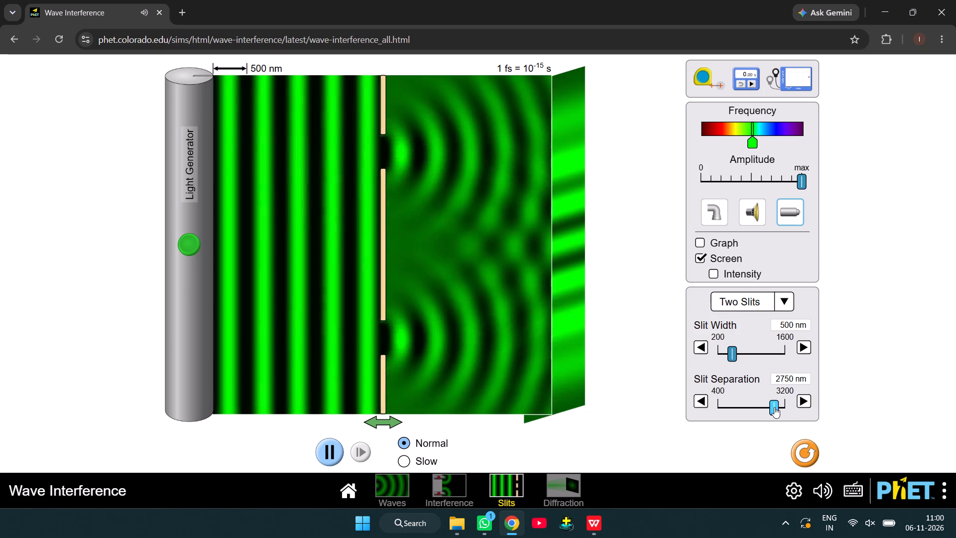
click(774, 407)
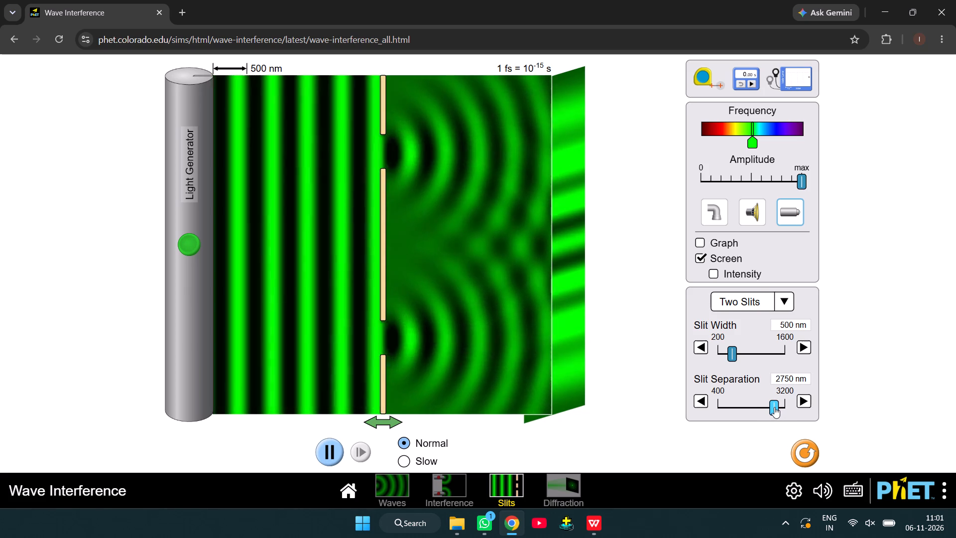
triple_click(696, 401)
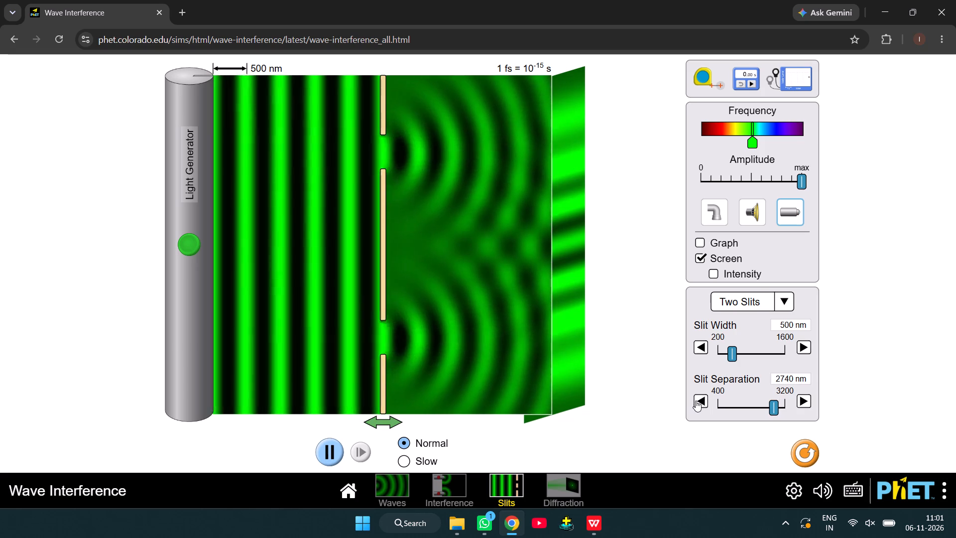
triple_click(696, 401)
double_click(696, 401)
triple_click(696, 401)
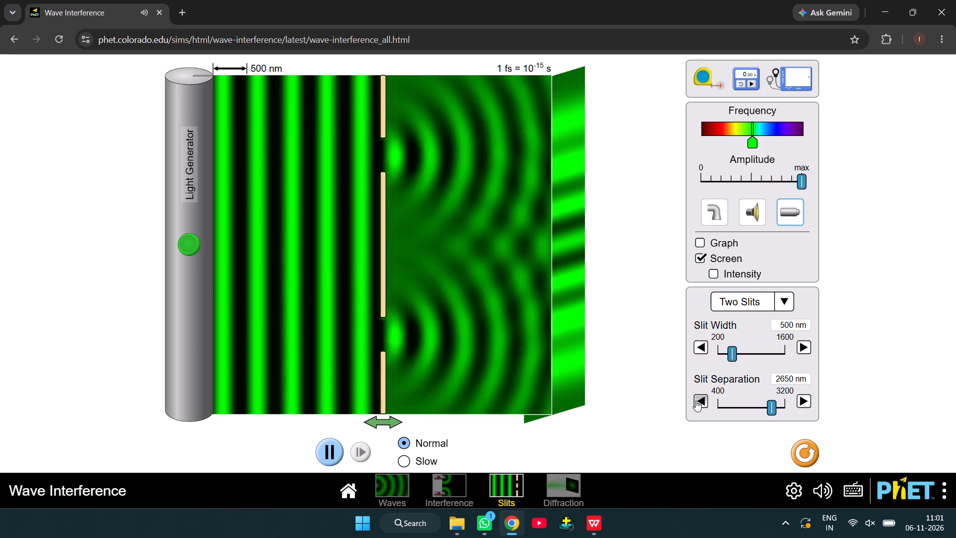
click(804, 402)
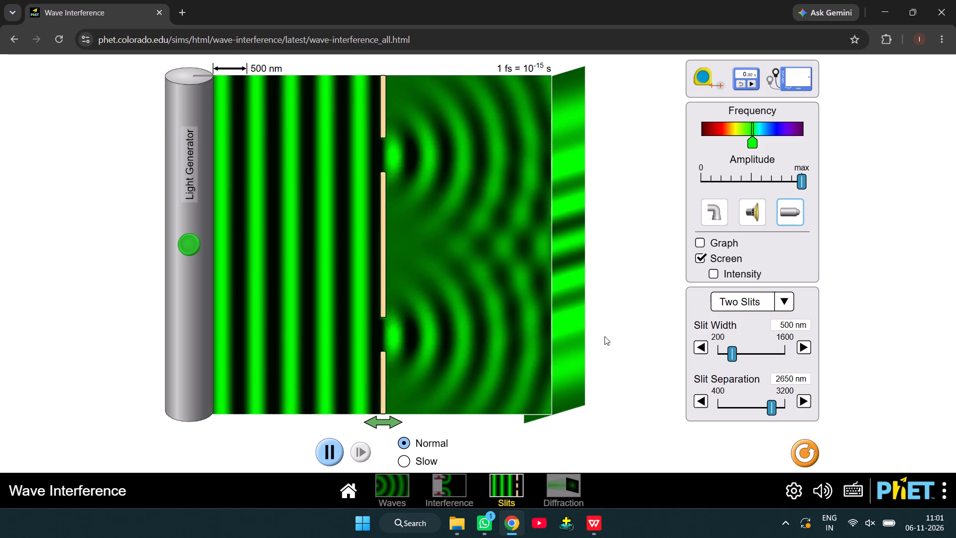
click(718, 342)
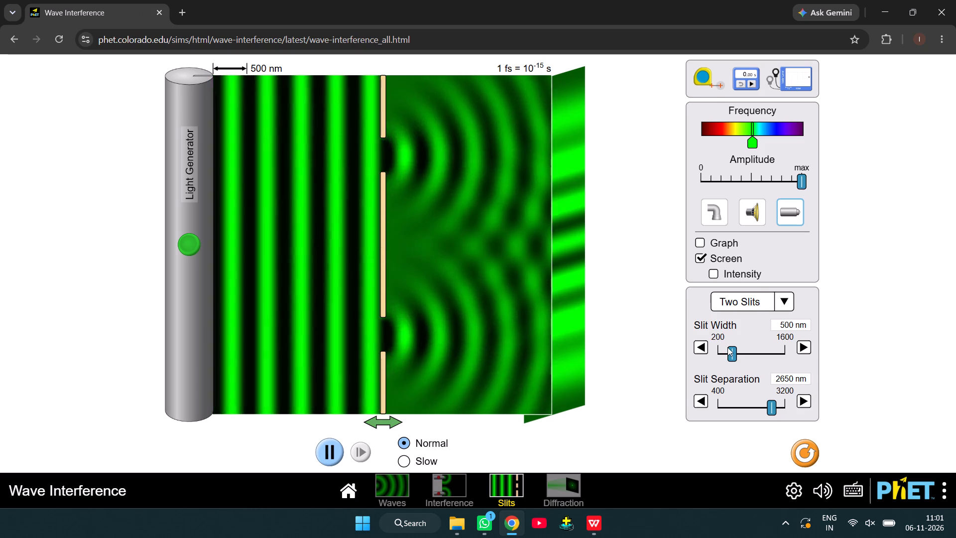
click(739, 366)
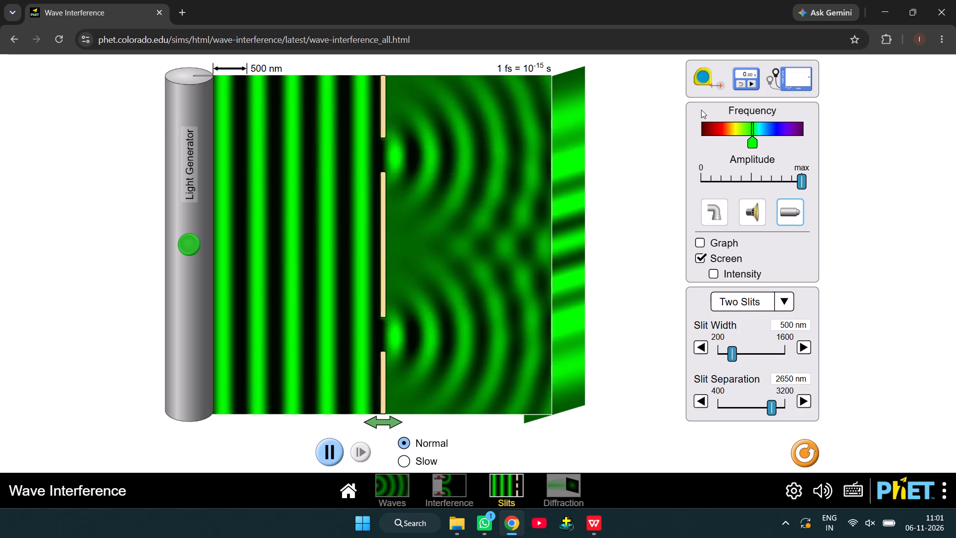
Place the measuring tape at the two-slit barrier and measure the horizontal distance to the screen.
drag(701, 74, 405, 244)
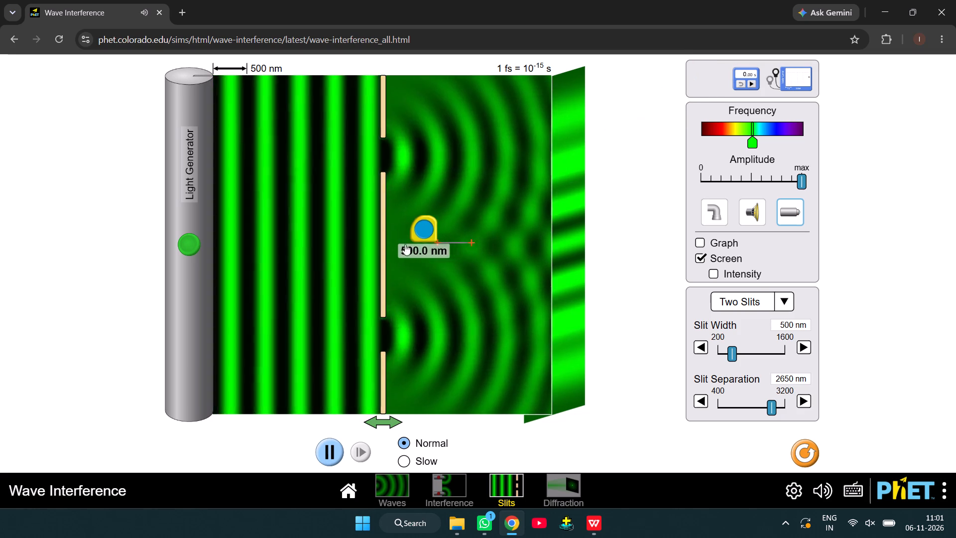
drag(405, 244, 382, 249)
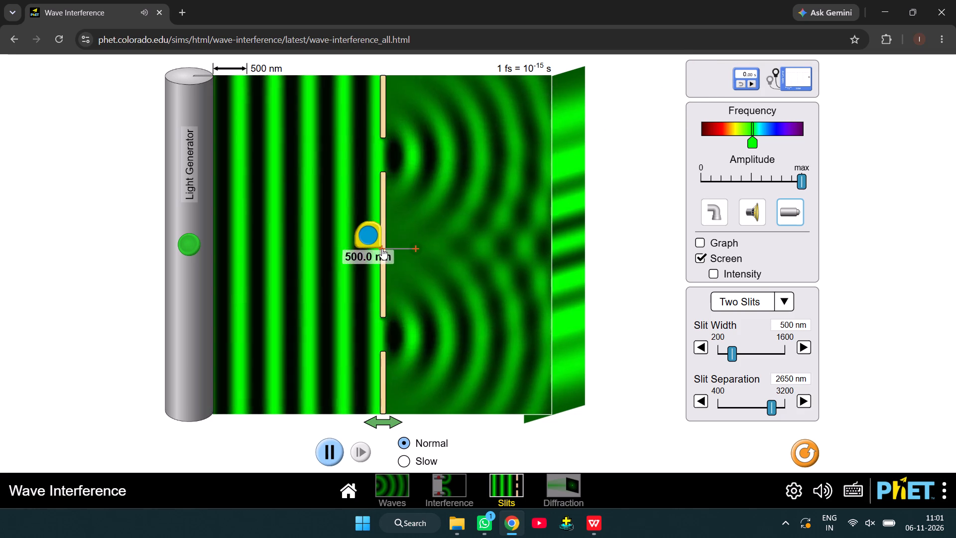
drag(382, 249, 384, 250)
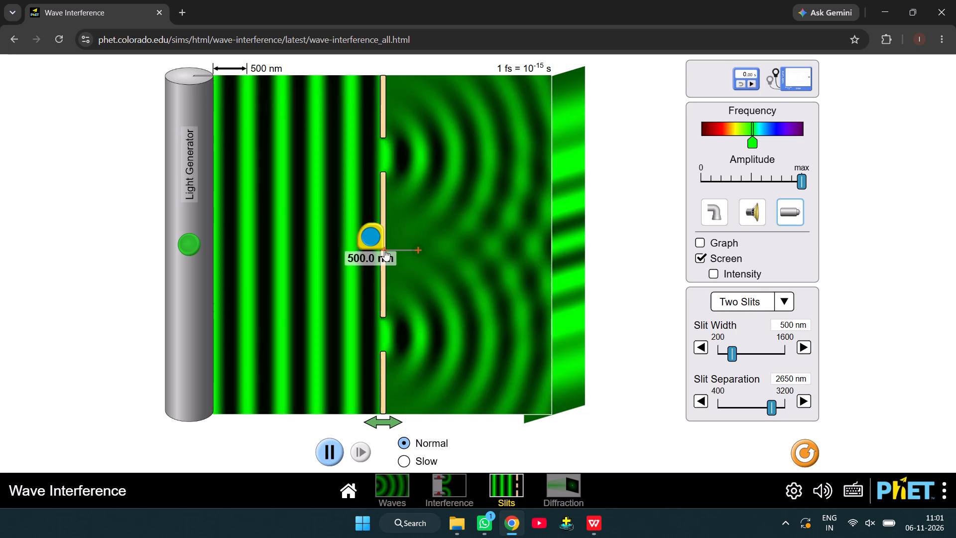
drag(384, 250, 382, 250)
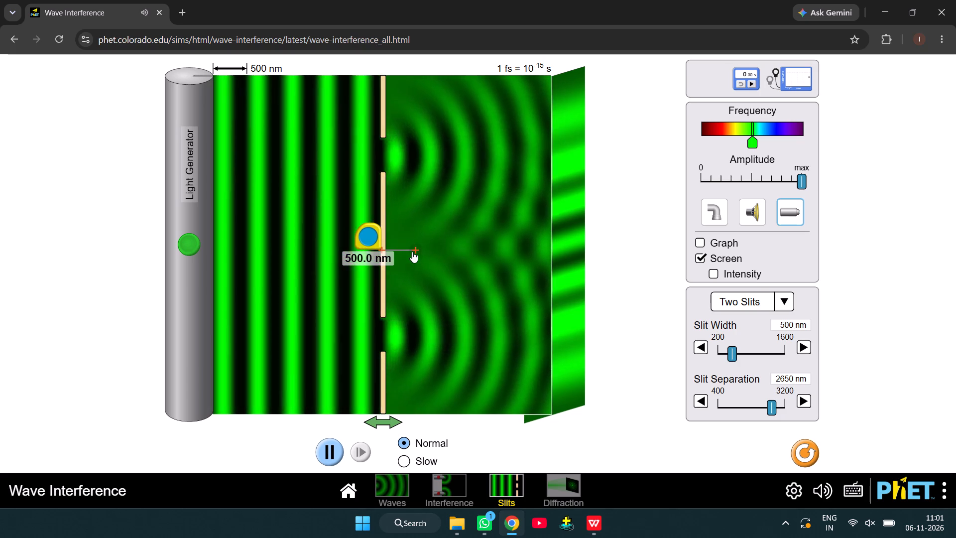
drag(416, 248, 558, 254)
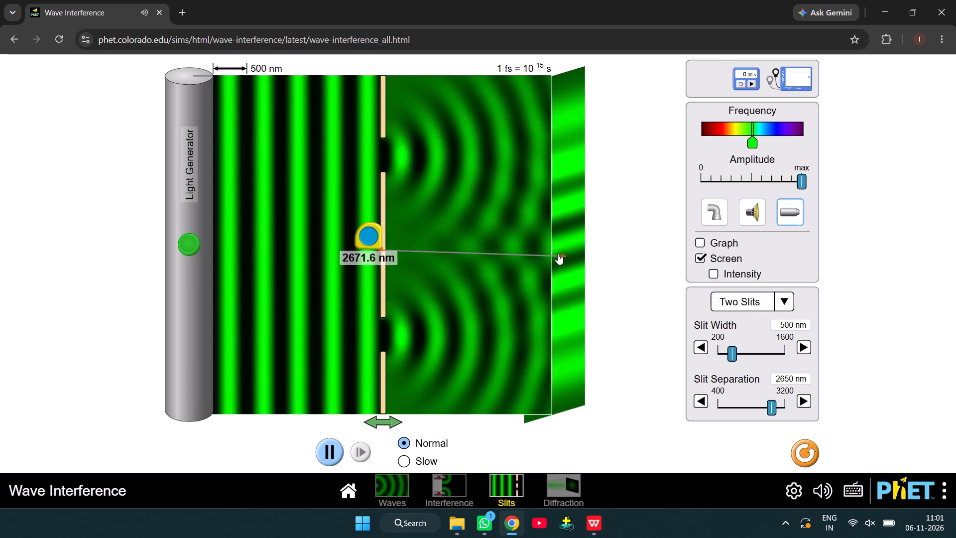
drag(558, 254, 550, 248)
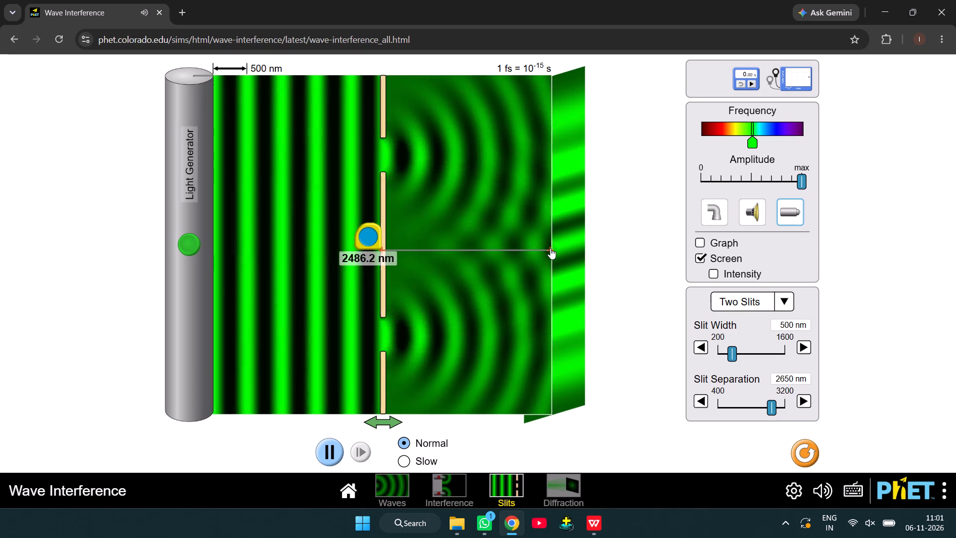
Measure from the central bright fringe on the screen to bright fringes above and below it with the measuring tape.
drag(374, 236, 559, 227)
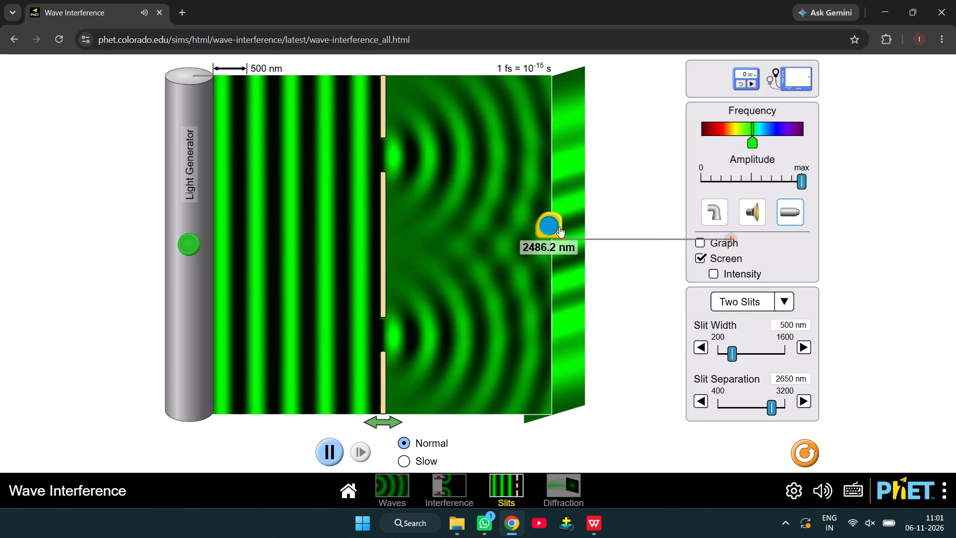
drag(559, 227, 558, 234)
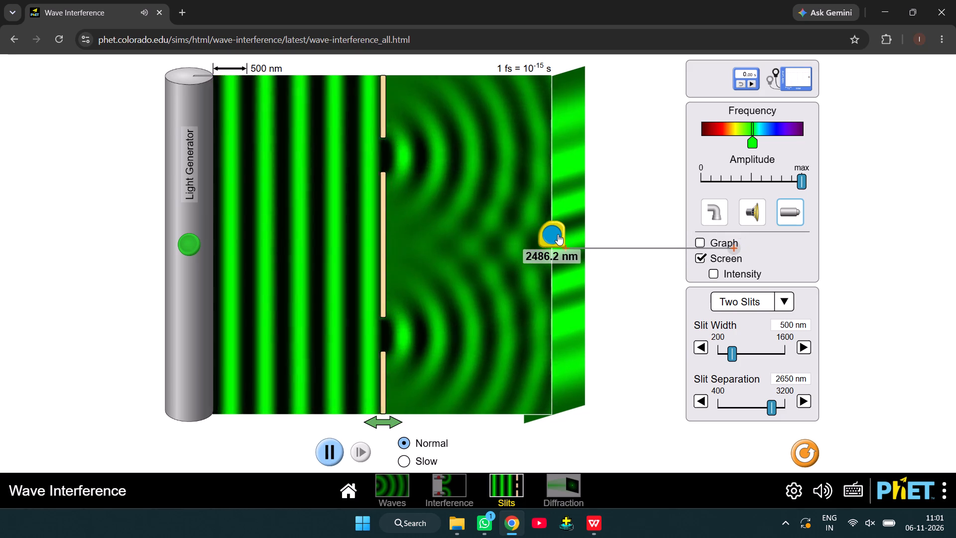
drag(558, 234, 557, 234)
drag(735, 244, 678, 212)
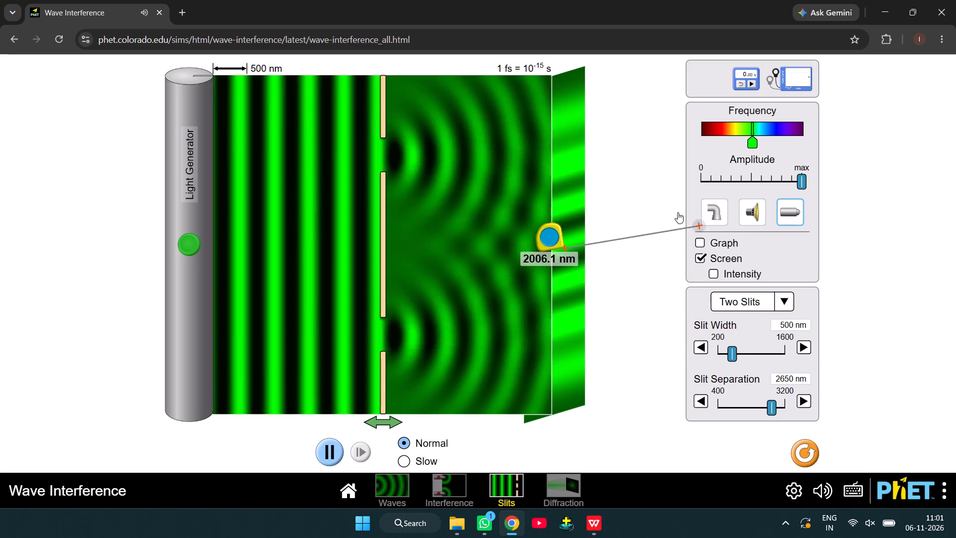
drag(678, 212, 567, 208)
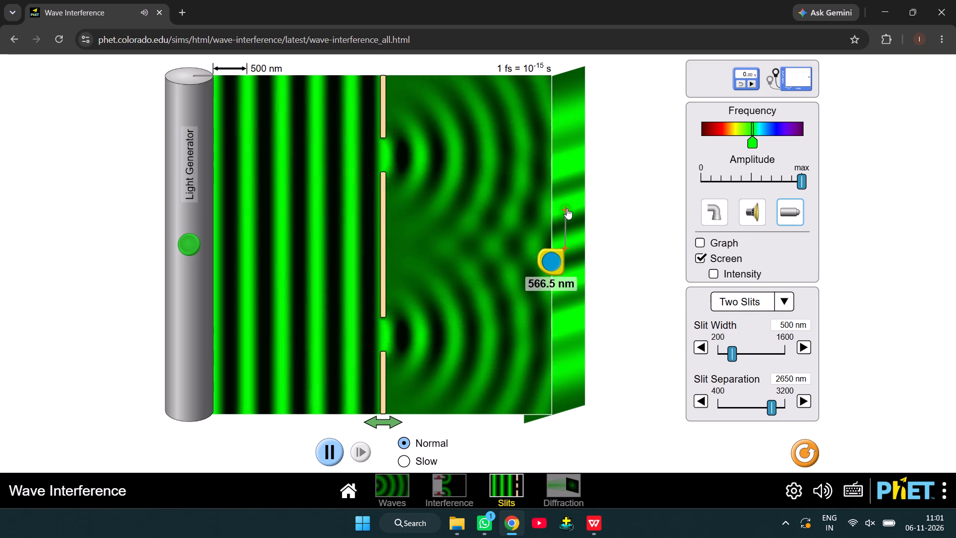
drag(567, 208, 564, 209)
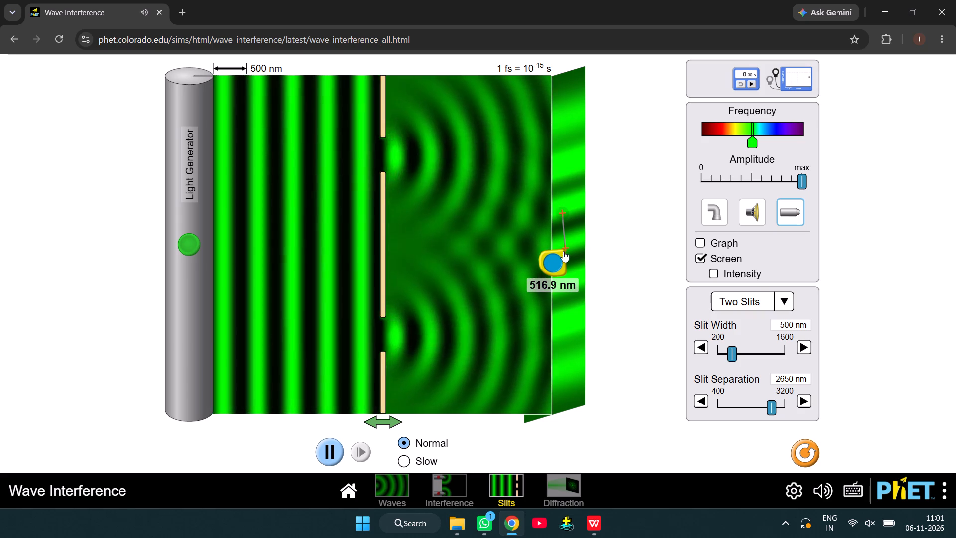
click(565, 247)
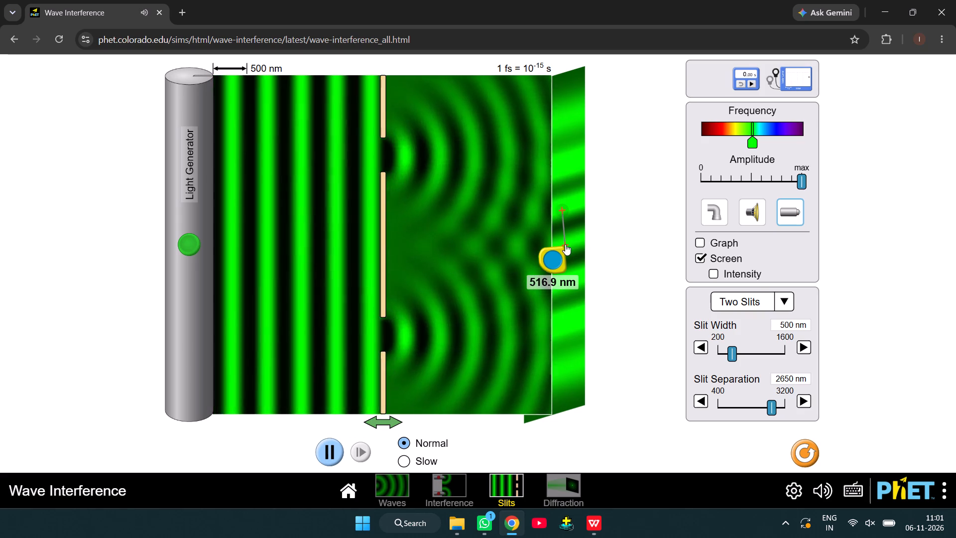
drag(561, 207, 563, 202)
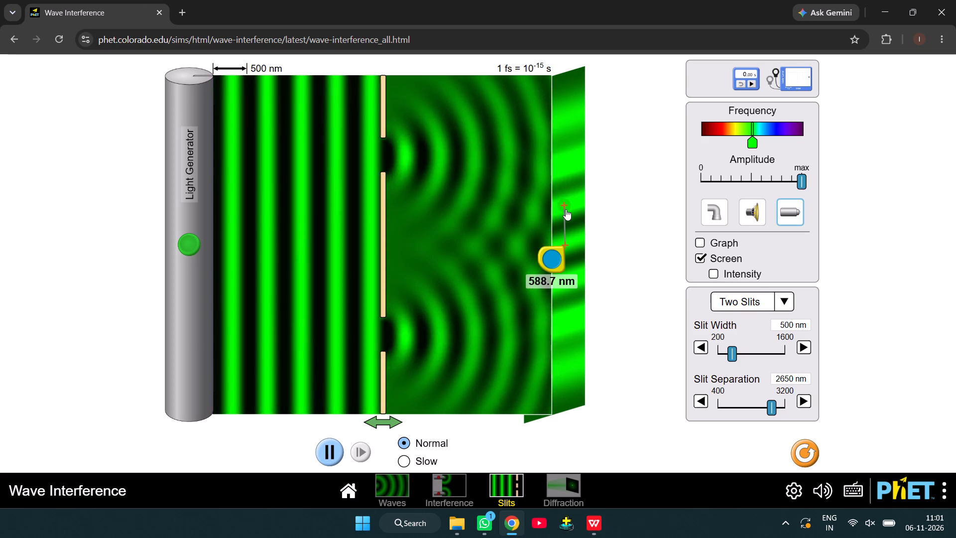
drag(564, 203, 562, 166)
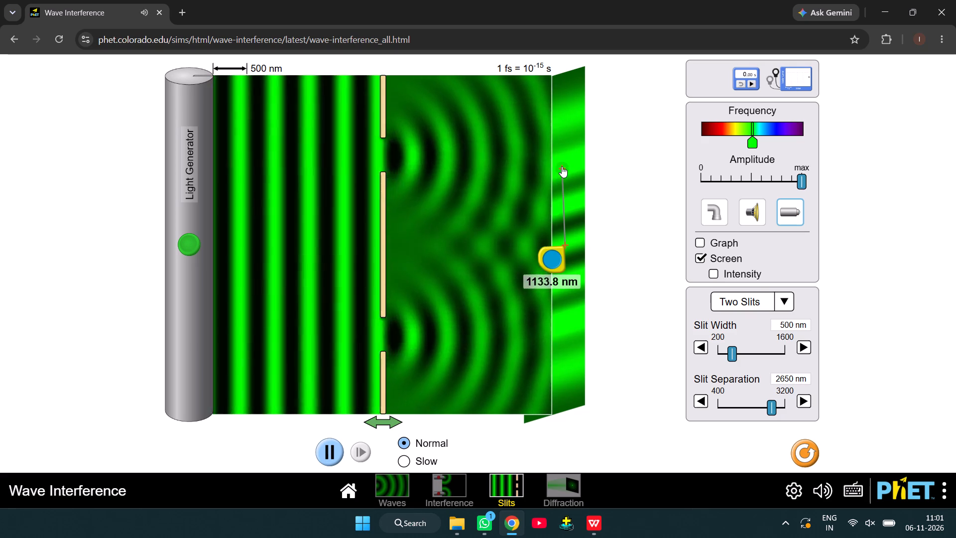
drag(562, 166, 565, 300)
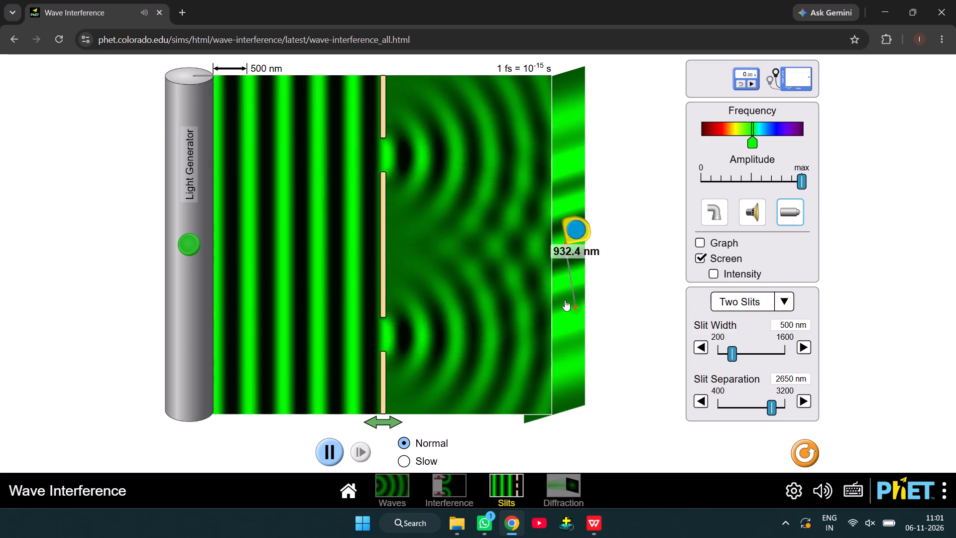
drag(565, 300, 576, 371)
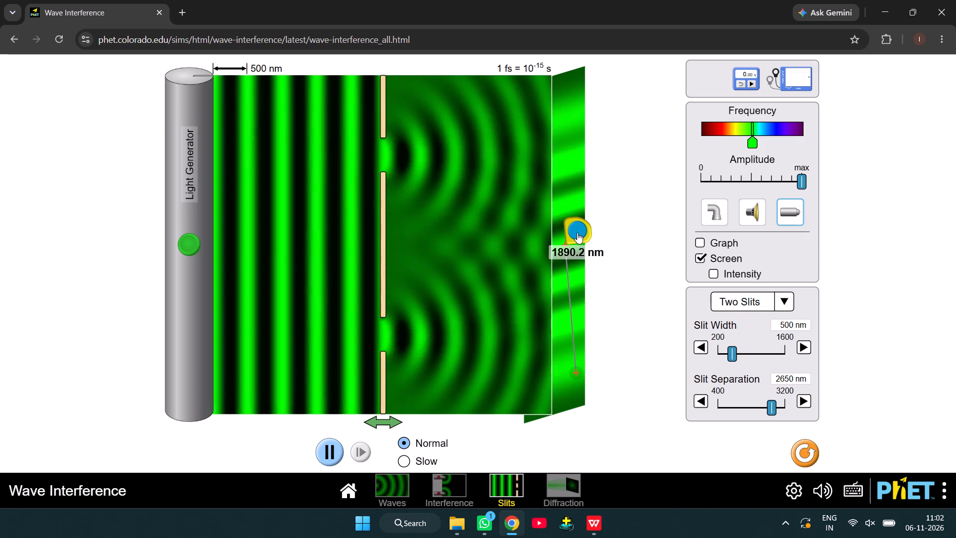
Move the measuring tape back to the barrier and remeasure the distance from the slits to the screen edge.
drag(575, 226, 391, 225)
drag(394, 372, 396, 371)
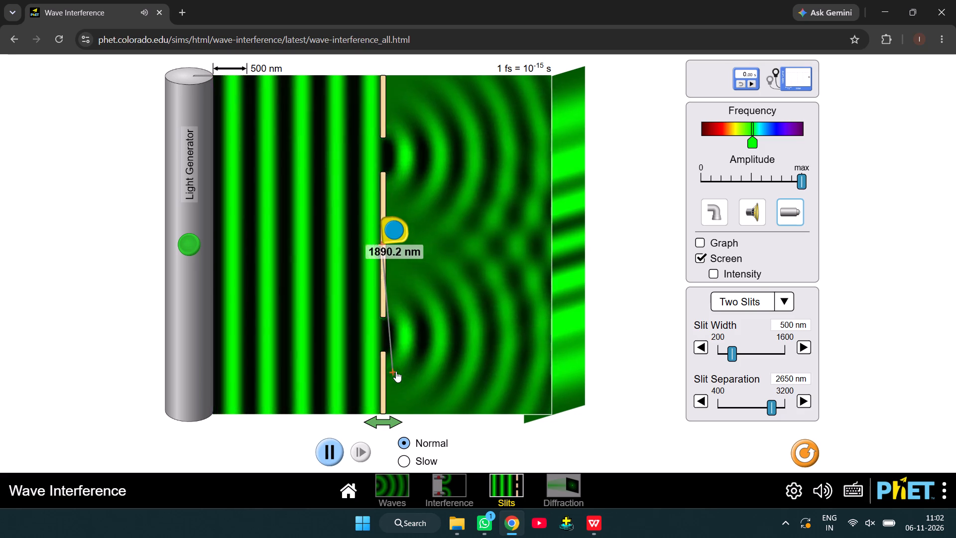
drag(396, 371, 553, 243)
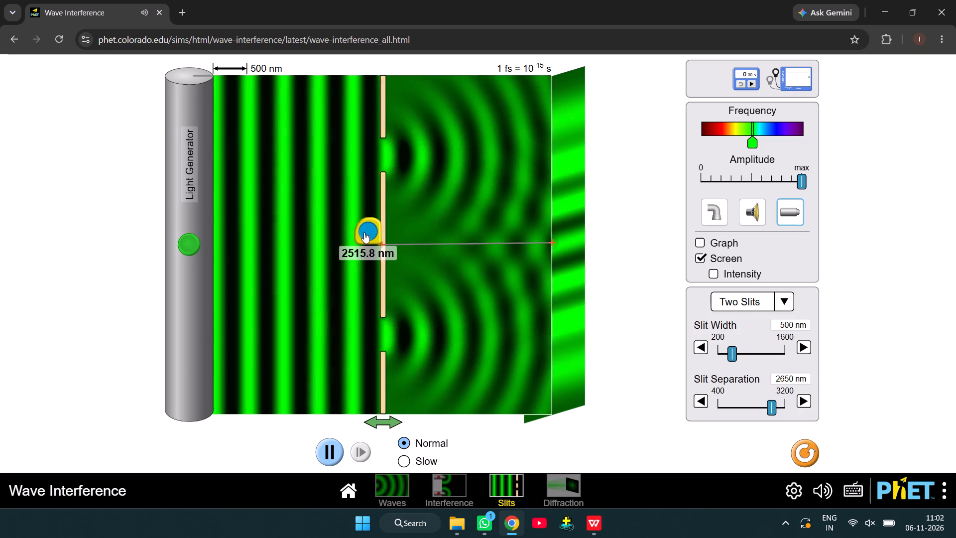
click(364, 232)
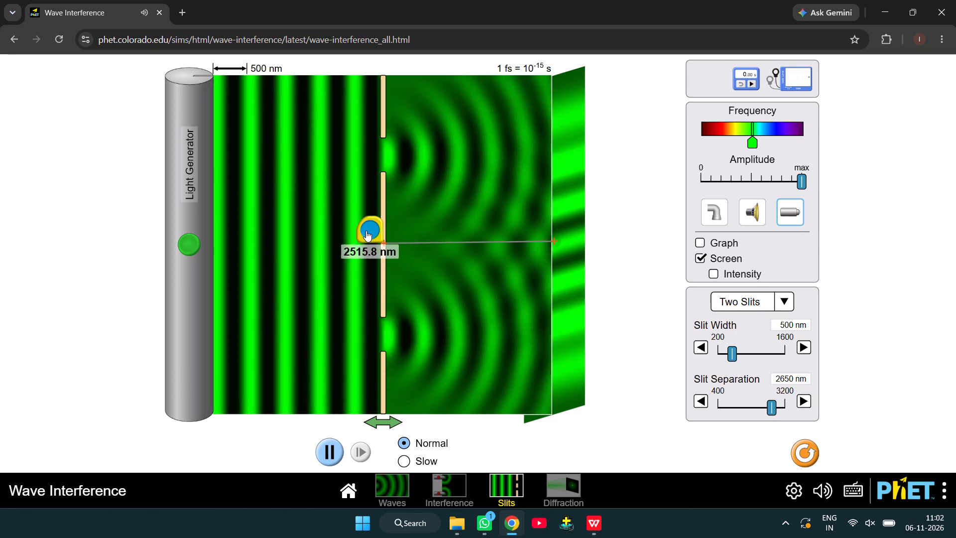
click(366, 231)
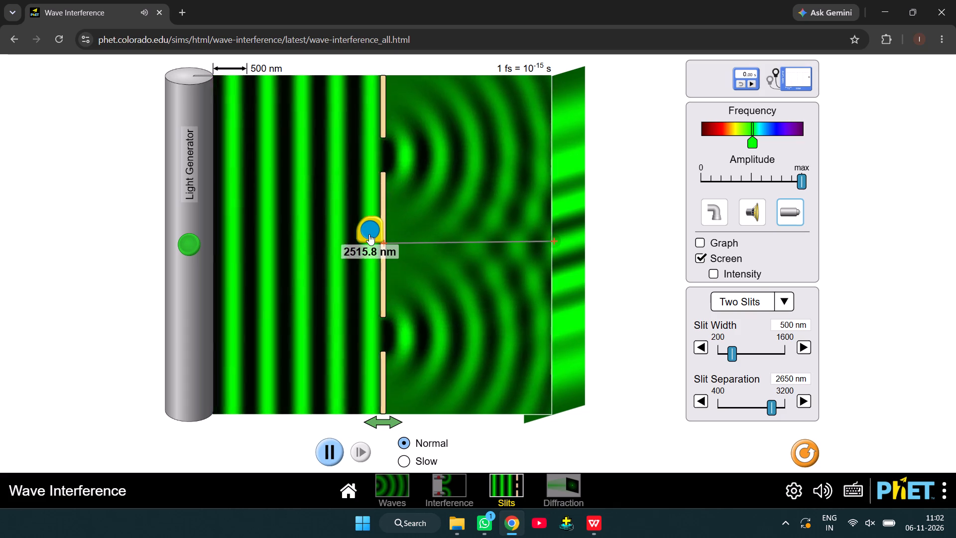
click(369, 234)
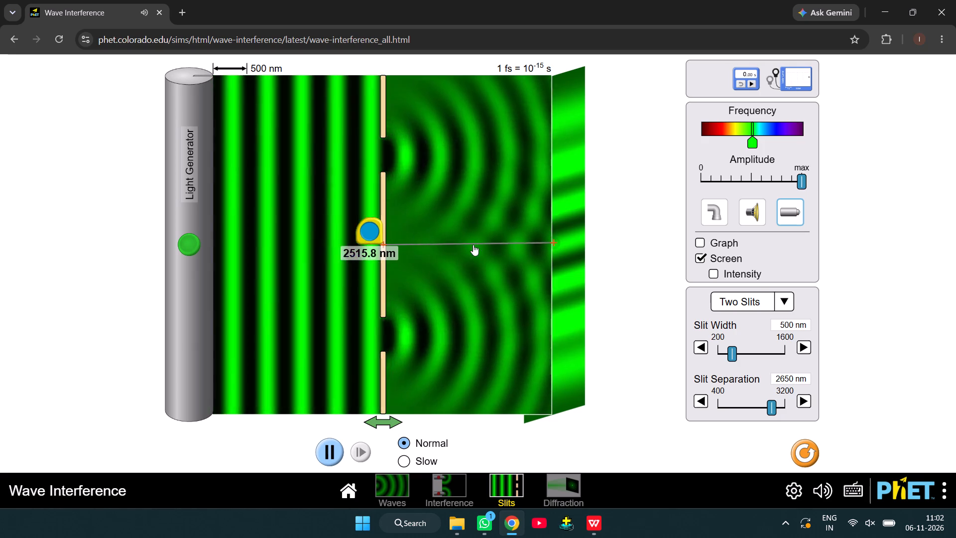
click(556, 241)
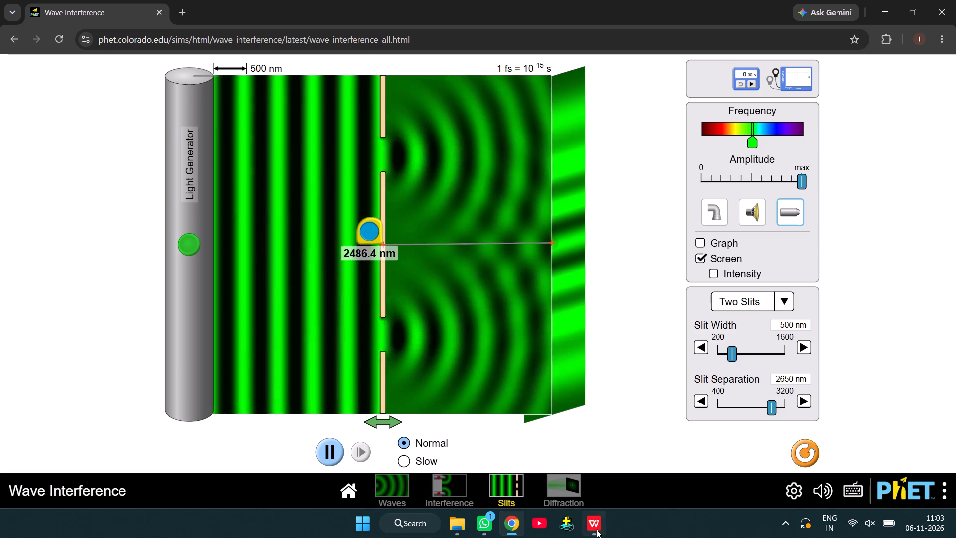
Switch to the lab document in WPS Office and enter 2650 nm as the distance from slits to screen (L).
click(606, 471)
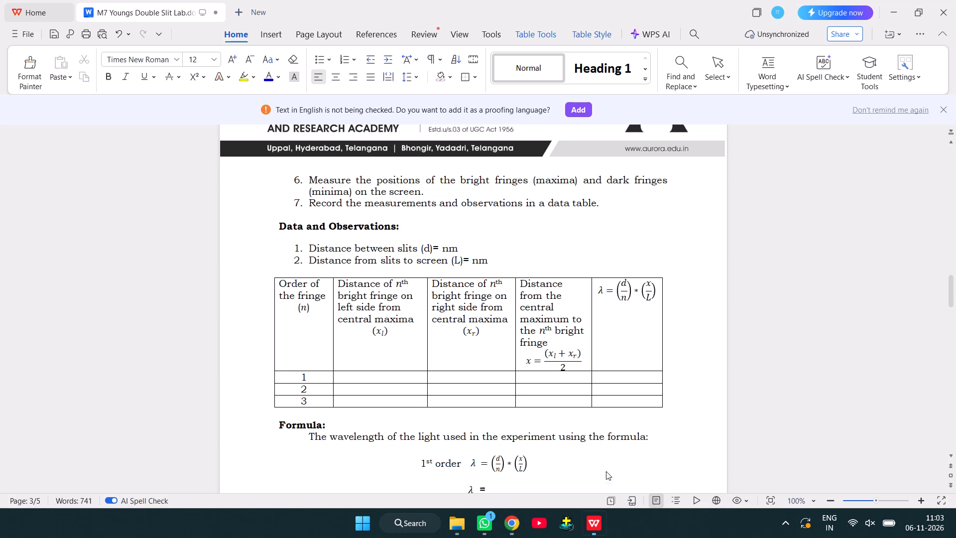
scroll(508, 246, up, 1)
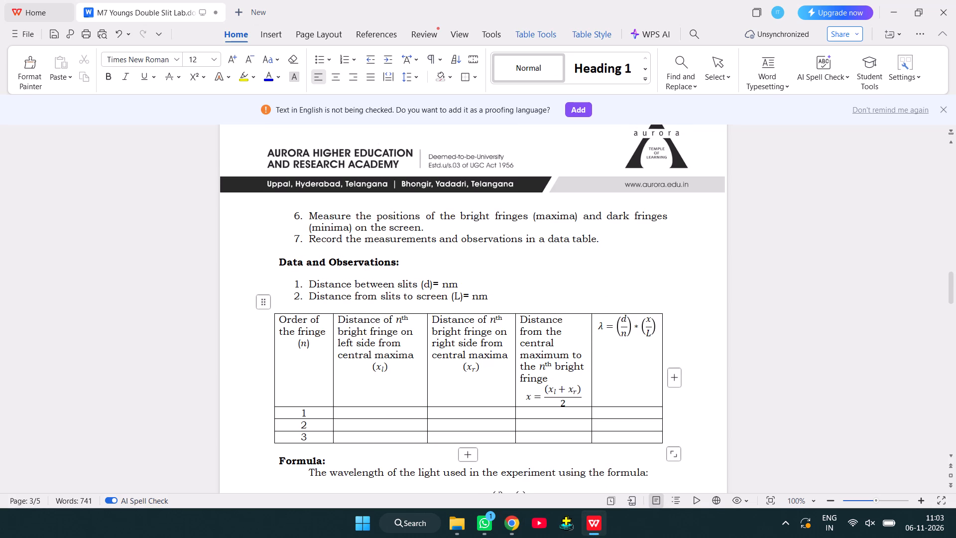
click(470, 298)
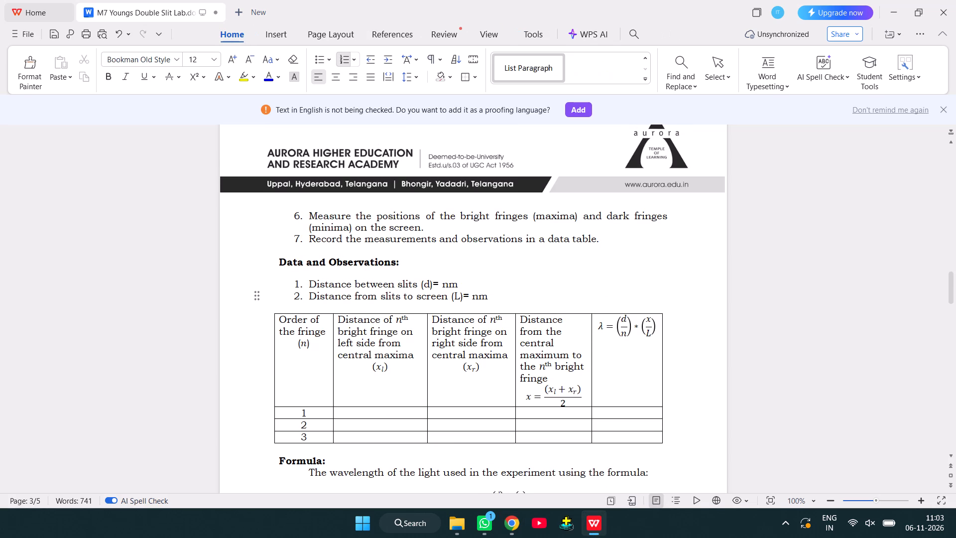
key(2)
text(650)
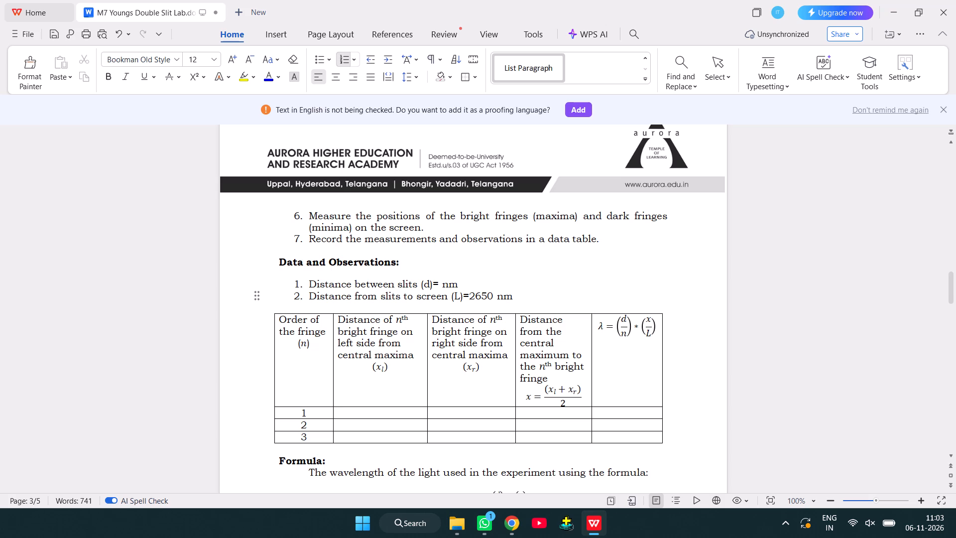
Enter 2486.4 nm as the distance between slits (d) under Data and Observations.
click(442, 282)
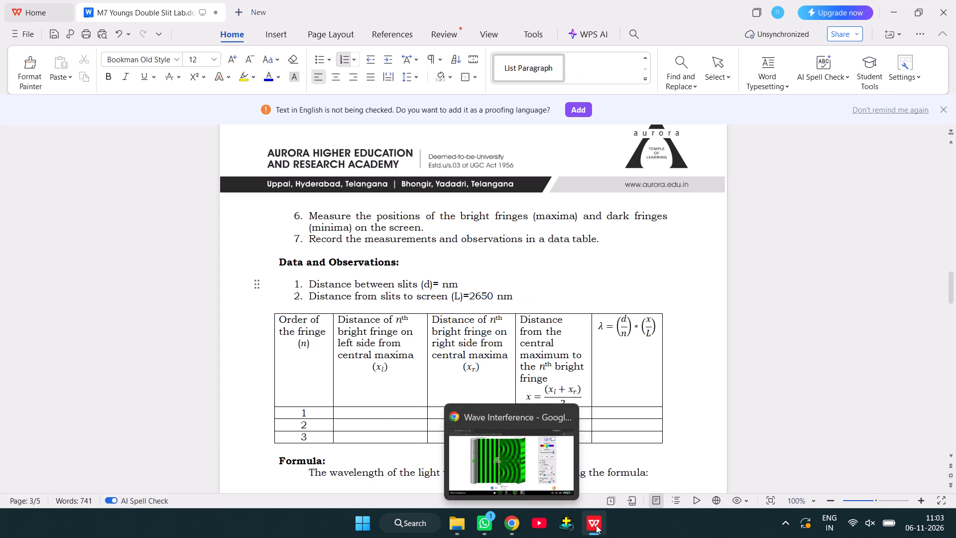
click(591, 468)
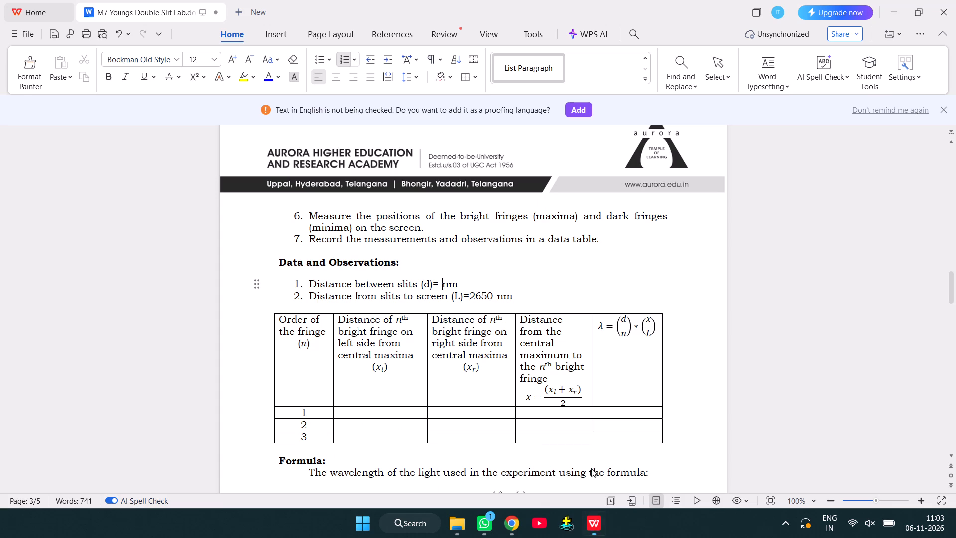
click(441, 284)
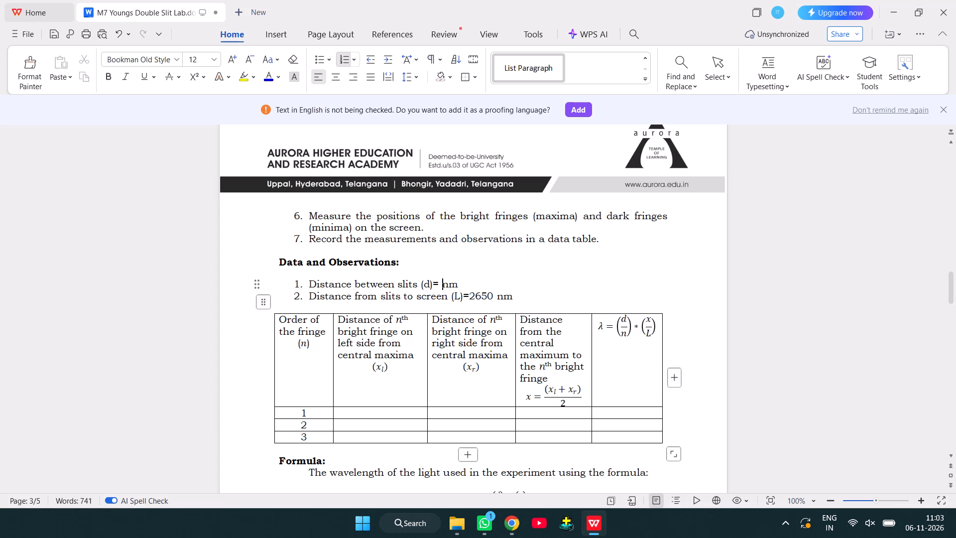
text(2486)
key(period)
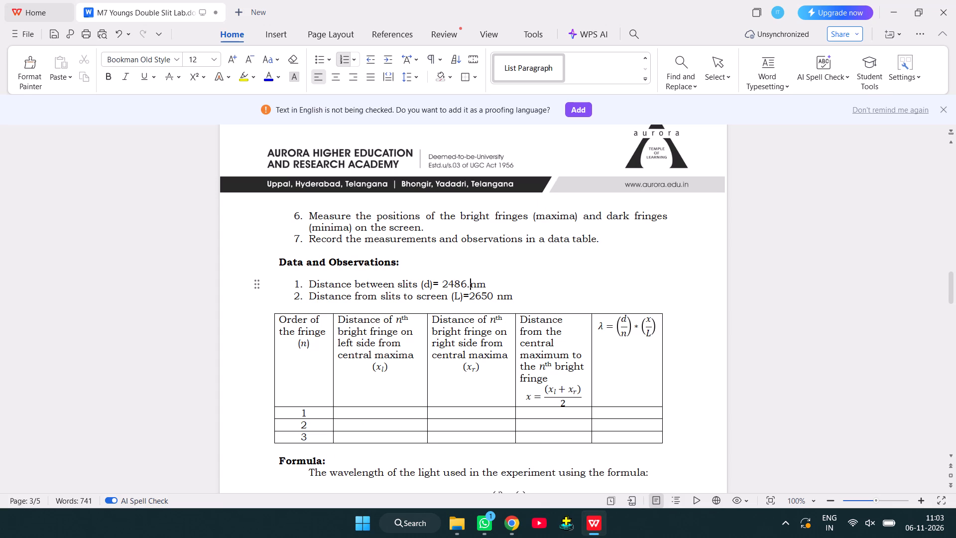
key(4)
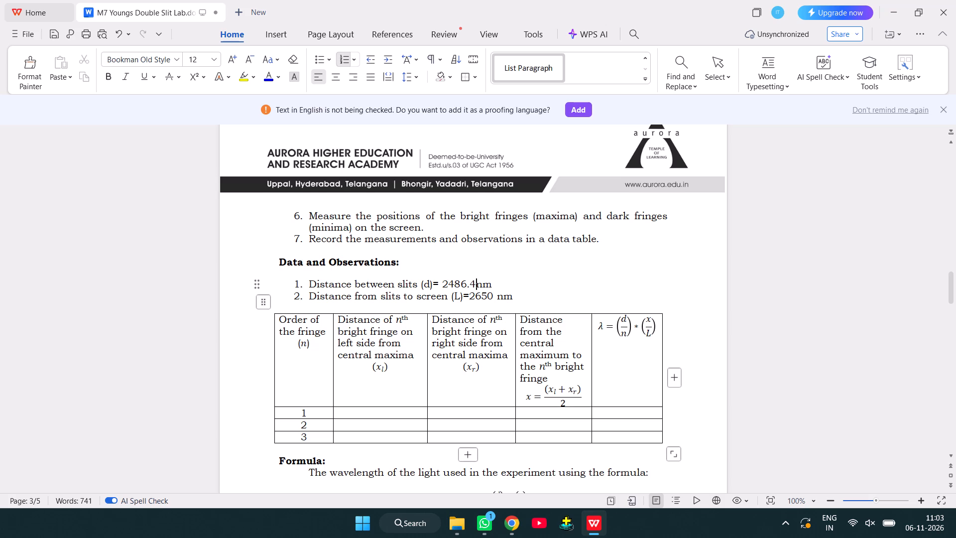
Switch to the Wave Interference simulation in Chrome and move the measuring tape's base onto the central bright fringe on the screen.
scroll(518, 417, down, 2)
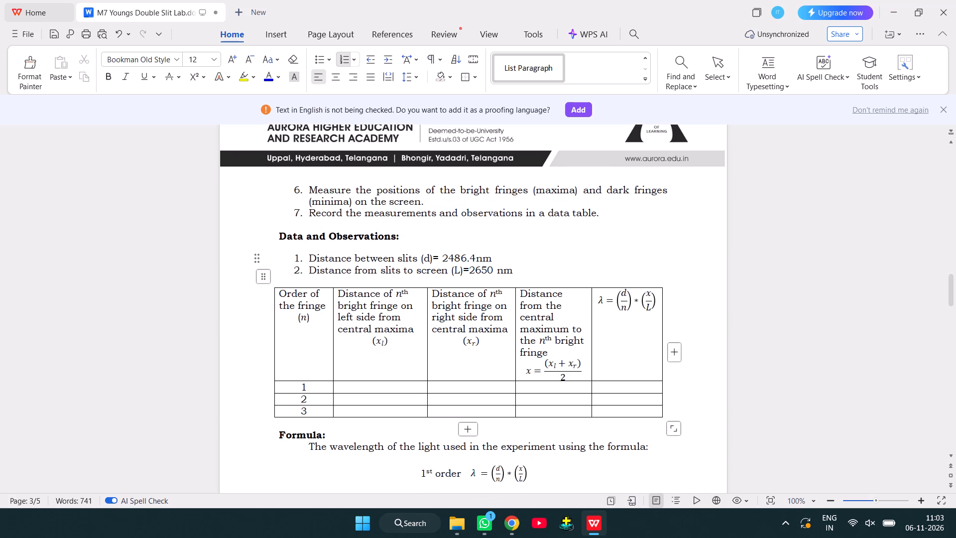
scroll(518, 417, down, 1)
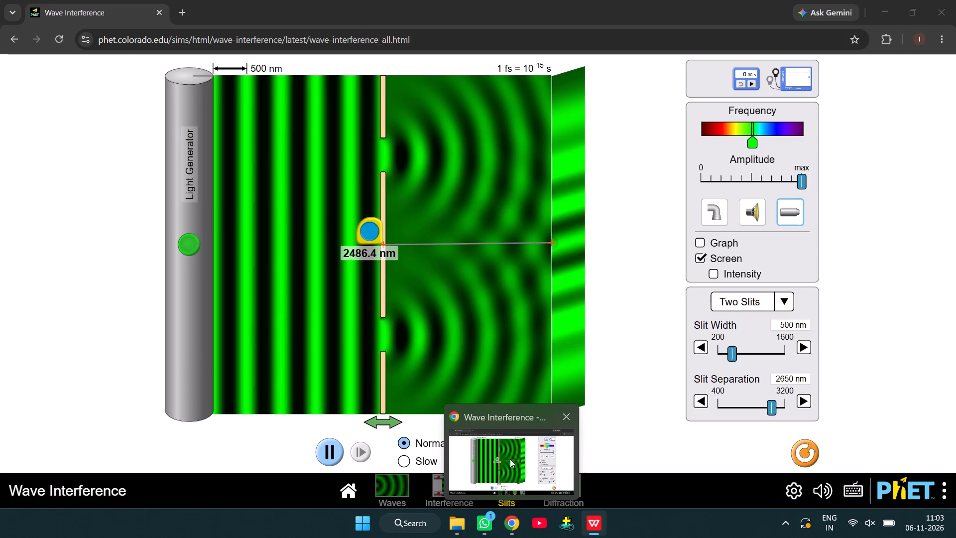
click(510, 459)
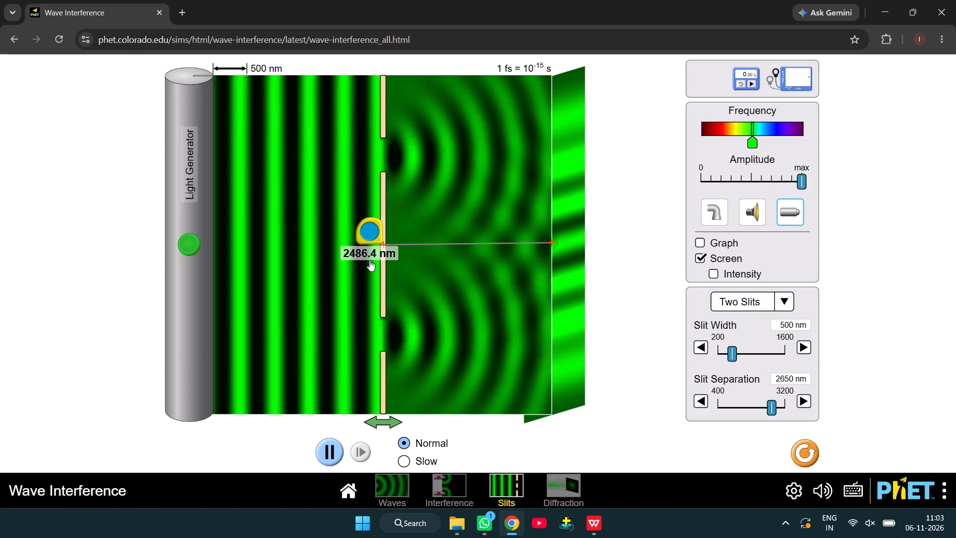
click(366, 230)
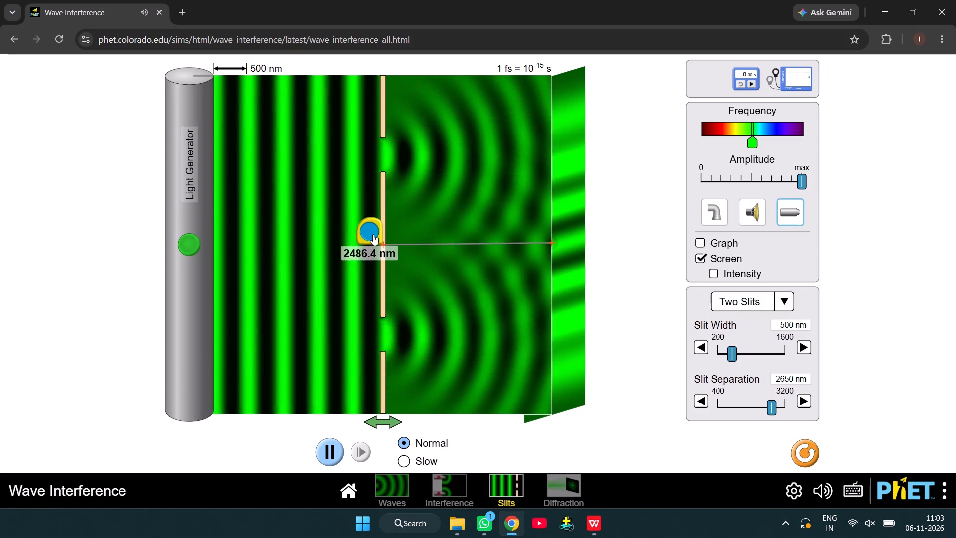
scroll(371, 235, right, 1)
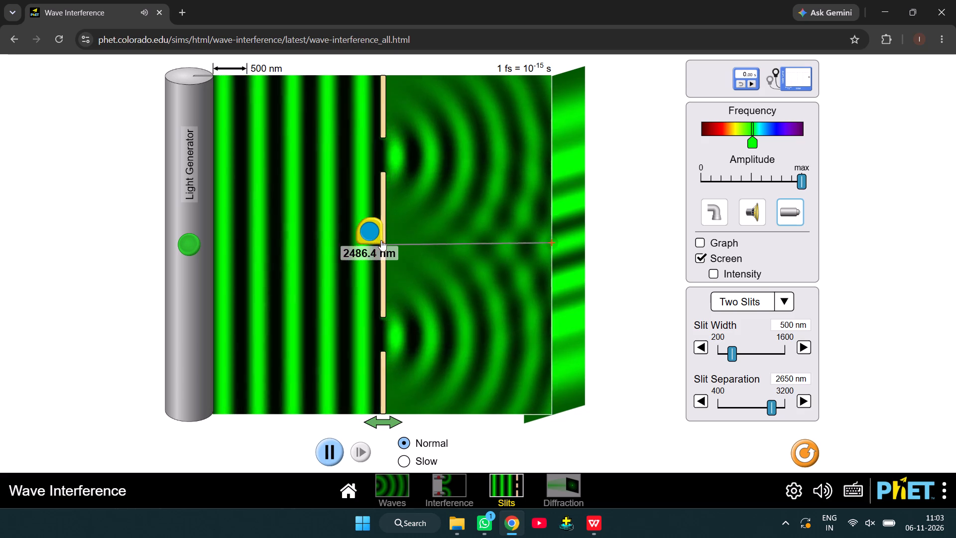
drag(382, 241, 562, 249)
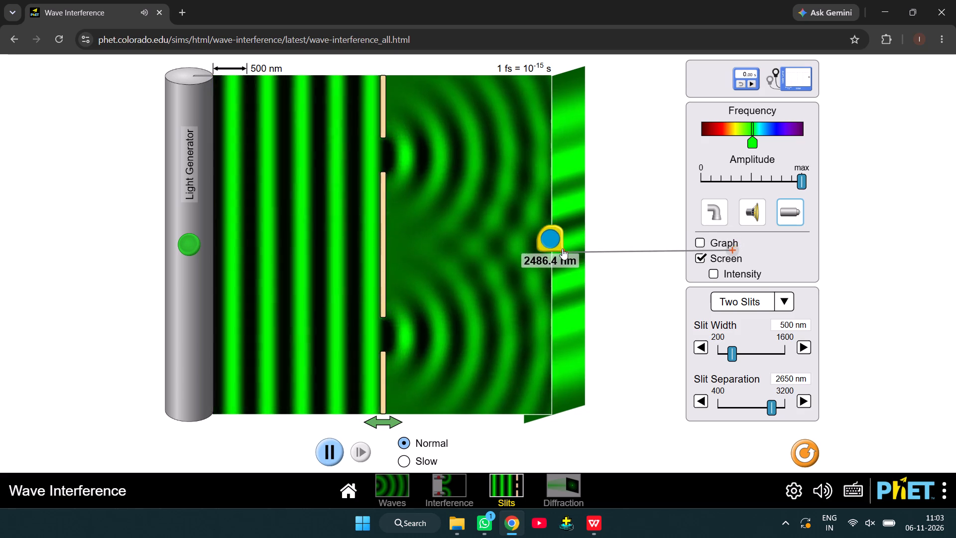
drag(562, 249, 560, 249)
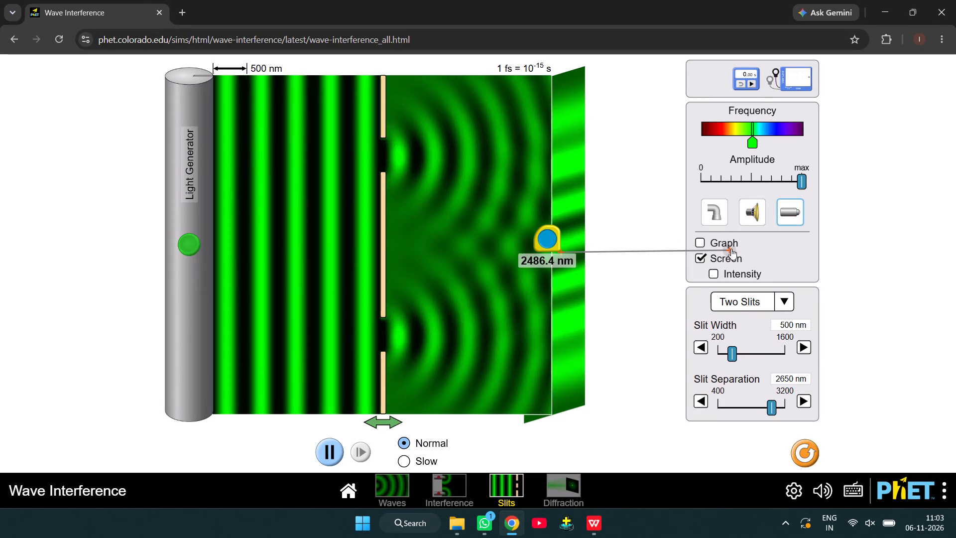
Measure from the central bright fringe to the first bright fringe above it, adjusting both tape ends into vertical alignment.
drag(730, 248, 562, 163)
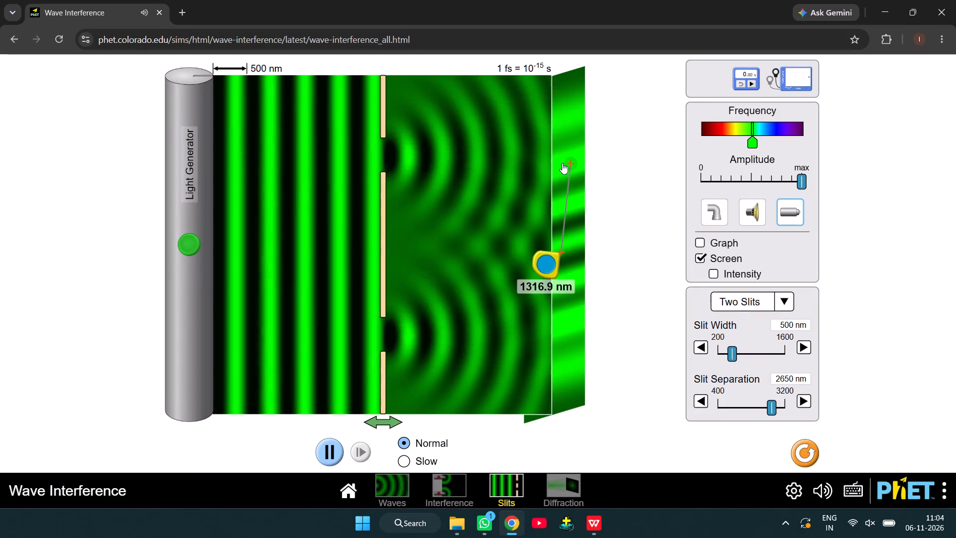
drag(562, 163, 573, 207)
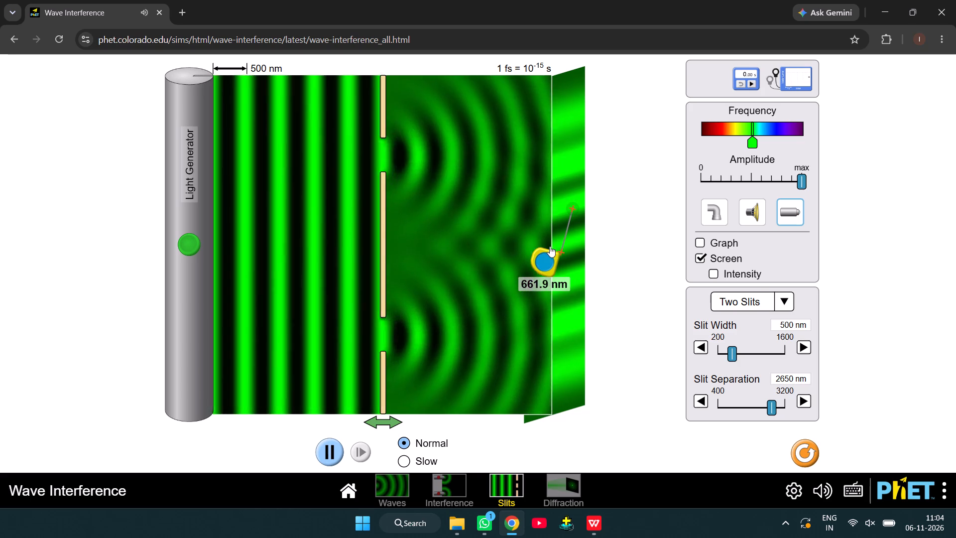
drag(559, 249, 572, 232)
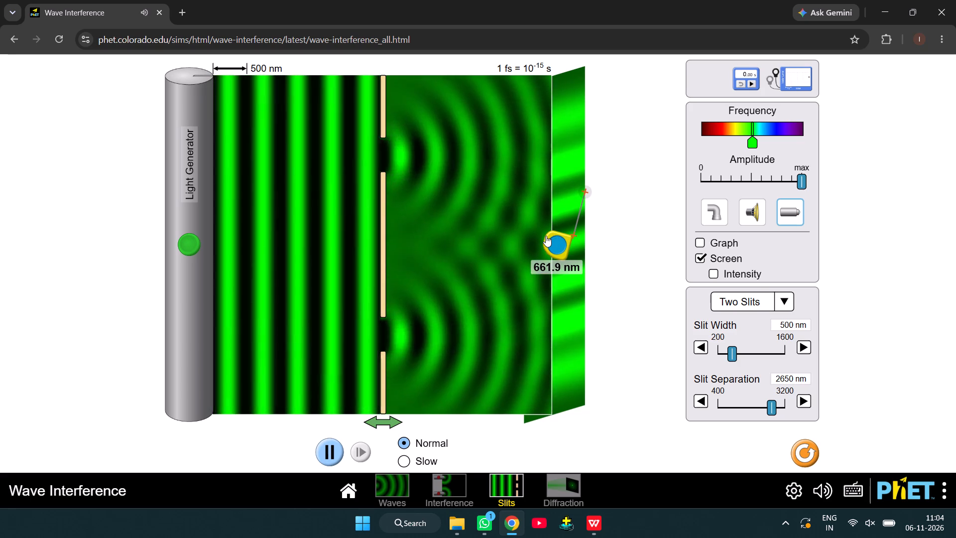
drag(546, 236, 544, 244)
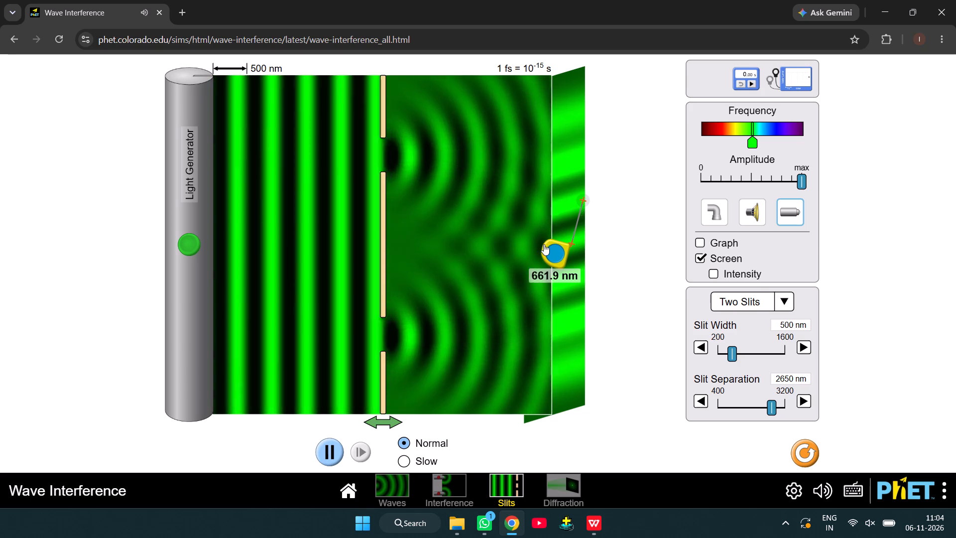
drag(581, 198, 570, 198)
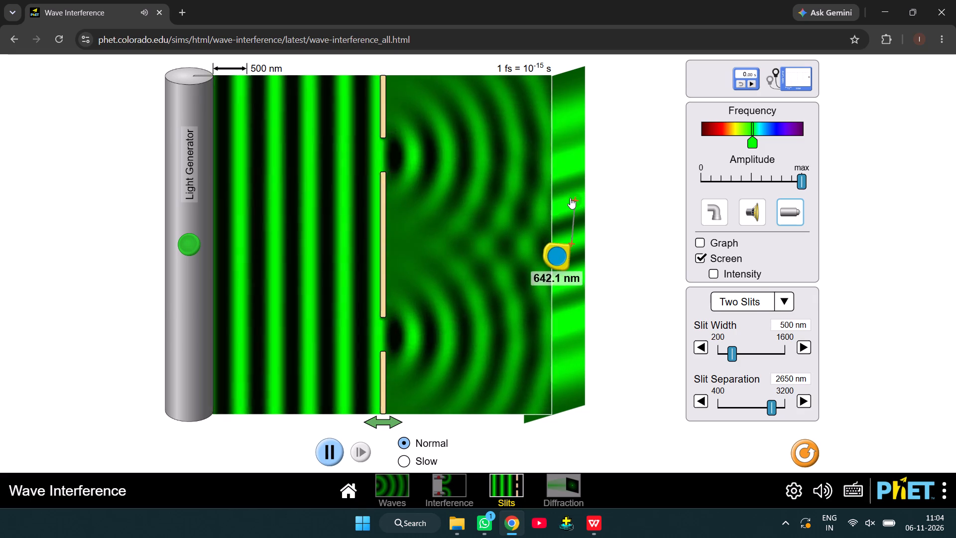
drag(570, 198, 565, 206)
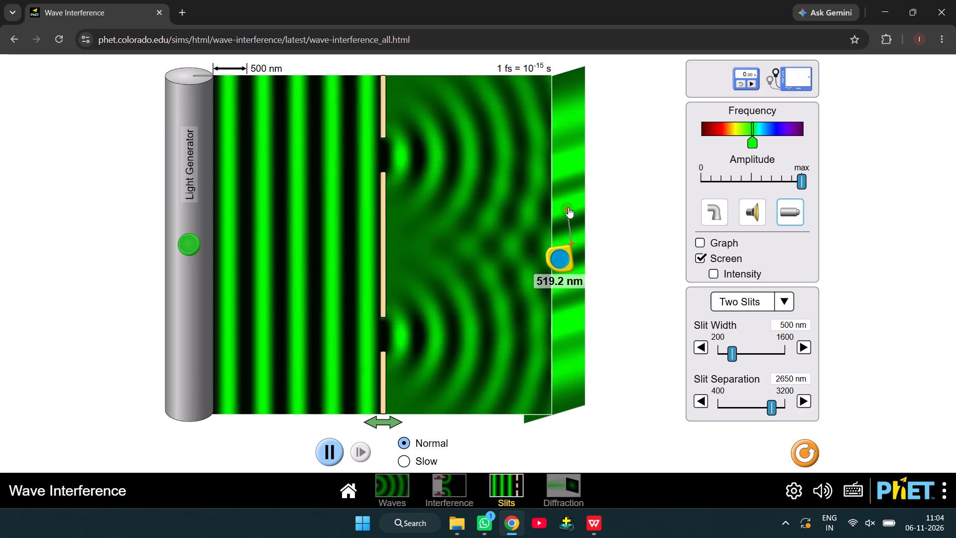
click(566, 208)
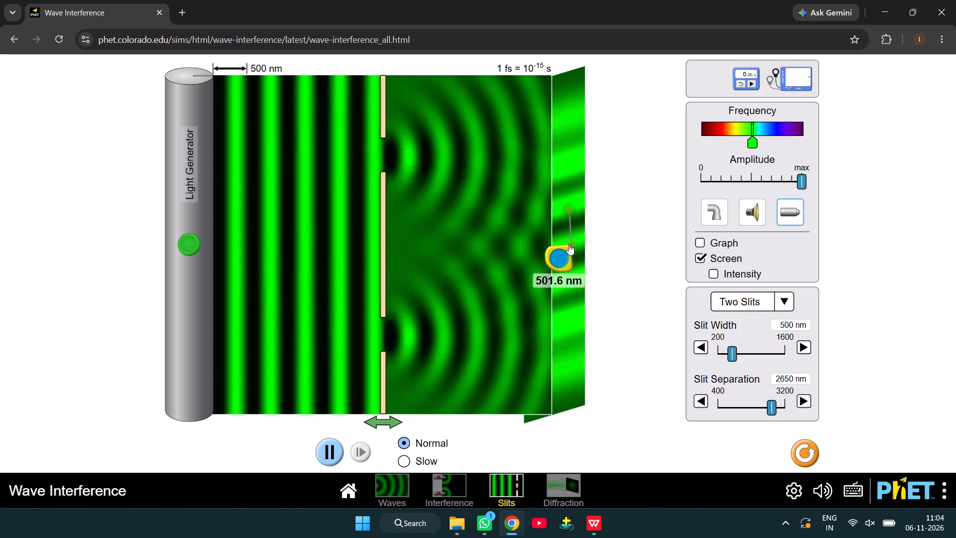
click(571, 243)
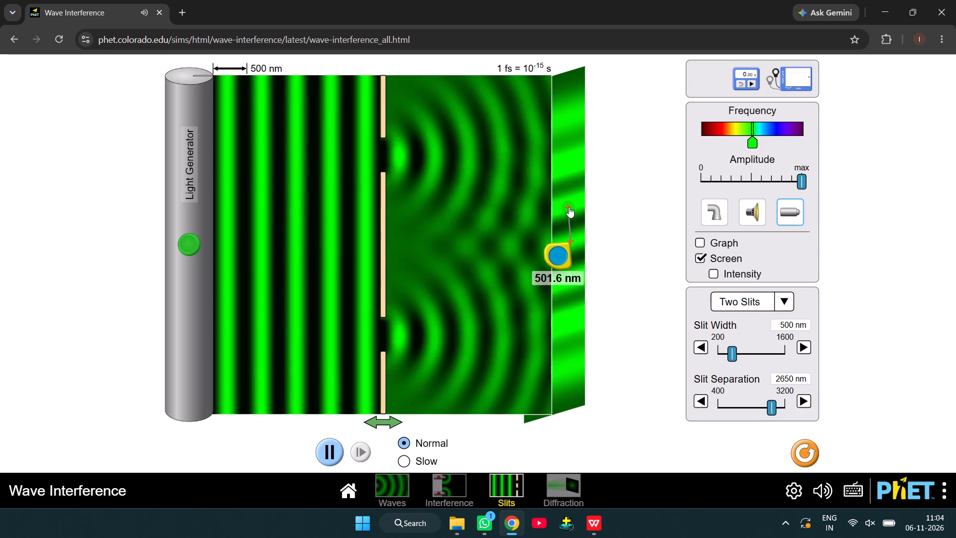
click(568, 206)
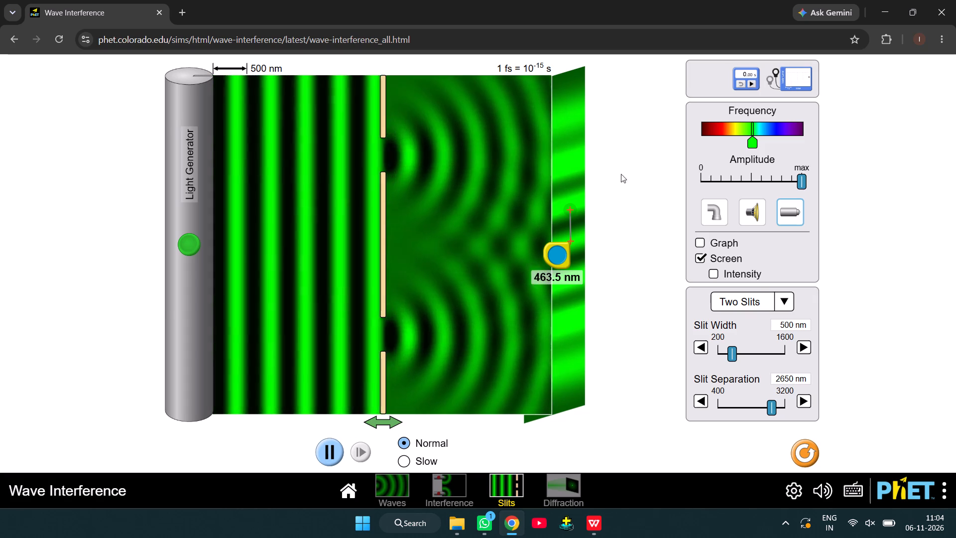
drag(569, 204, 569, 196)
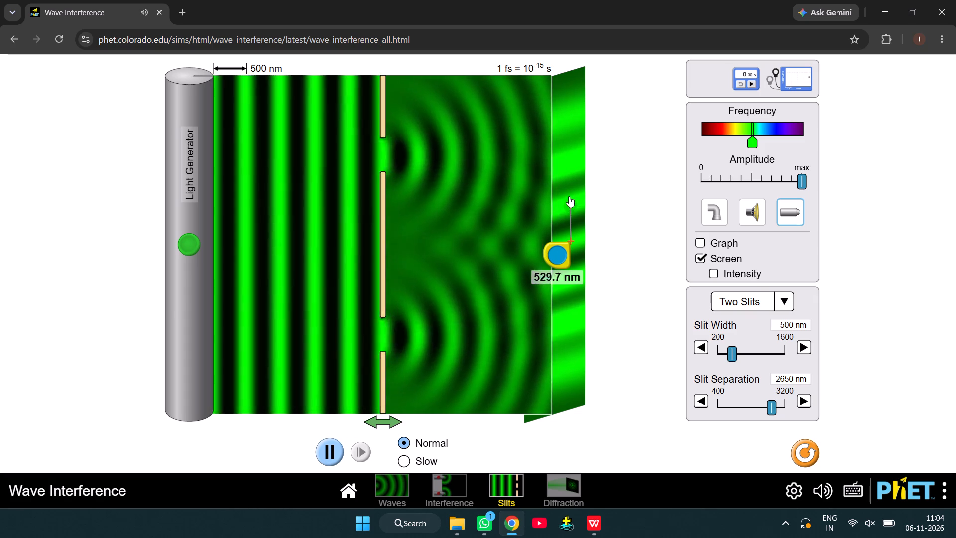
Measure from the central bright fringe to the second and third bright fringes above it.
drag(569, 196, 568, 164)
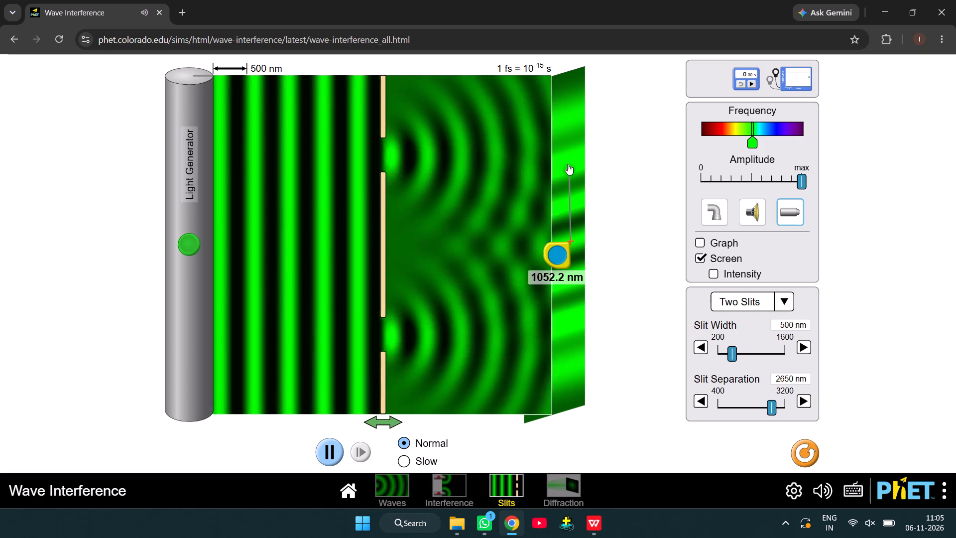
drag(568, 164, 569, 160)
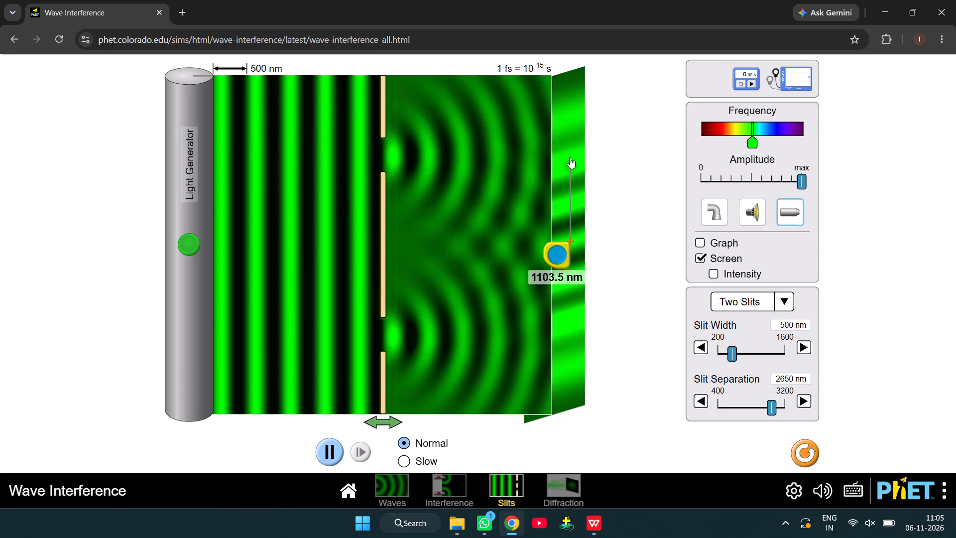
drag(571, 162, 569, 133)
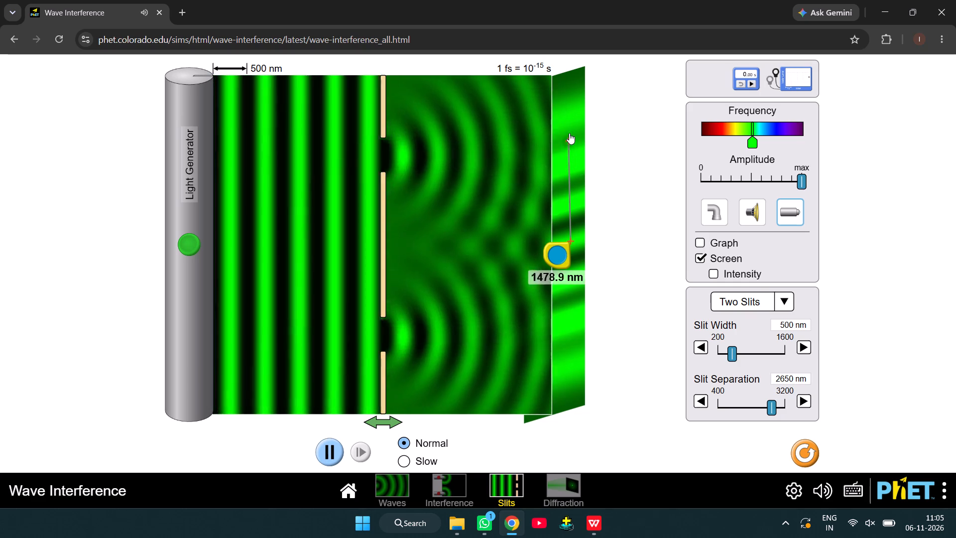
drag(569, 133, 568, 115)
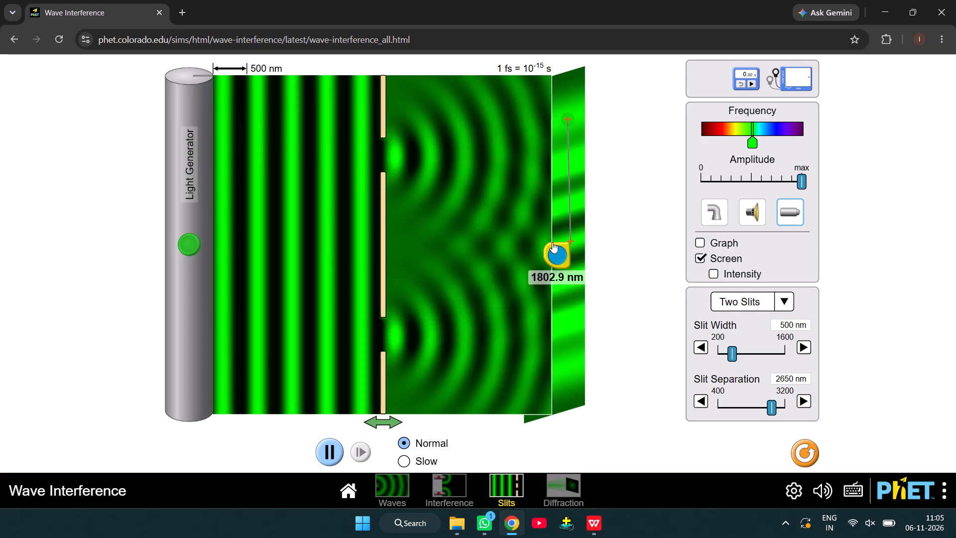
Measure from the central bright fringe to the first bright fringe below it, keeping the tape vertical.
drag(564, 116, 581, 120)
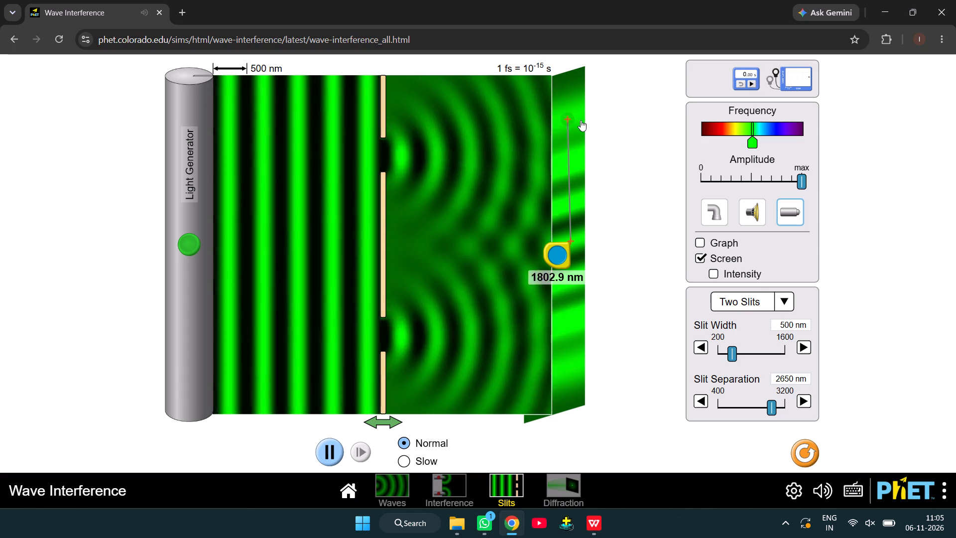
drag(581, 120, 560, 279)
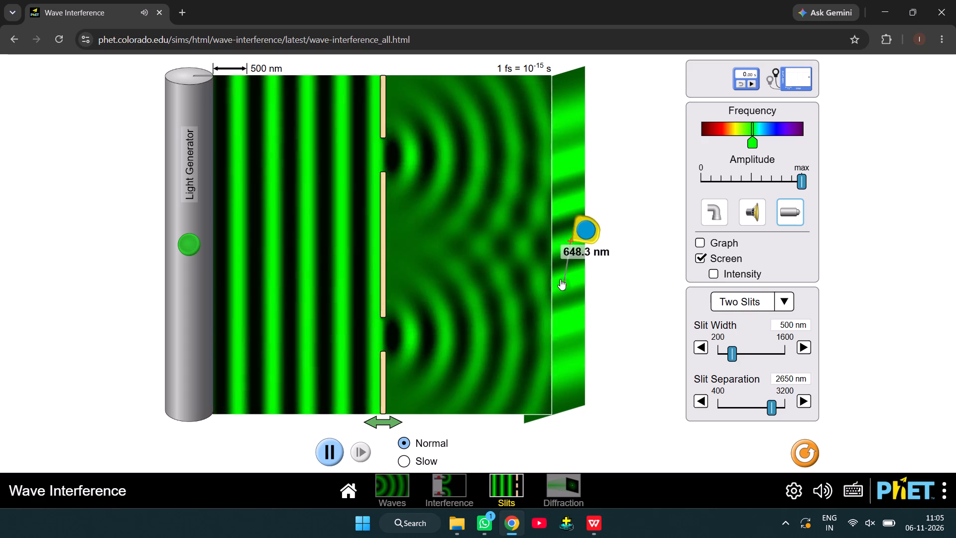
drag(560, 279, 570, 278)
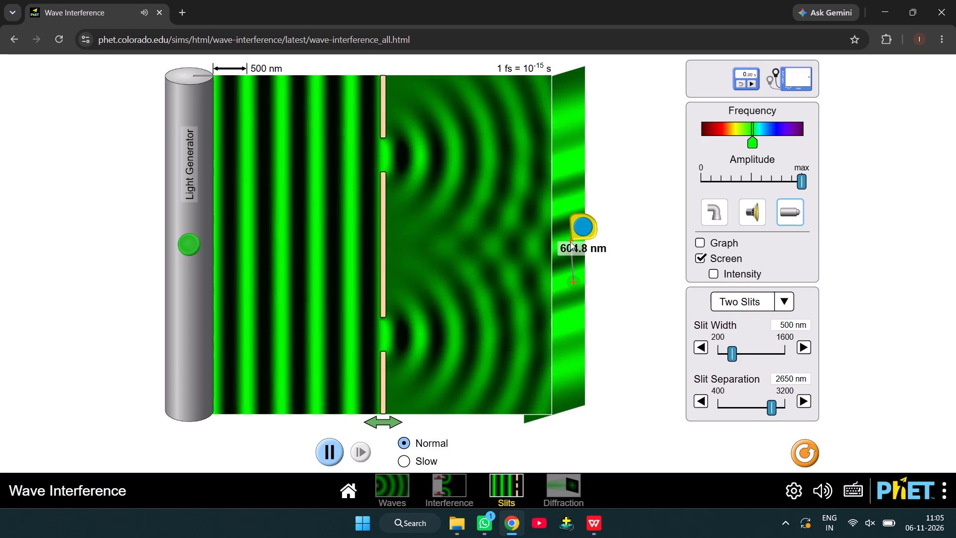
click(569, 237)
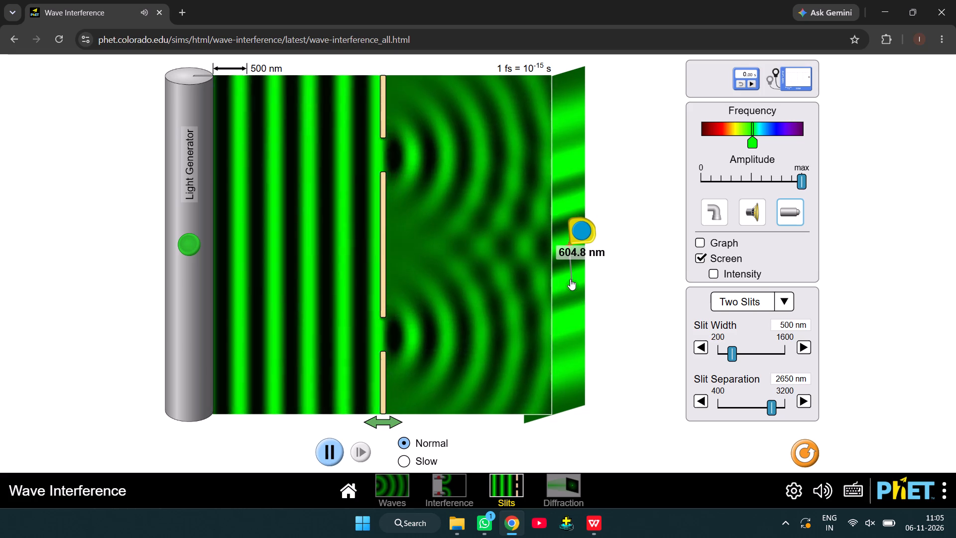
click(570, 279)
drag(572, 282, 569, 277)
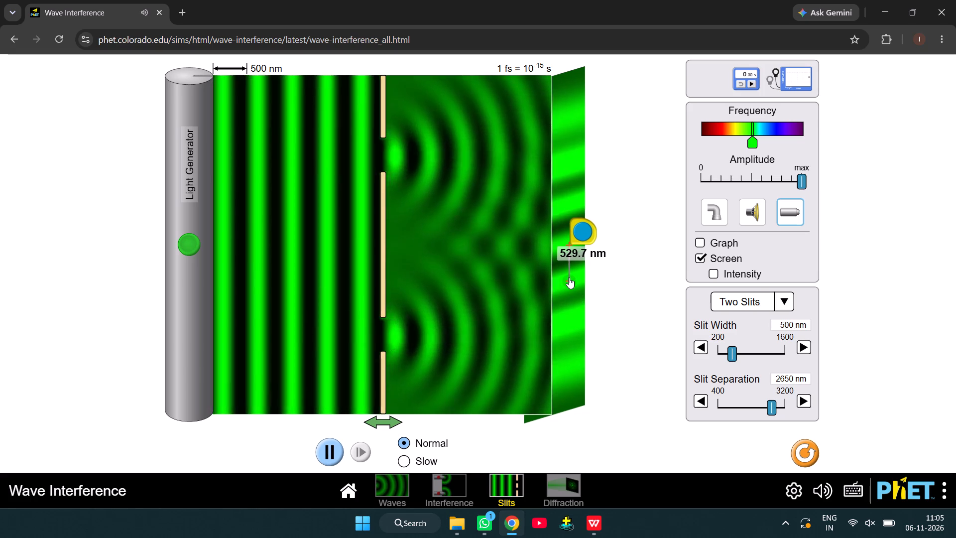
Refine the measurement to the first bright fringe below the central one, and measure to the second and third fringes below it.
drag(569, 277, 569, 276)
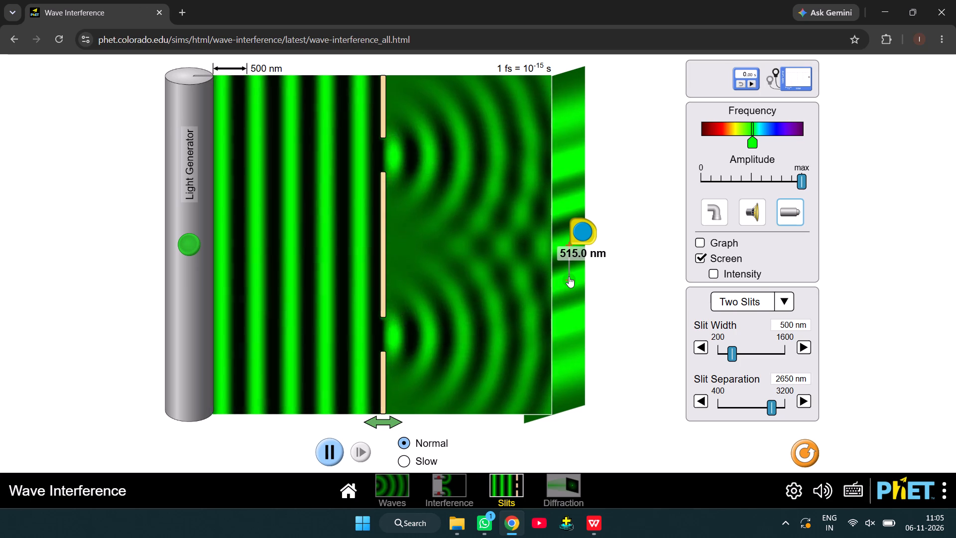
drag(571, 278, 570, 321)
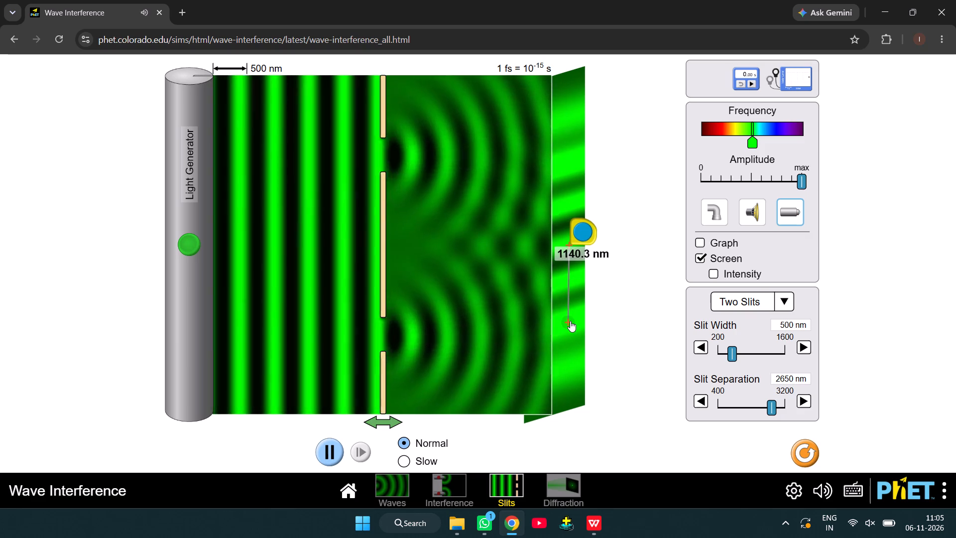
drag(570, 321, 571, 319)
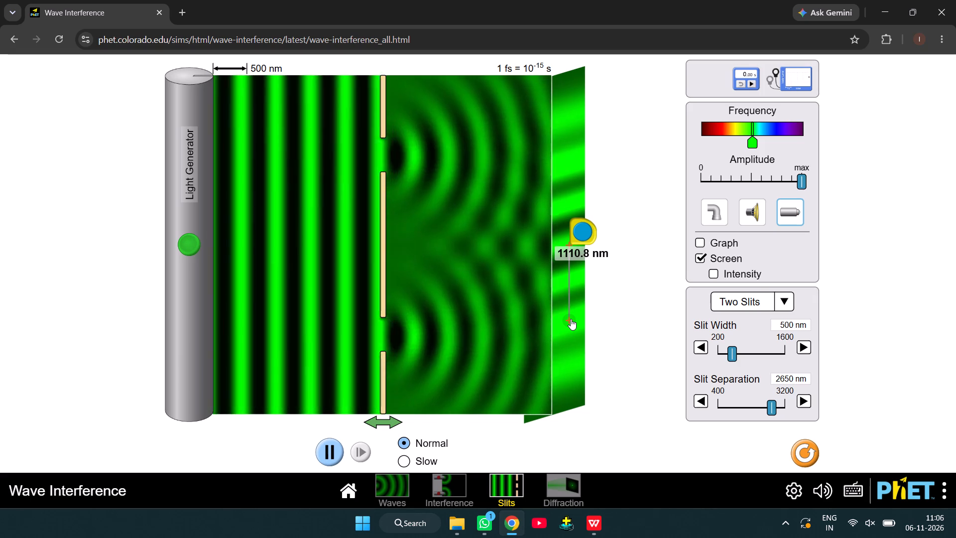
drag(570, 319, 568, 328)
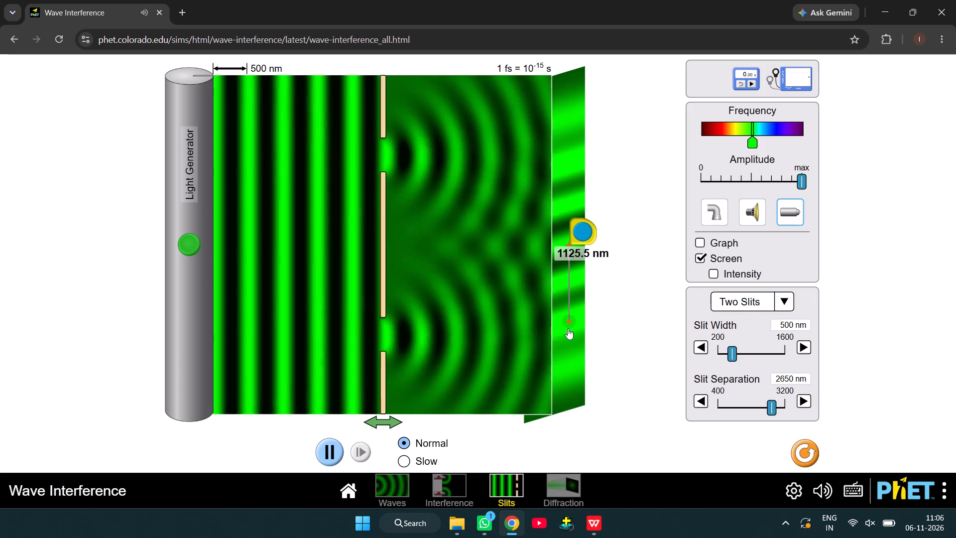
drag(568, 328, 570, 371)
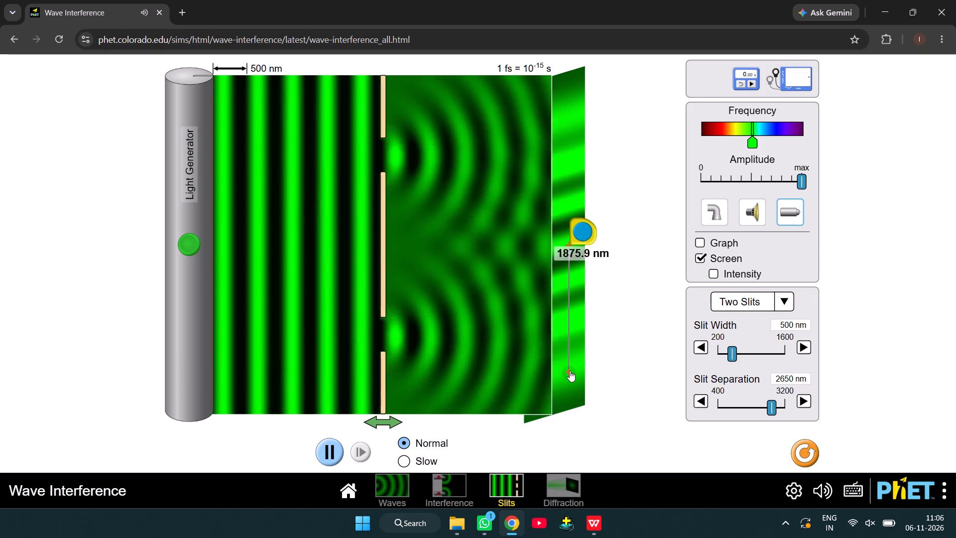
drag(570, 371, 570, 367)
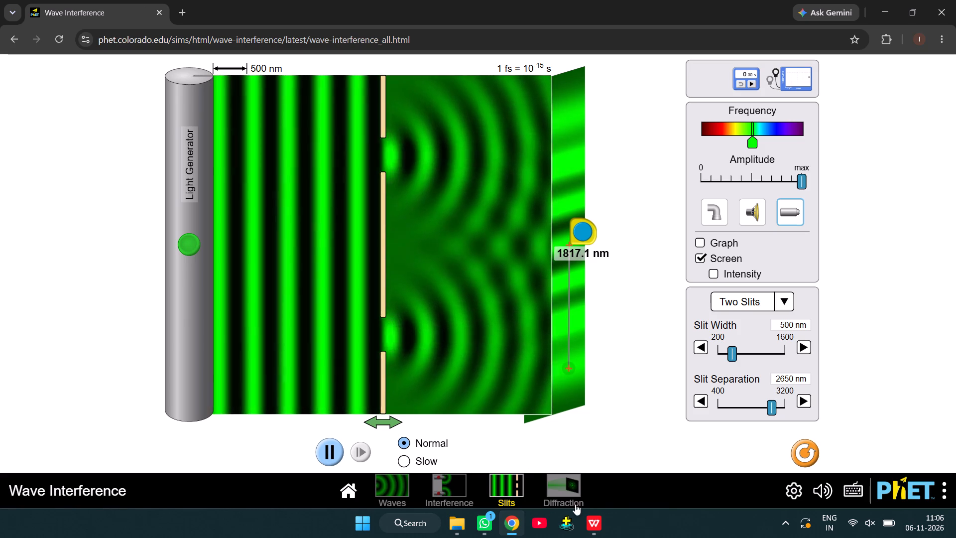
Switch to the lab document in WPS Office and enter left-side fringe distances 463.5, 1103.5 and 1802.9 for orders 1 to 3.
click(590, 521)
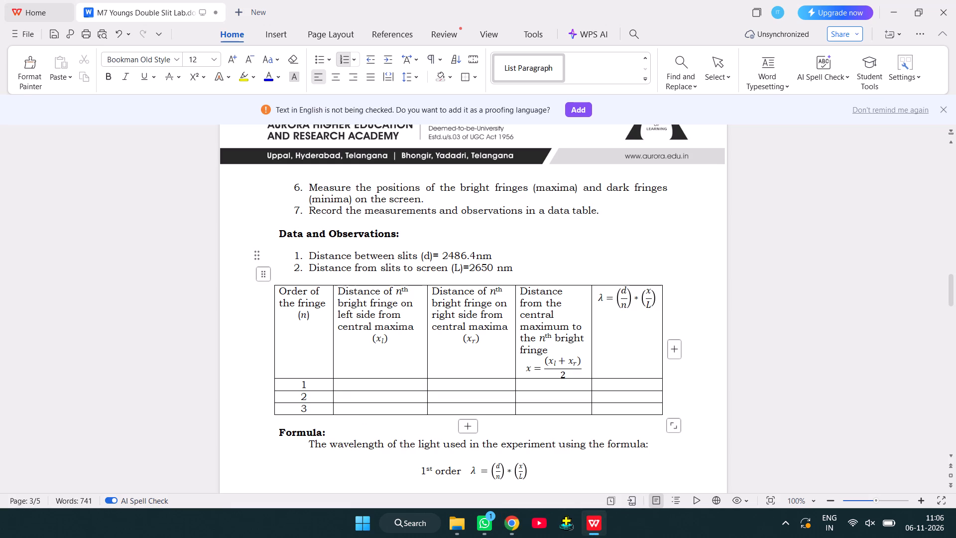
click(370, 386)
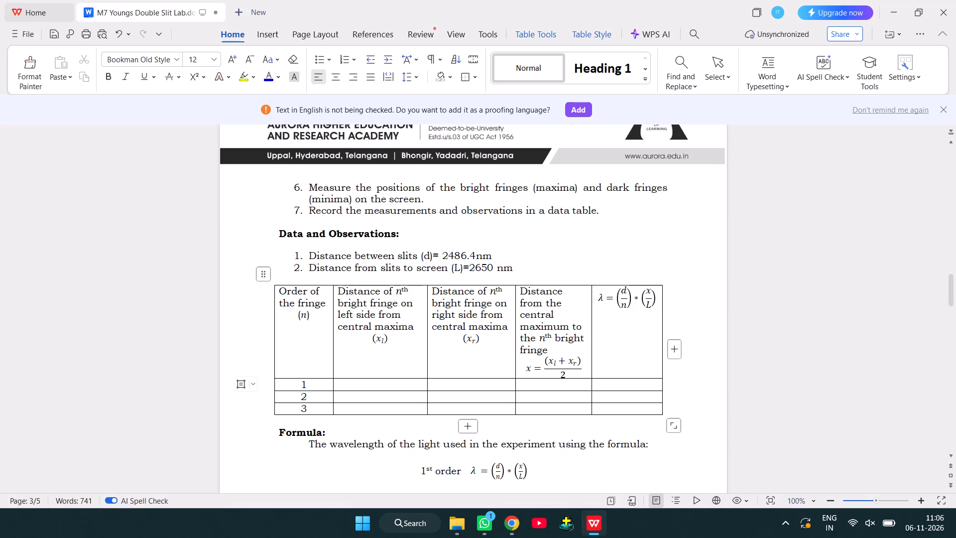
key(4)
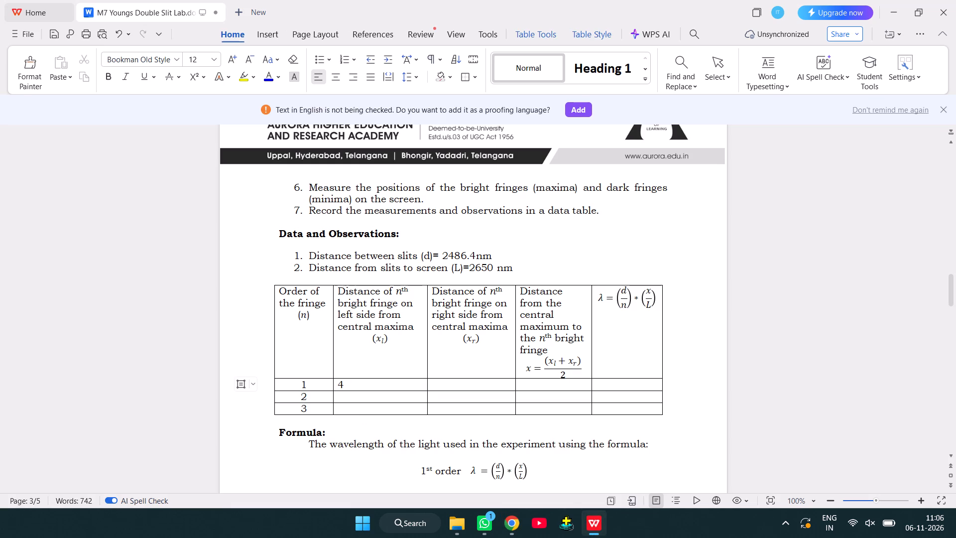
text(63)
key(period)
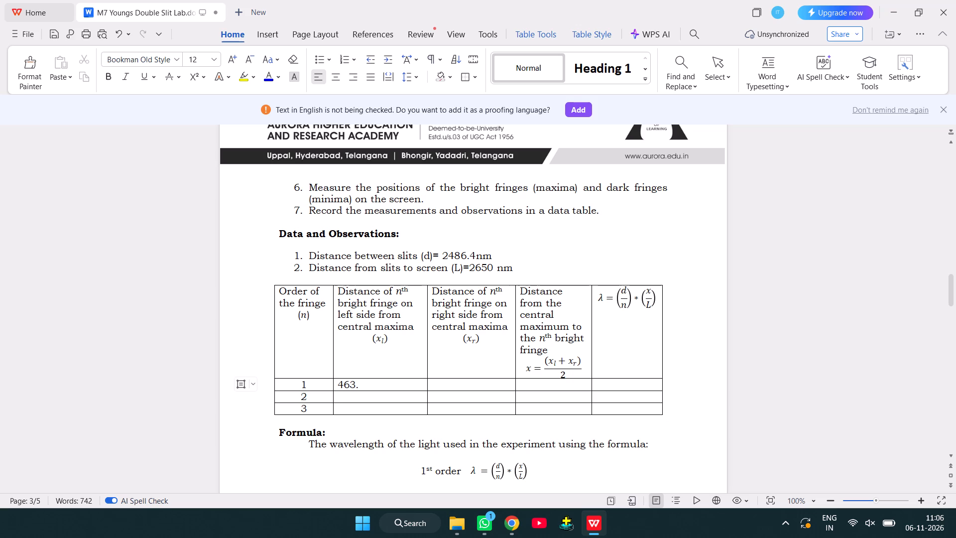
key(5)
click(364, 396)
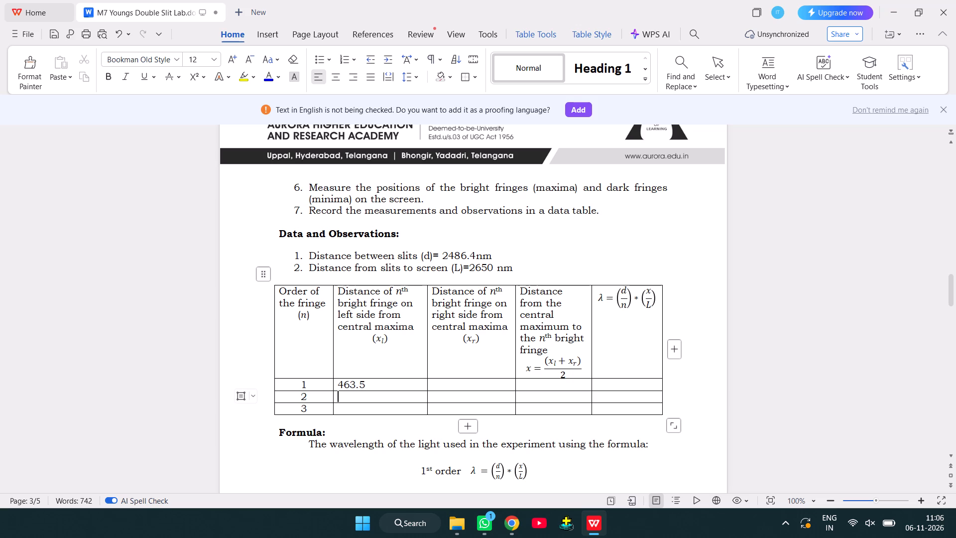
text(11)
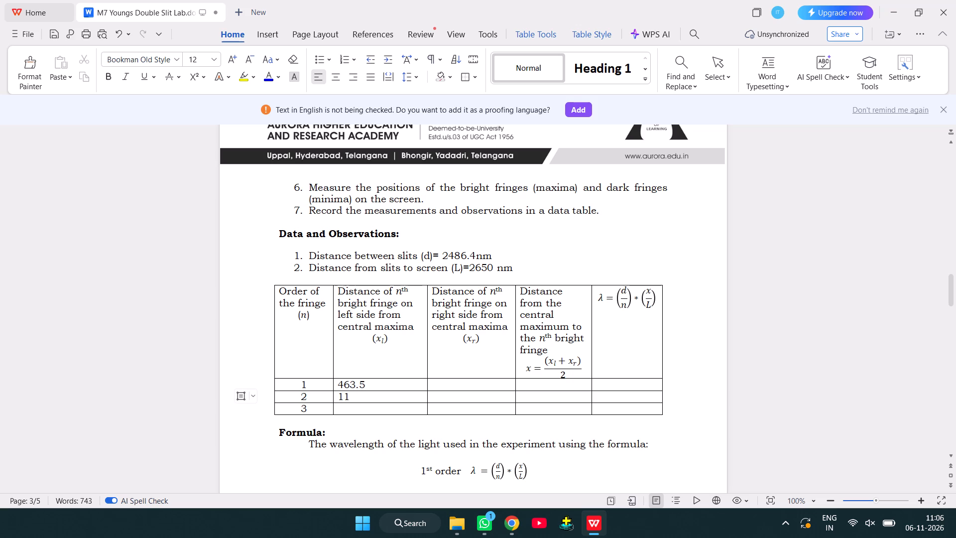
text(03)
text(.5)
click(360, 413)
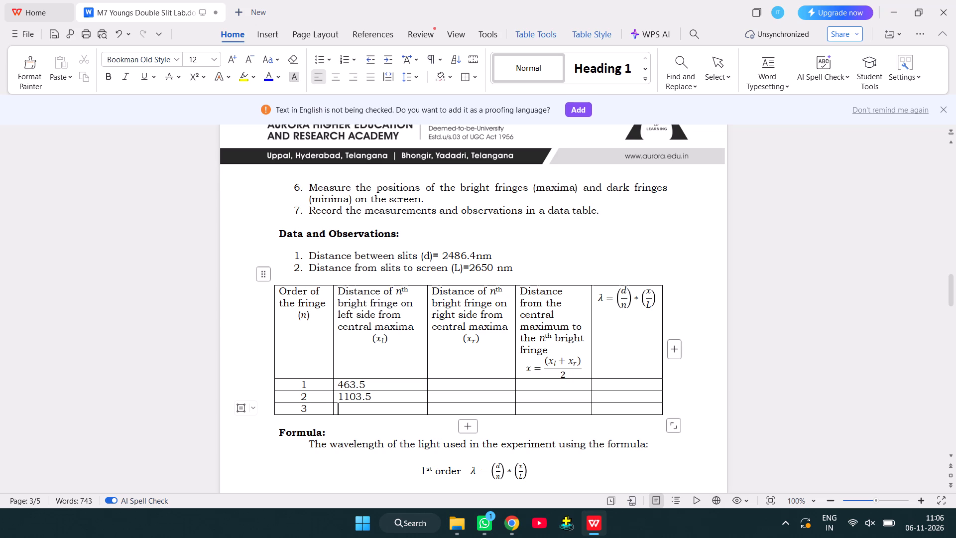
key(1)
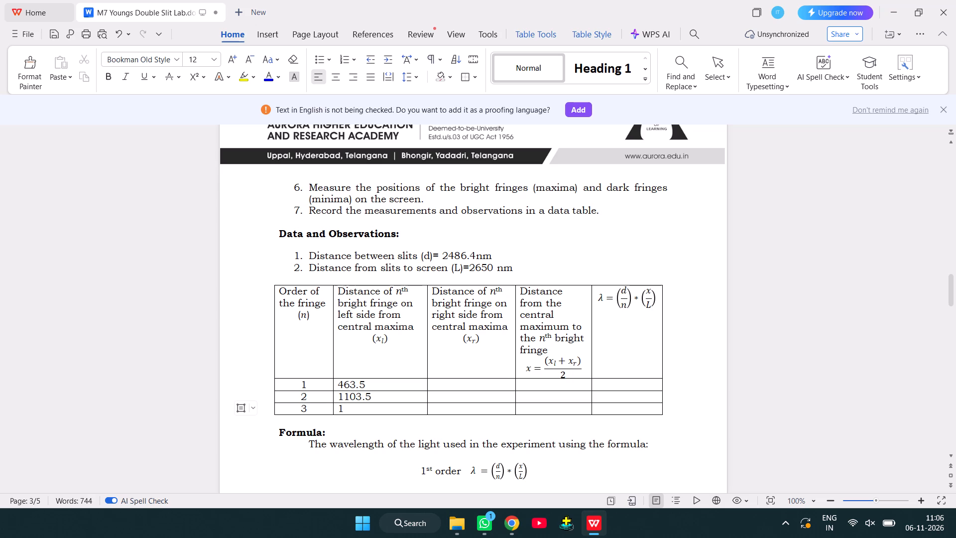
key(8)
text(02)
key(period)
key(9)
Enter right-side fringe distances 515.0, 1110.8 and 1817.1 for orders 1 to 3 in the observation table.
click(454, 383)
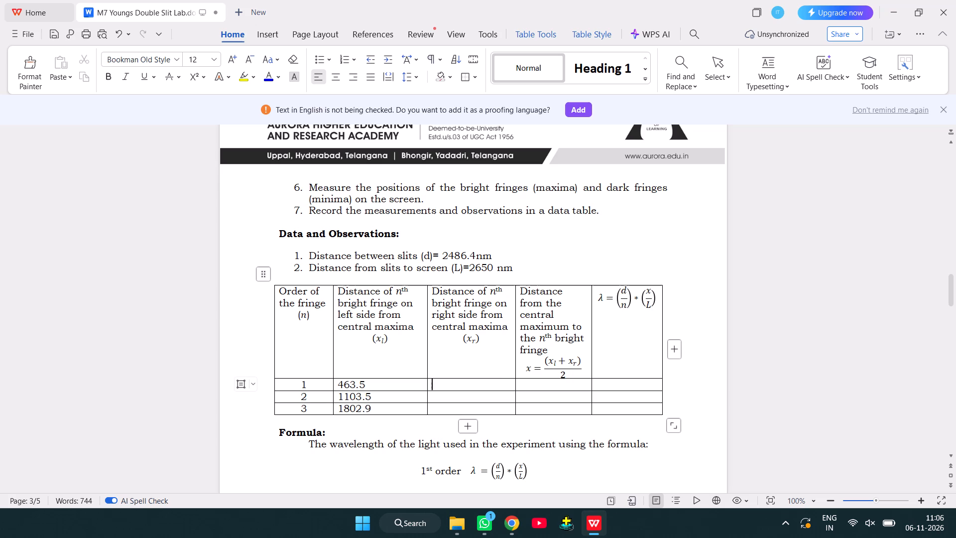
text(515)
text(.0)
click(450, 401)
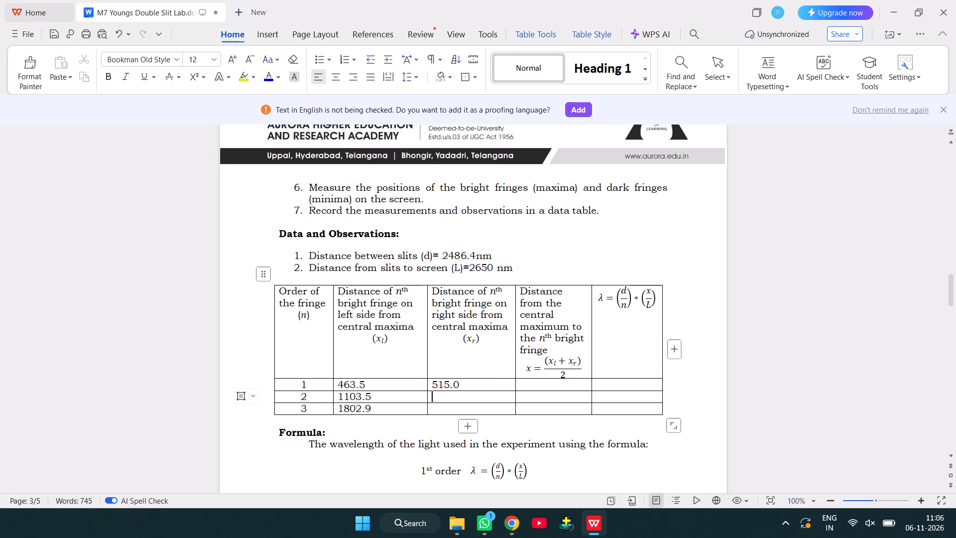
text(111)
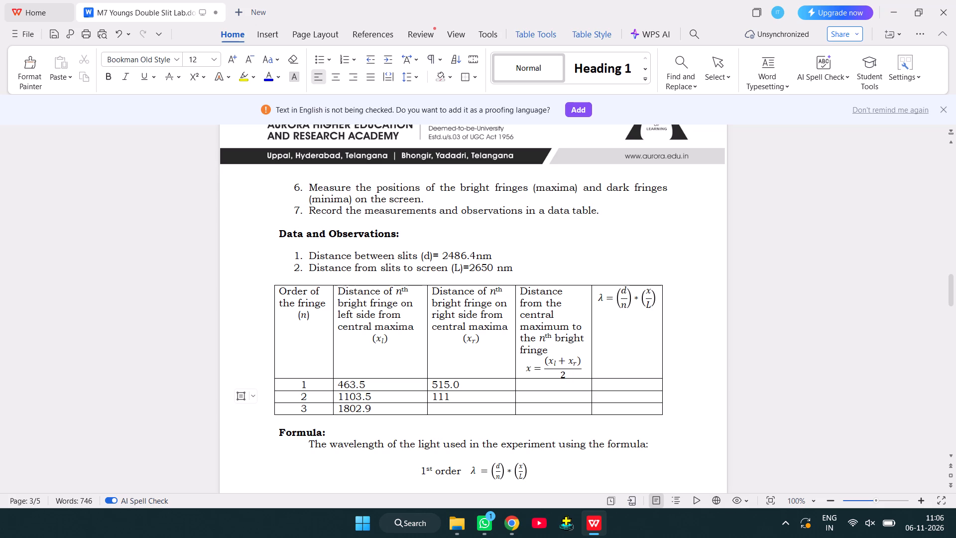
text(0.8)
click(449, 413)
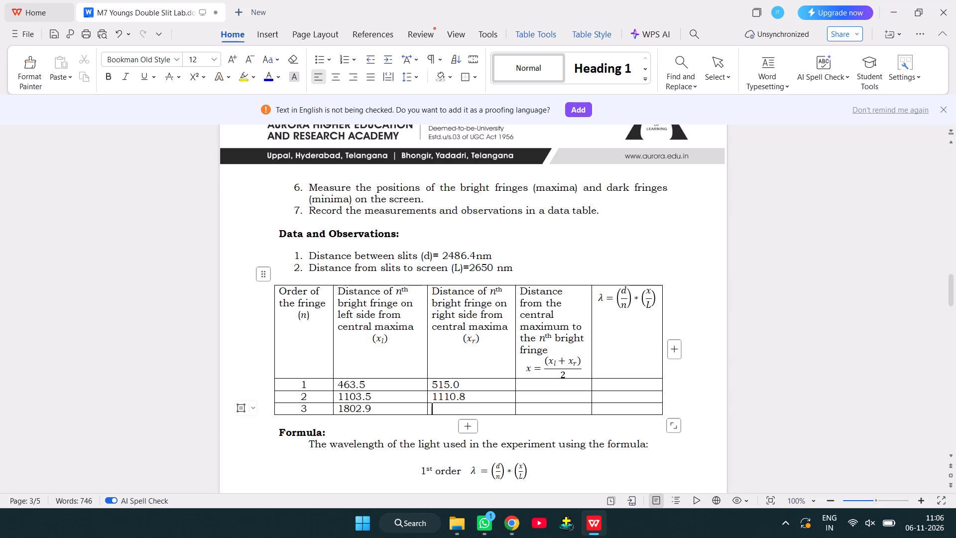
key(1)
key(8)
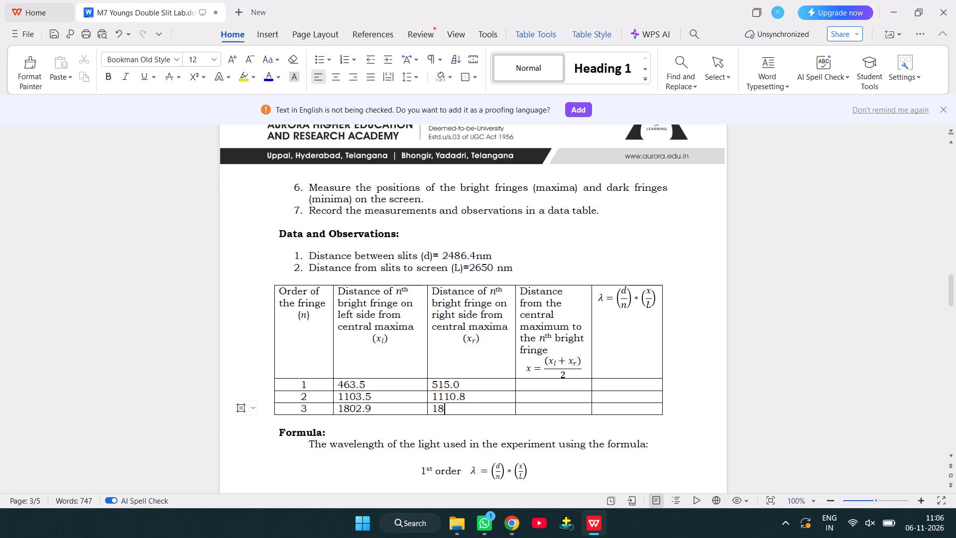
key(1)
key(7)
key(period)
key(1)
Fill the average distance x column with 489.25, 1107.15 and 1810 for orders 1 to 3.
click(541, 387)
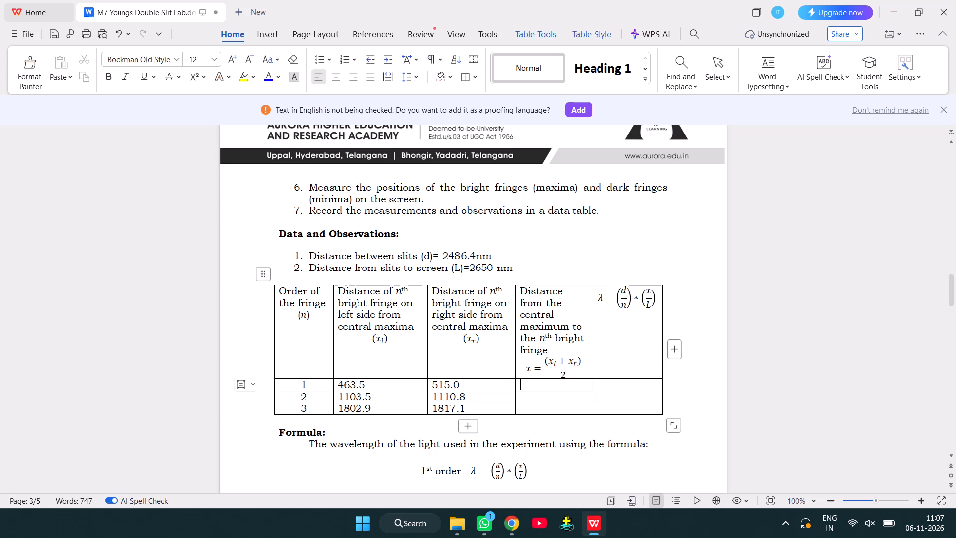
key(4)
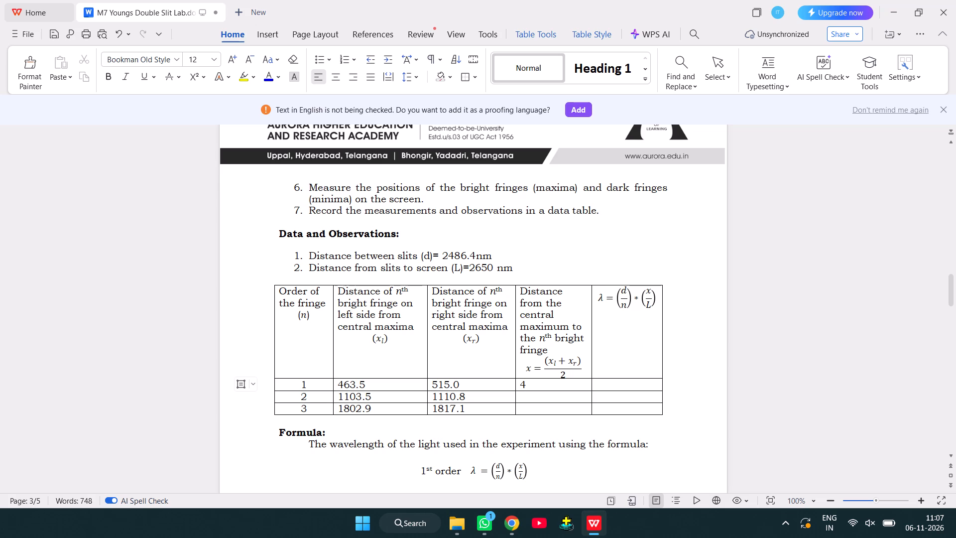
text(89)
text(.25)
click(528, 397)
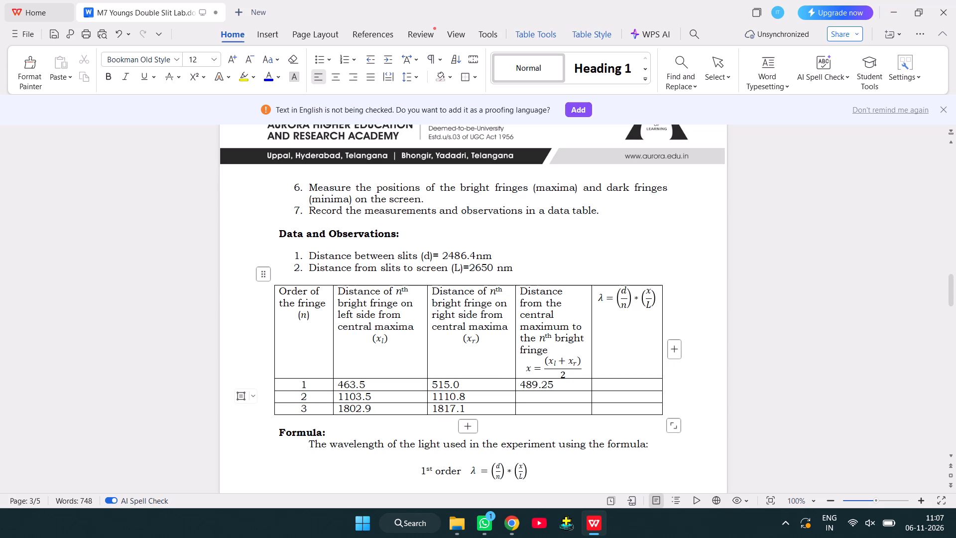
text(11)
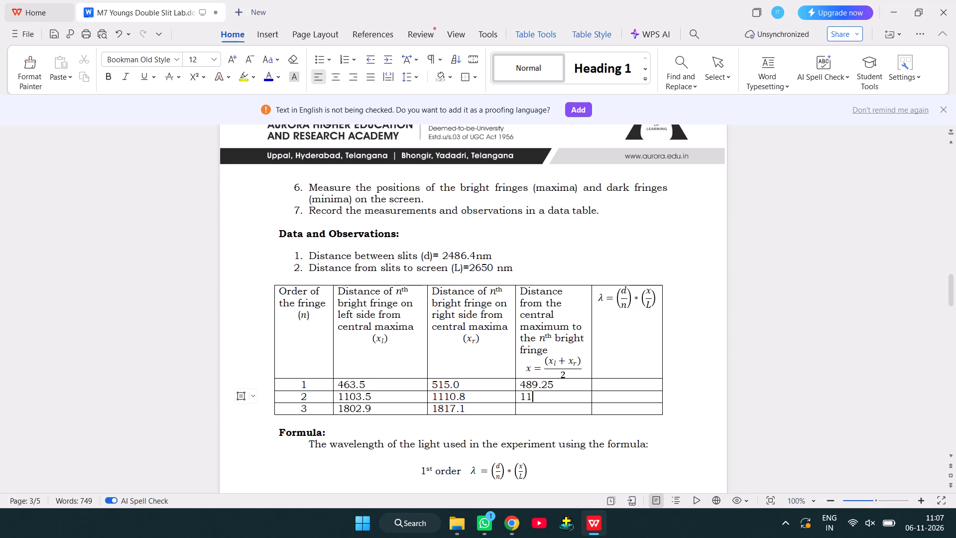
text(07)
text(.15)
click(525, 412)
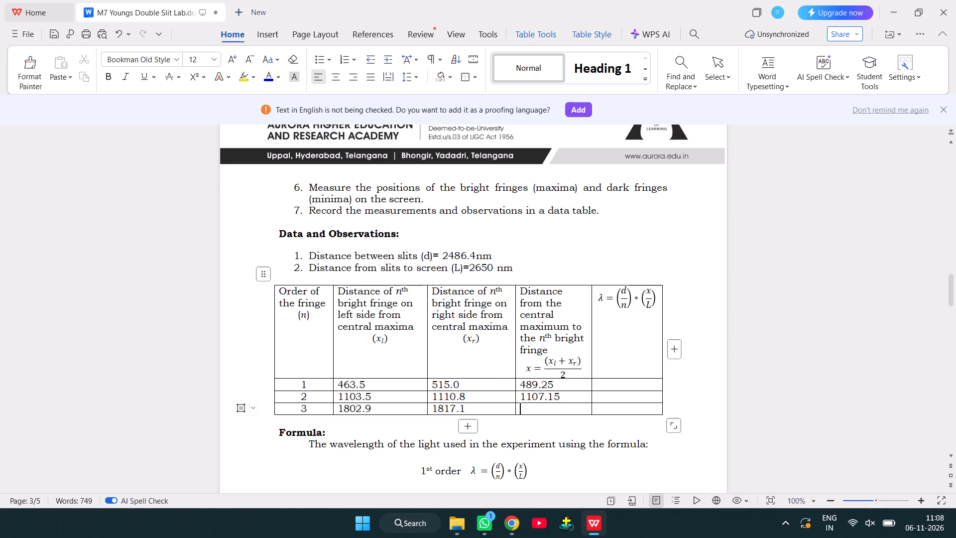
key(1)
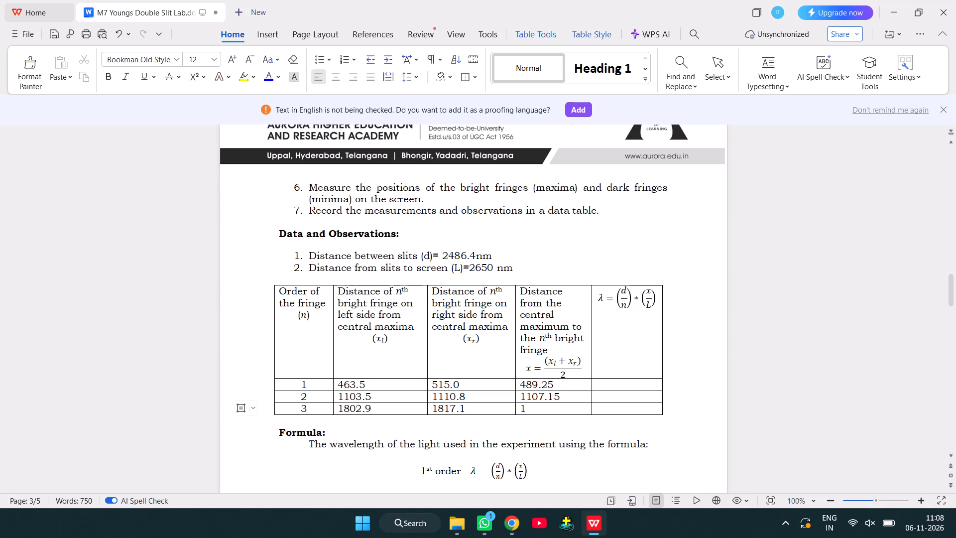
key(8)
text(10)
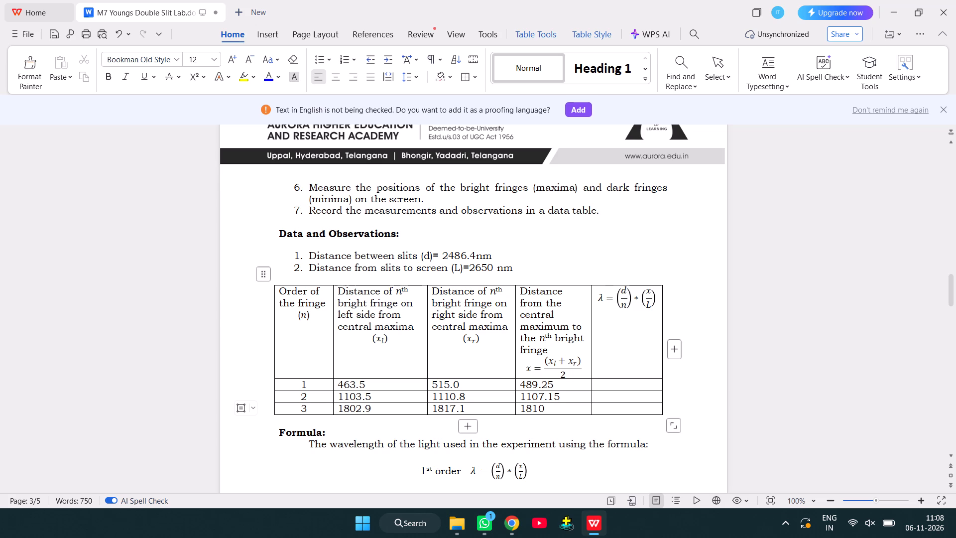
Enter the first-order substitution 2486.4/1*(489.25/2650) on the blank λ line beneath the 1st order formula.
scroll(603, 431, down, 1)
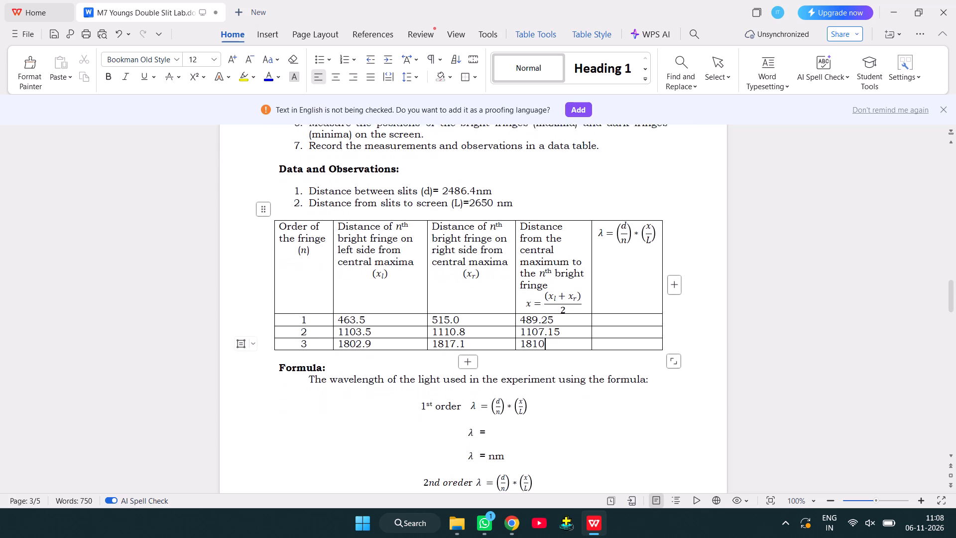
scroll(603, 431, down, 1)
click(505, 431)
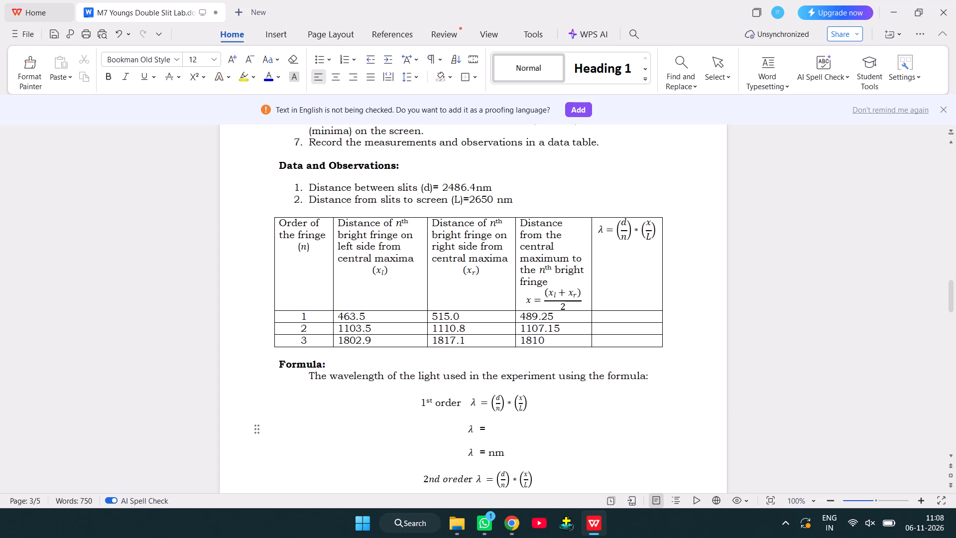
text(24)
text(86)
key(period)
key(4)
key(slash)
key(1)
key(shift+asterisk)
key(shift+parenleft)
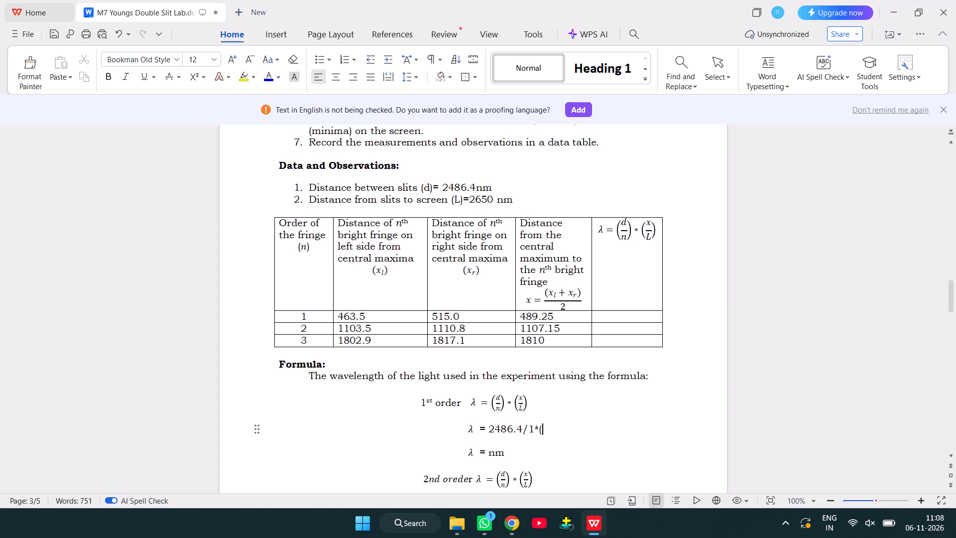
key(4)
key(8)
text(9.)
text(25)
key(shift+parenright)
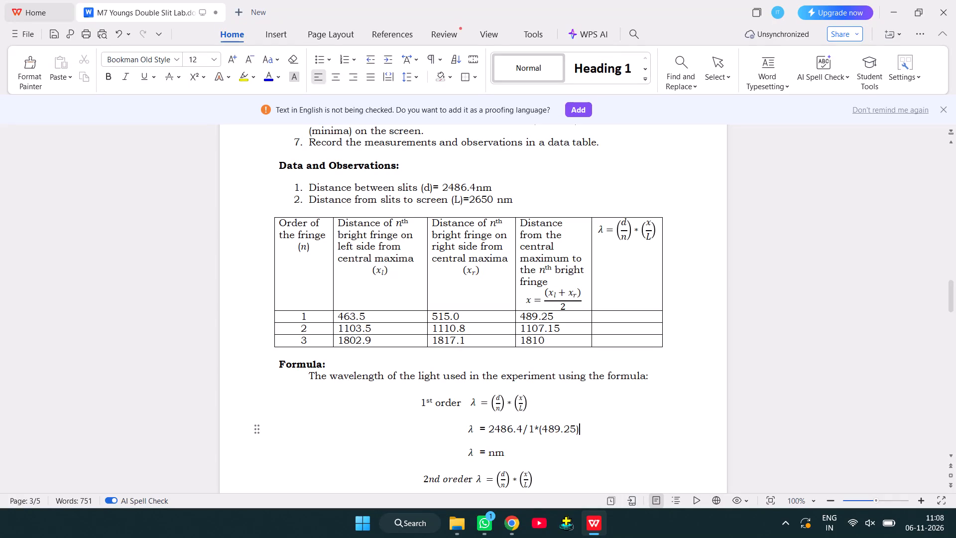
key(BackSpace)
key(slash)
key(2)
key(6)
text(50)
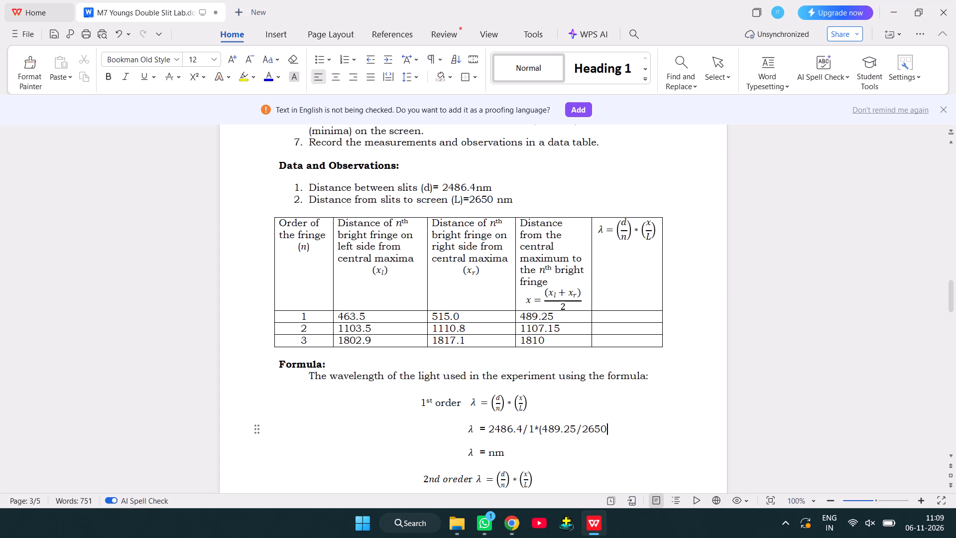
key(shift+parenright)
Enclose the 2486.4/1 term of the first-order substitution in parentheses.
click(534, 426)
key(shift+parenright)
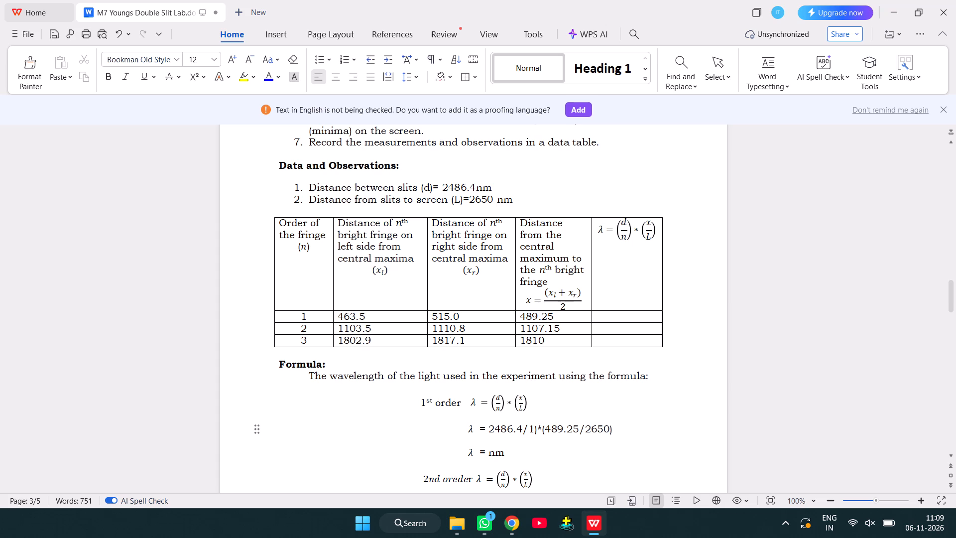
click(488, 427)
key(shift+parenleft)
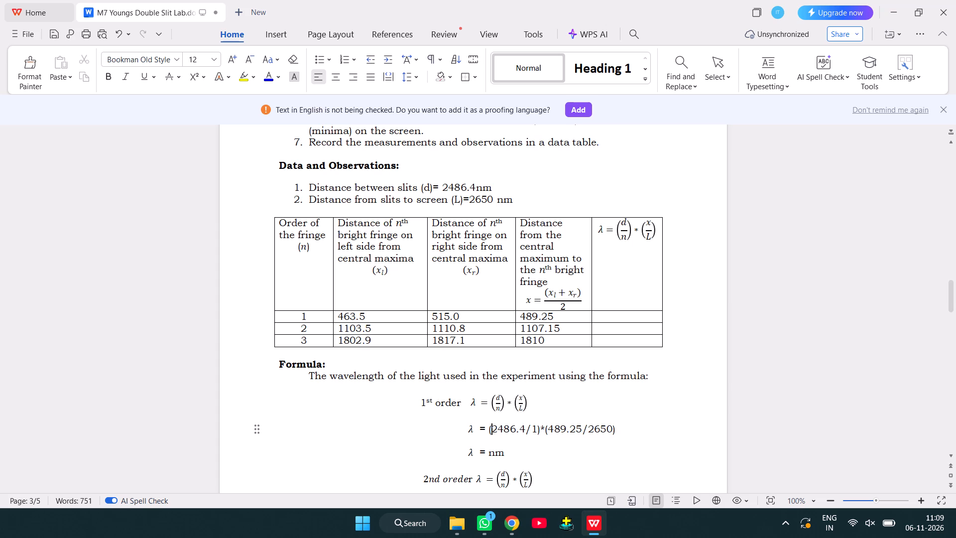
Enter 459.04 as the first-order wavelength before nm in the calculation and in the order 1 λ cell of the table.
click(486, 459)
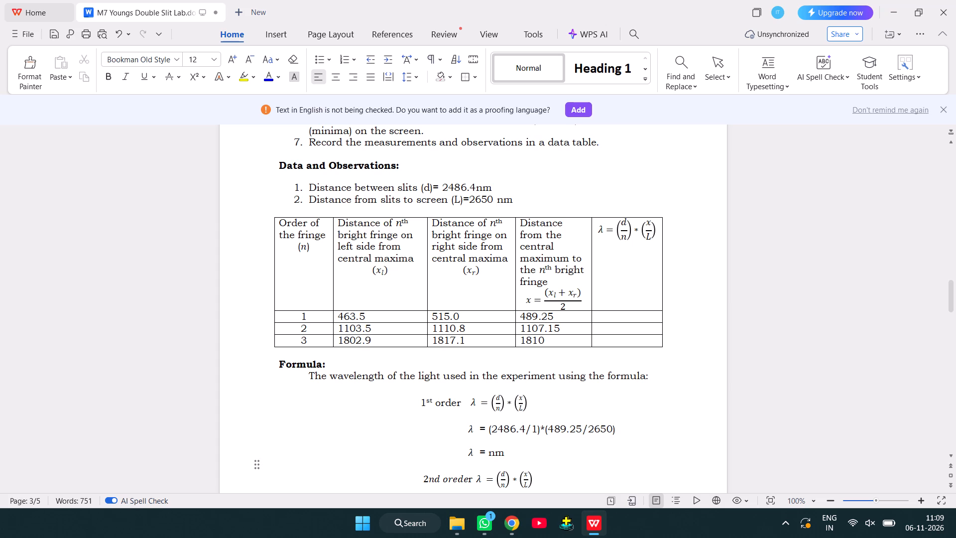
click(488, 451)
text(459)
text(.04)
click(599, 316)
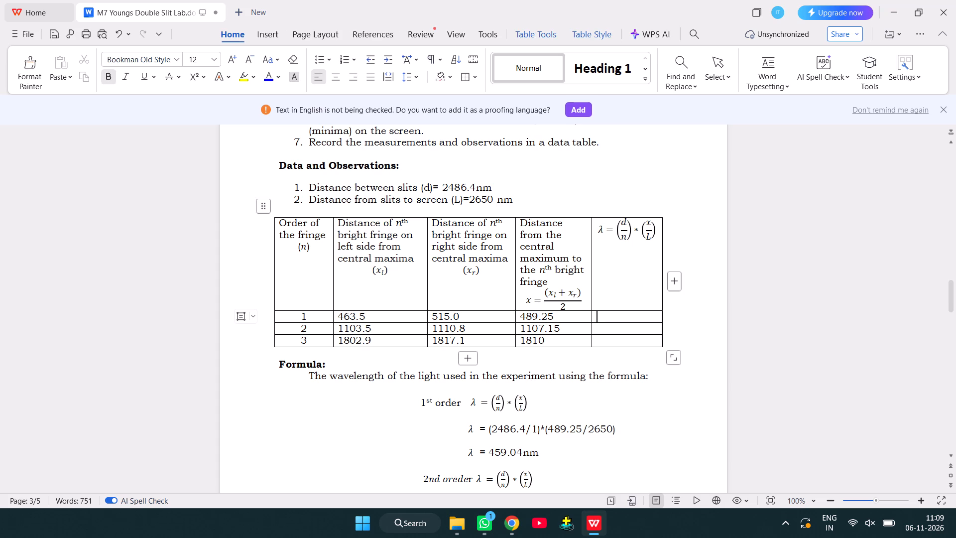
text(459.04)
Fill in the second-order wavelength calculation under the Formula section.
scroll(560, 452, down, 2)
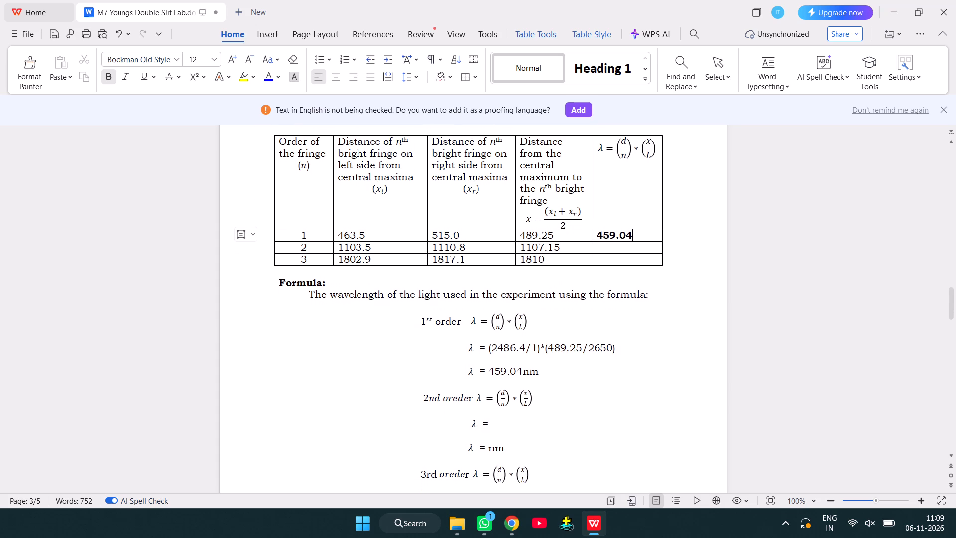
scroll(560, 452, down, 1)
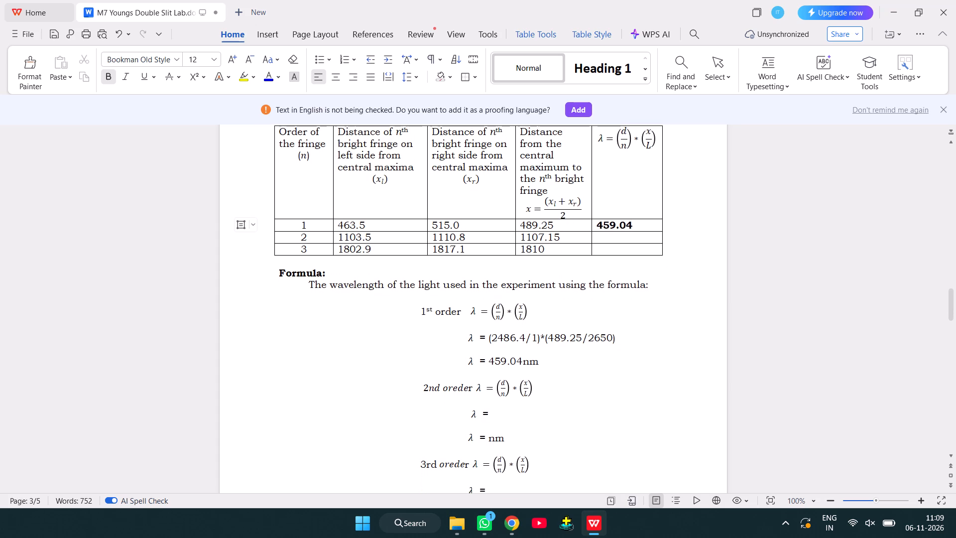
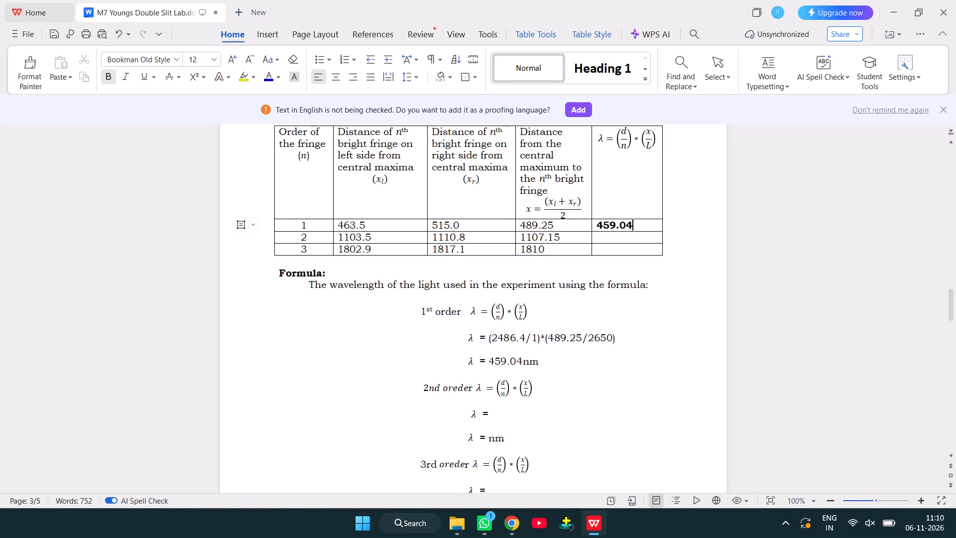
Enter 519.39 in the λ cell of the order 2 row of the fringe table.
click(599, 233)
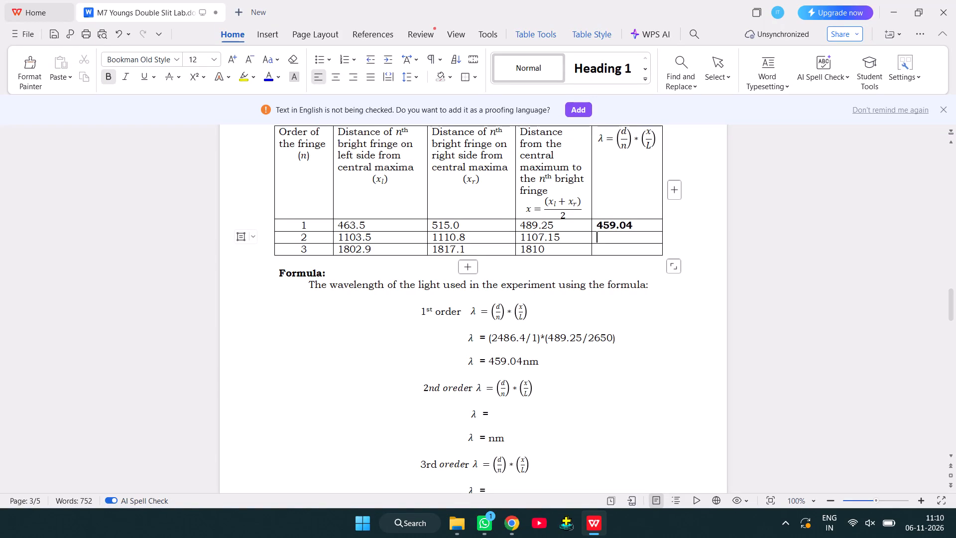
key(5)
text(19)
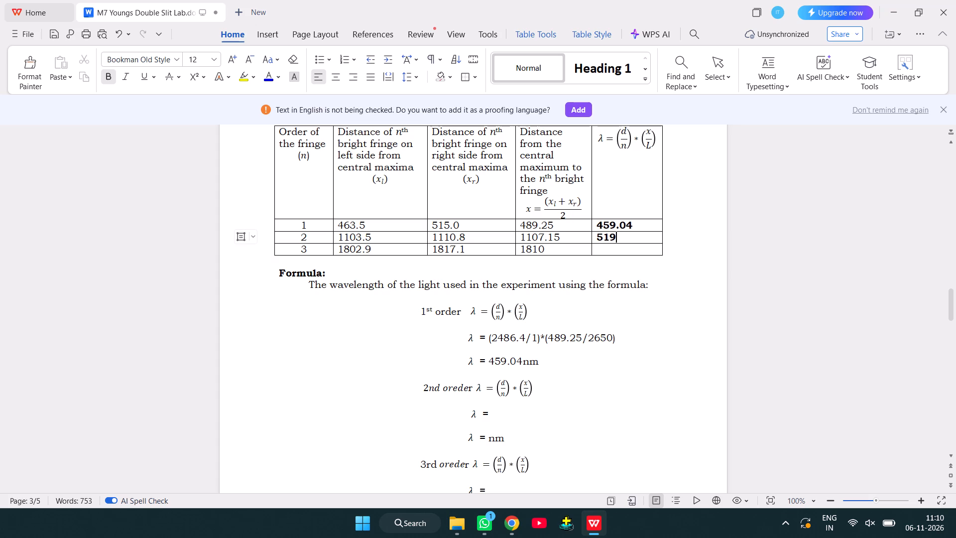
key(period)
text(39)
Enter 519.39 before nm on the λ result line of the 2nd order calculation.
click(485, 440)
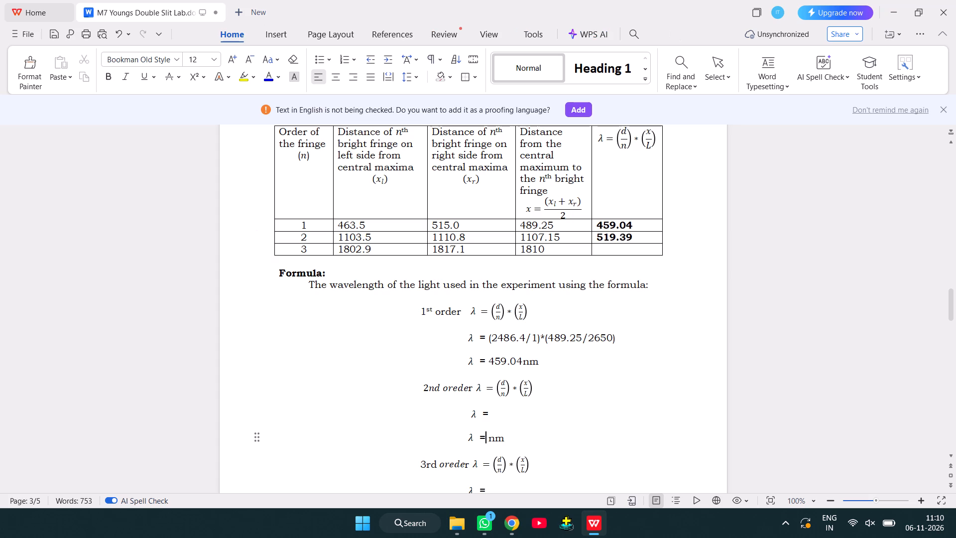
text(51)
text(9.)
key(3)
key(9)
Enter the substitution (2486.4/3)*(1107.15/2650) on the blank λ line beneath the 2nd order formula.
click(495, 418)
key(shift+parenleft)
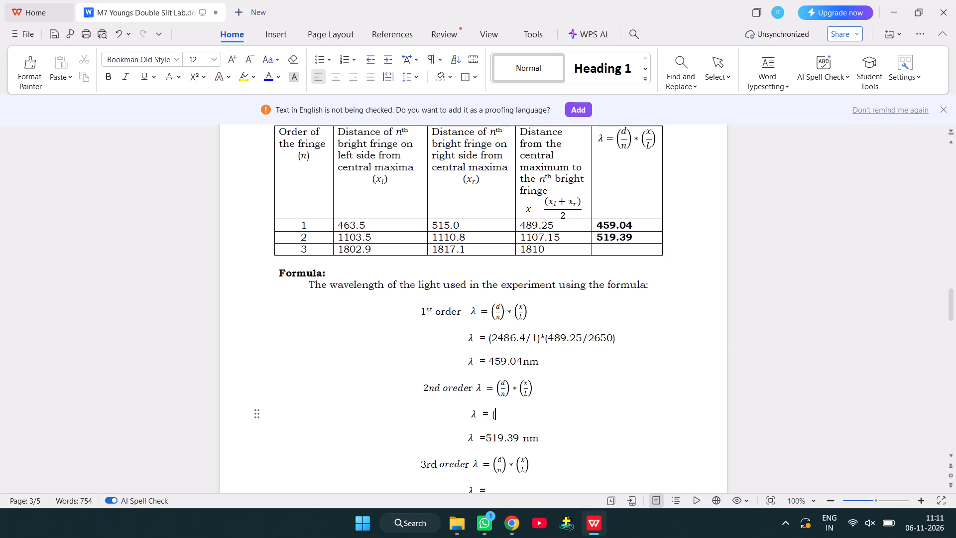
key(2)
key(4)
text(86.)
key(4)
text(/3)
key(shift+parenright)
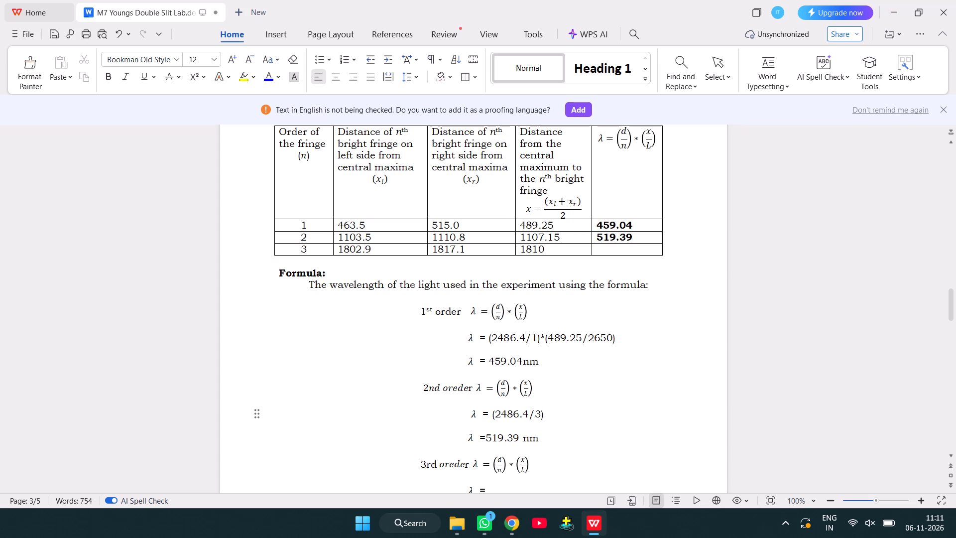
key(shift+asterisk)
key(shift+parenleft)
text(1107.)
text(15)
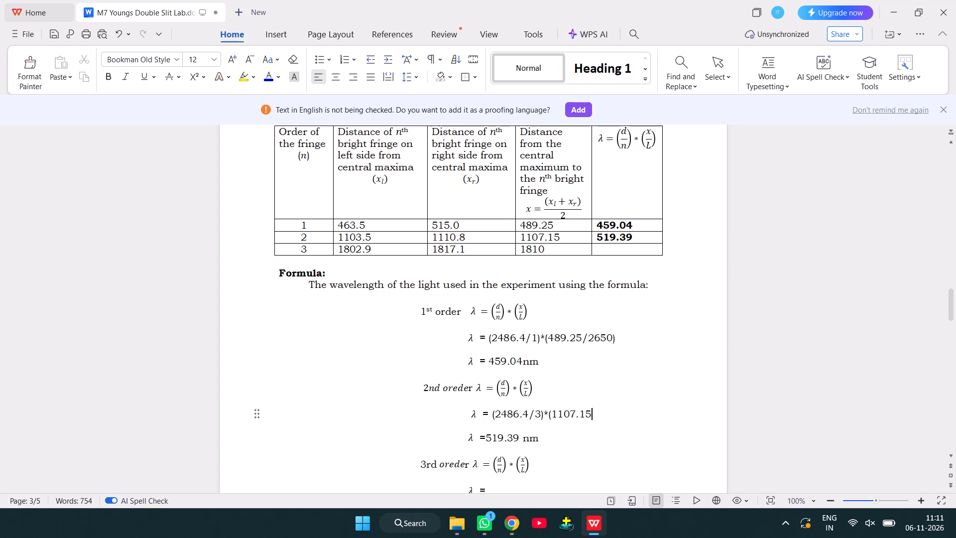
key(slash)
text(265)
key(0)
key(shift+parenright)
Enter the substitution (2486.4/3)*(1810/2650) on the blank λ line beneath the 3rd order formula.
scroll(575, 452, down, 2)
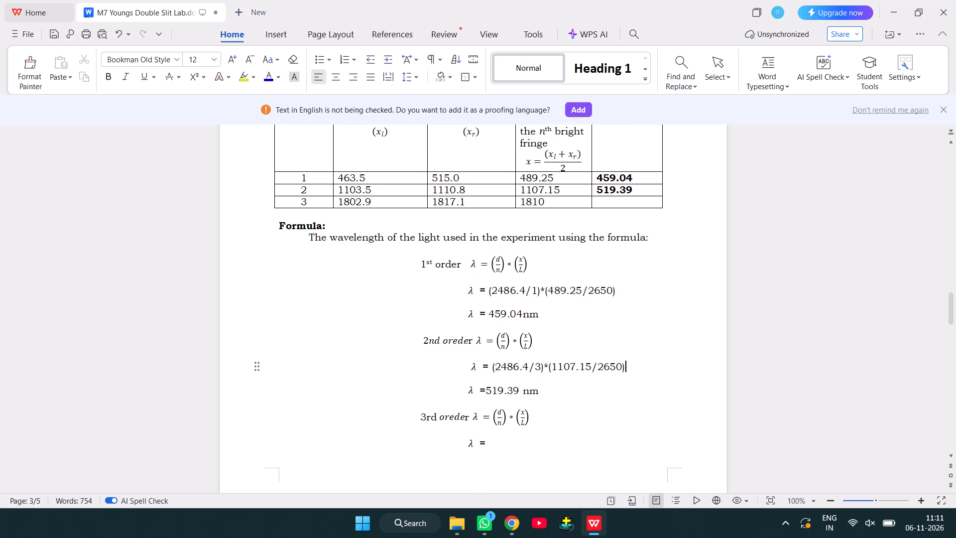
scroll(524, 443, down, 1)
click(497, 406)
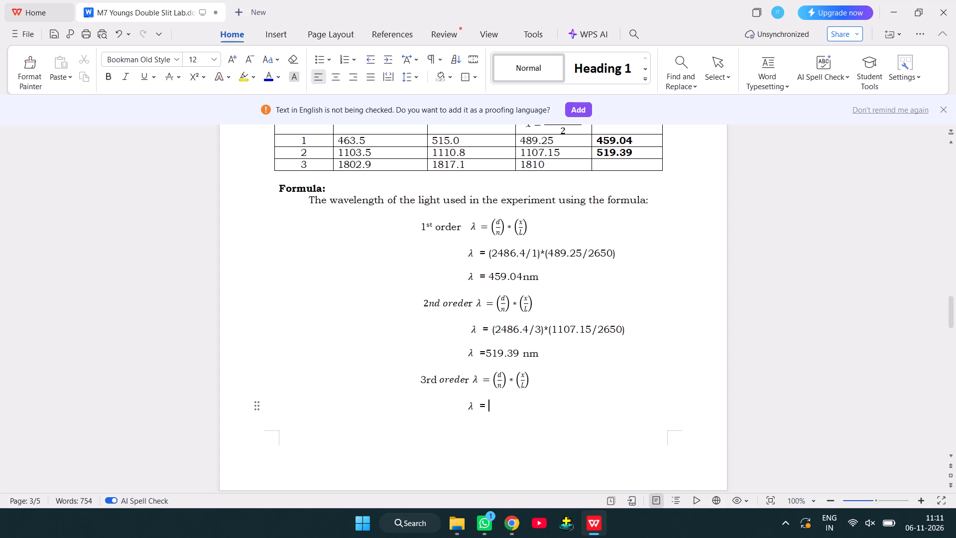
key(shift+parenleft)
text(24)
text(86.)
text(4/)
key(3)
key(shift+parenright)
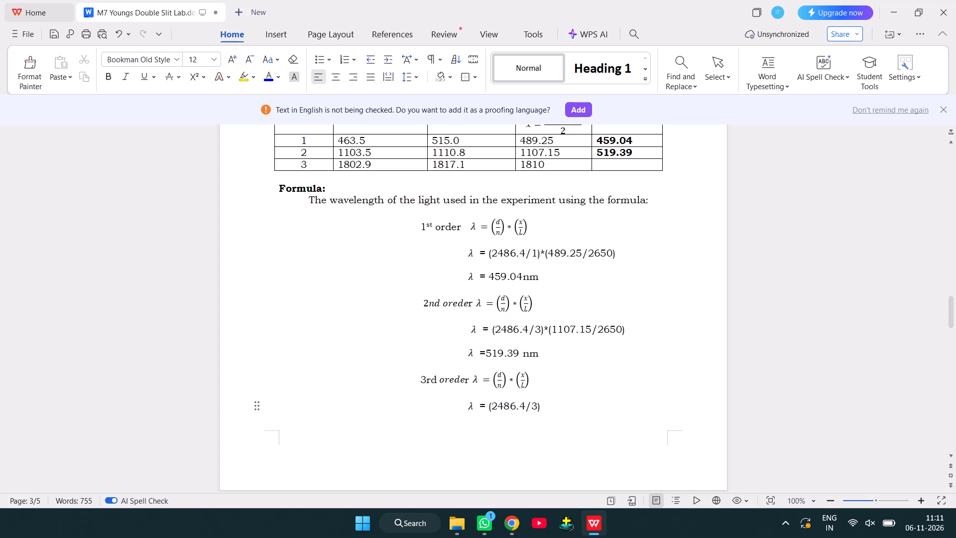
key(shift+asterisk)
key(shift+parenleft)
key(1)
key(8)
key(1)
key(0)
key(shift+question)
key(BackSpace)
key(slash)
key(2)
key(6)
text(50)
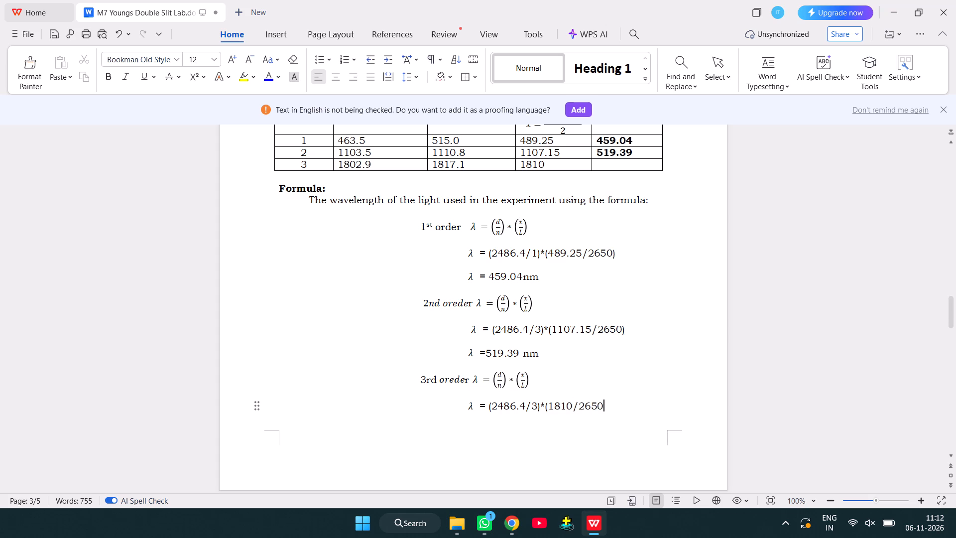
key(shift+parenright)
Enter 519.39 before nm on the λ result line of the 3rd order calculation, at the start of page 4.
scroll(551, 441, down, 5)
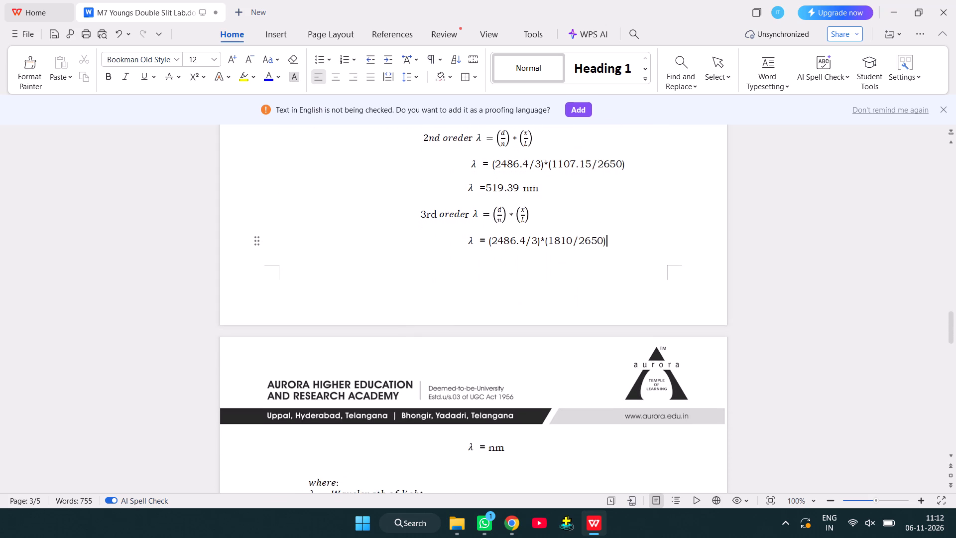
scroll(551, 441, down, 1)
click(484, 438)
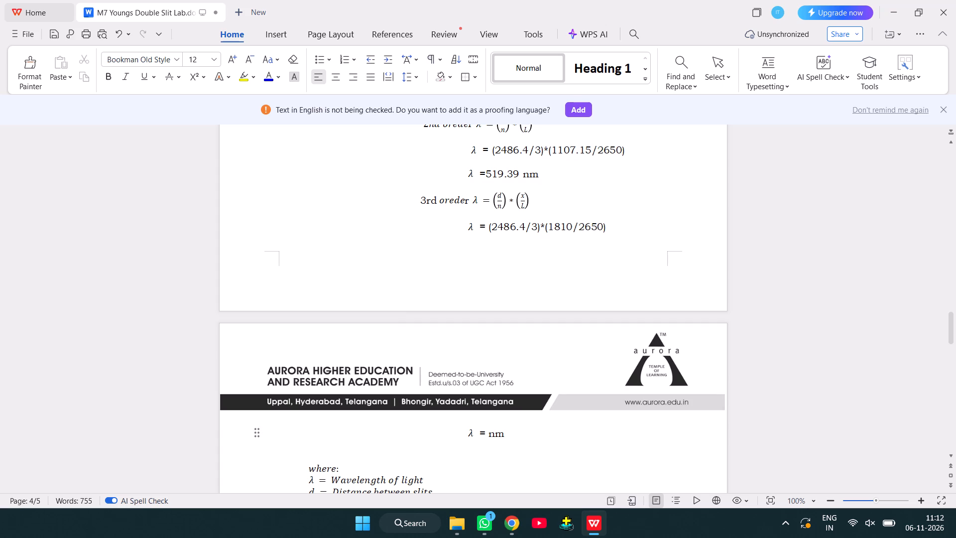
text(51)
key(9)
key(period)
text(39)
scroll(581, 313, up, 3)
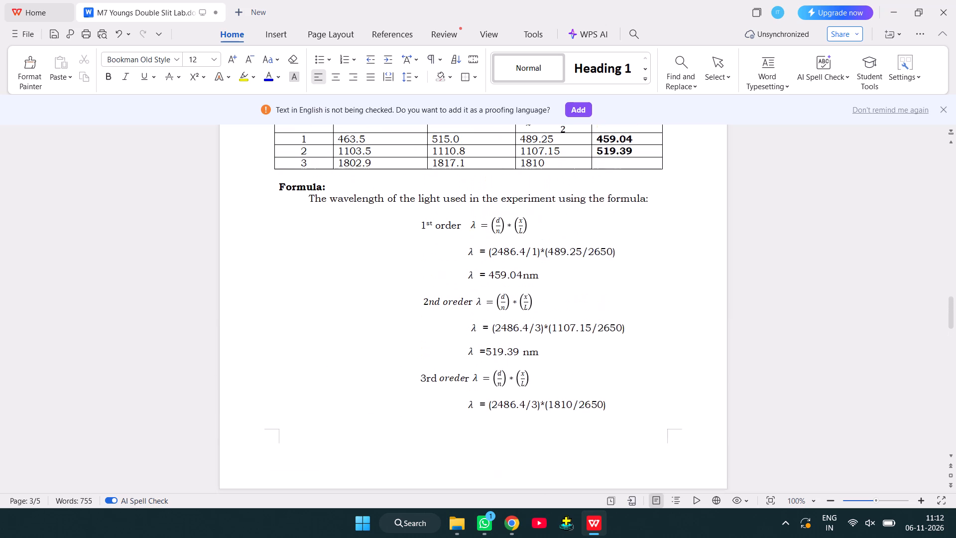
Enter 566.08 in the wavelength column of the order 3 row in the observations table.
scroll(581, 313, up, 2)
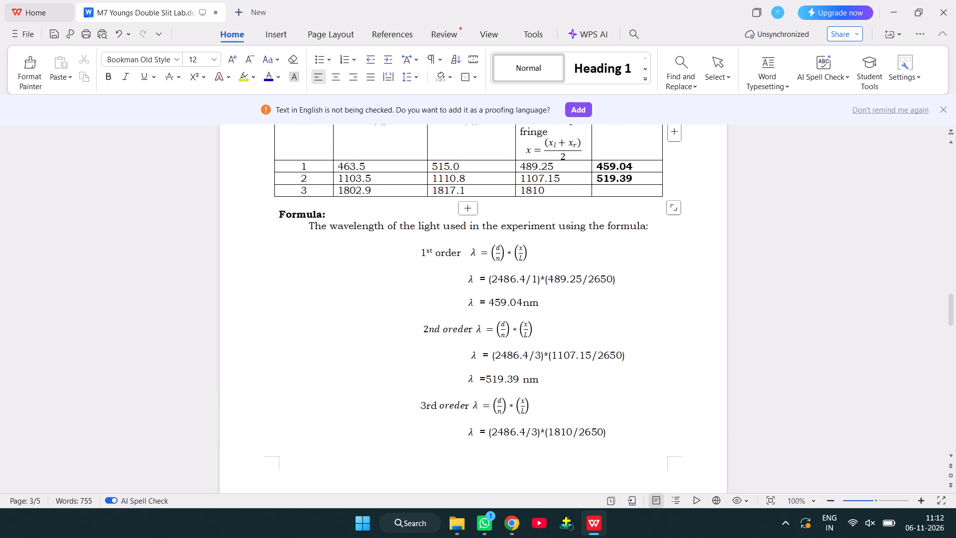
scroll(578, 325, down, 4)
scroll(578, 325, up, 1)
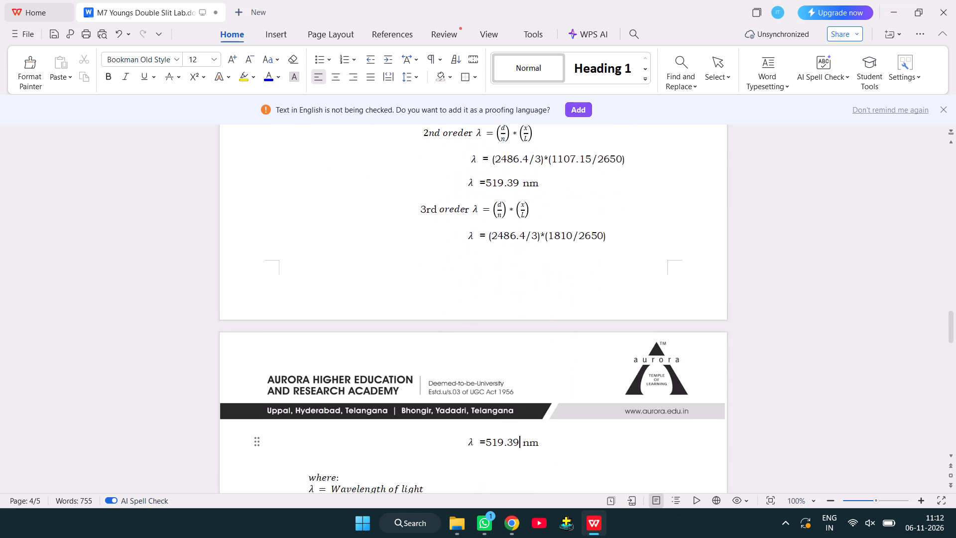
scroll(578, 325, up, 1)
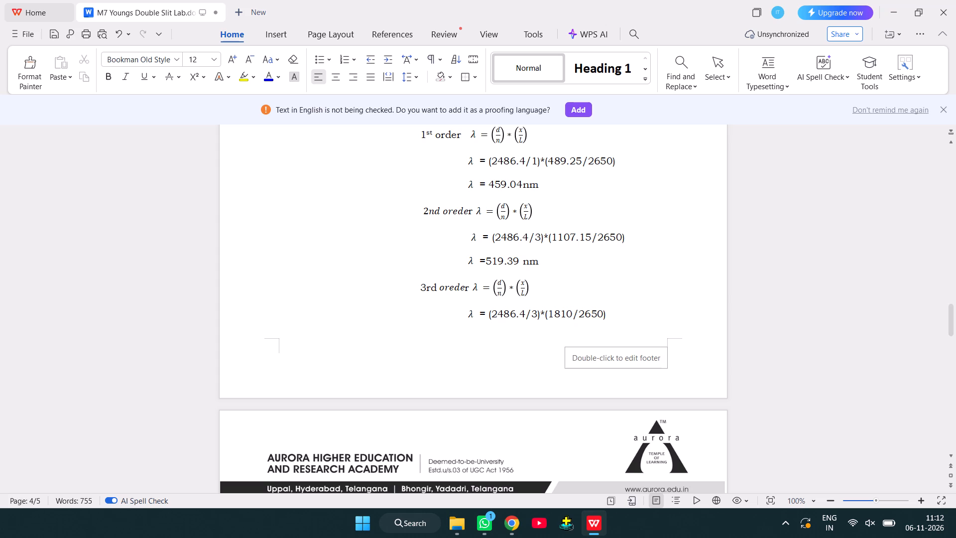
scroll(560, 294, up, 2)
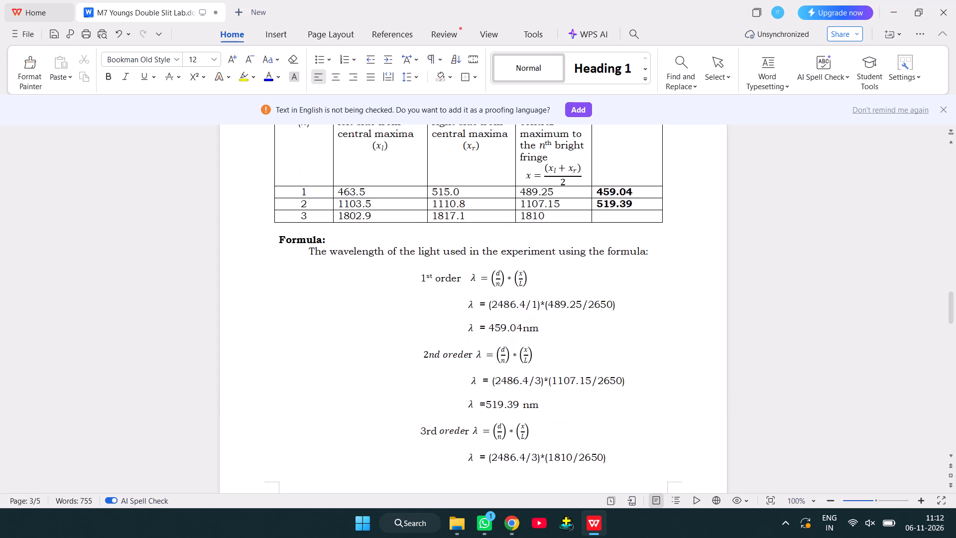
click(600, 215)
text(566)
text(.08)
Change the λ result of the 3rd order calculation, at the start of page 4, to 566.08 nm.
scroll(611, 238, down, 4)
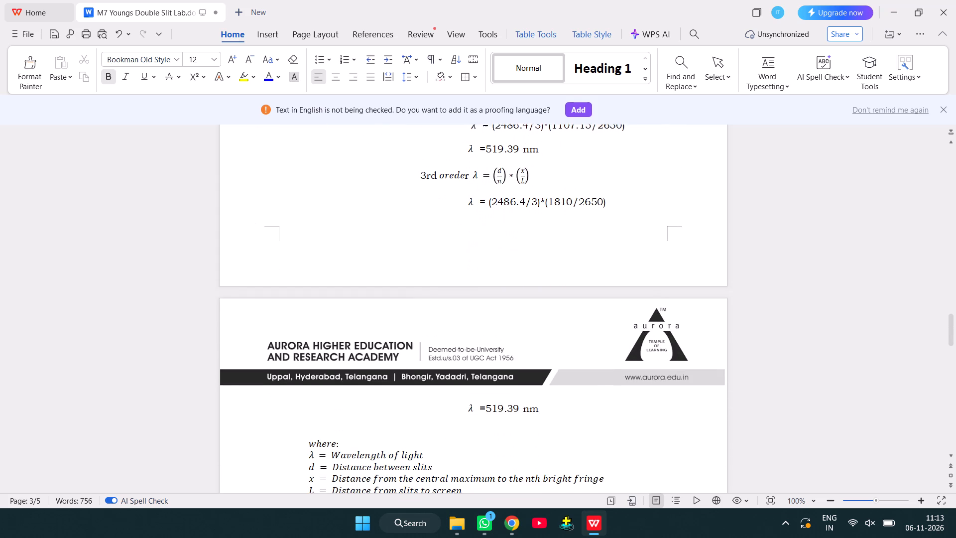
scroll(611, 238, down, 1)
click(522, 402)
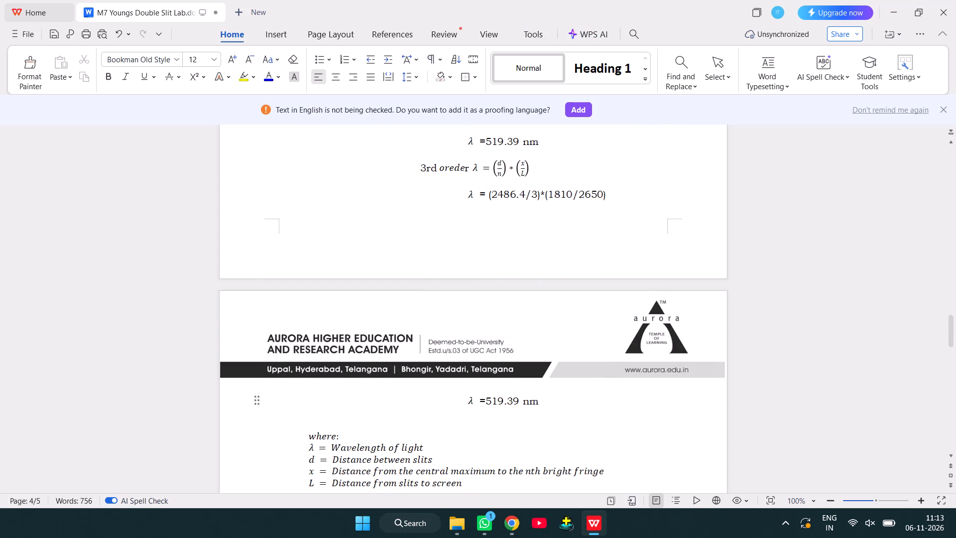
key(BackSpace)
key(BackSpace)
key(BackSpace)
key(BackSpace)
key(BackSpace)
key(BackSpace)
text(66.)
text(08)
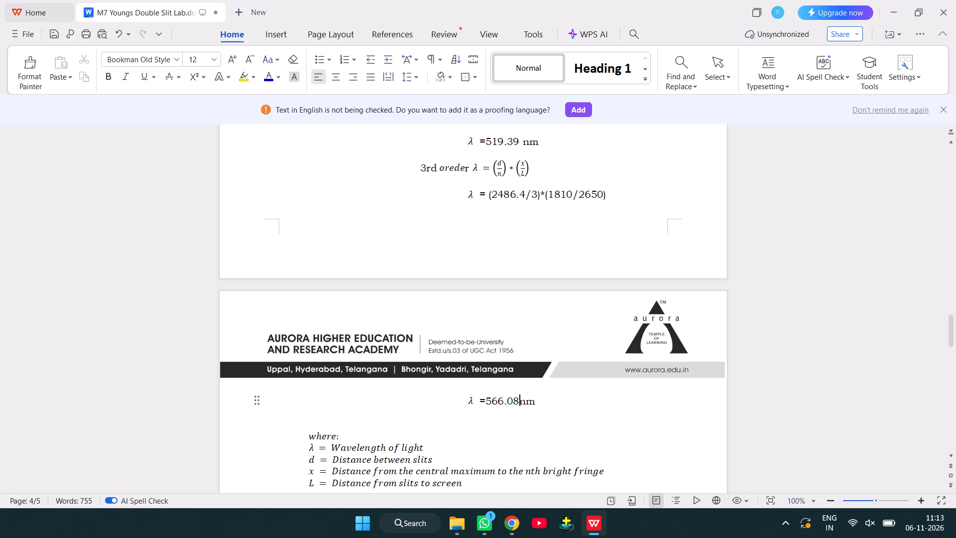
Enter 514.83 before nm on the separate λ line under the Result heading.
scroll(523, 405, down, 5)
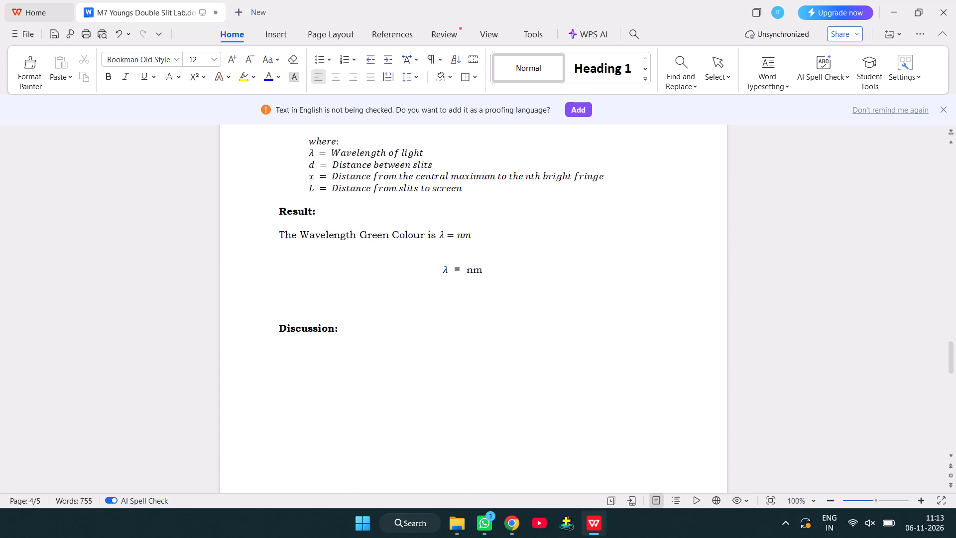
scroll(490, 296, up, 5)
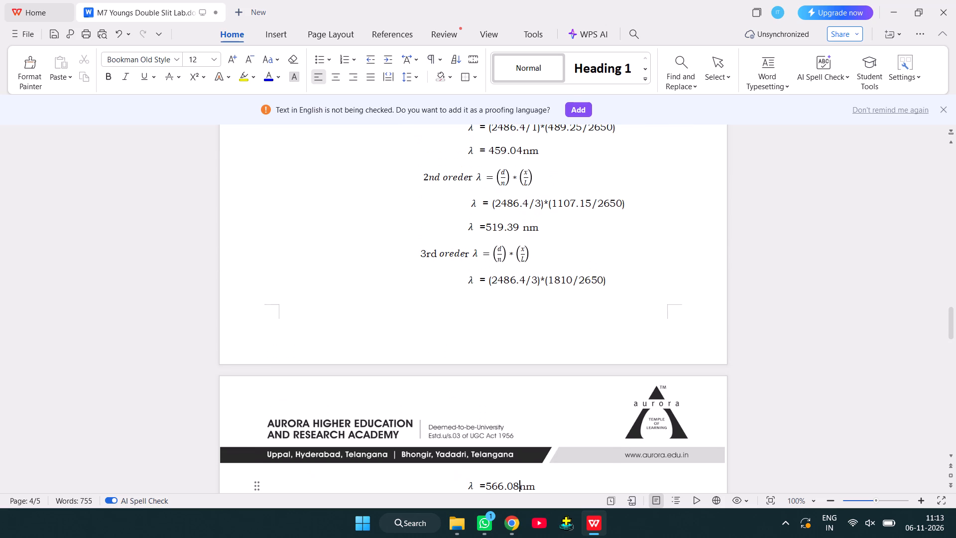
scroll(490, 296, up, 6)
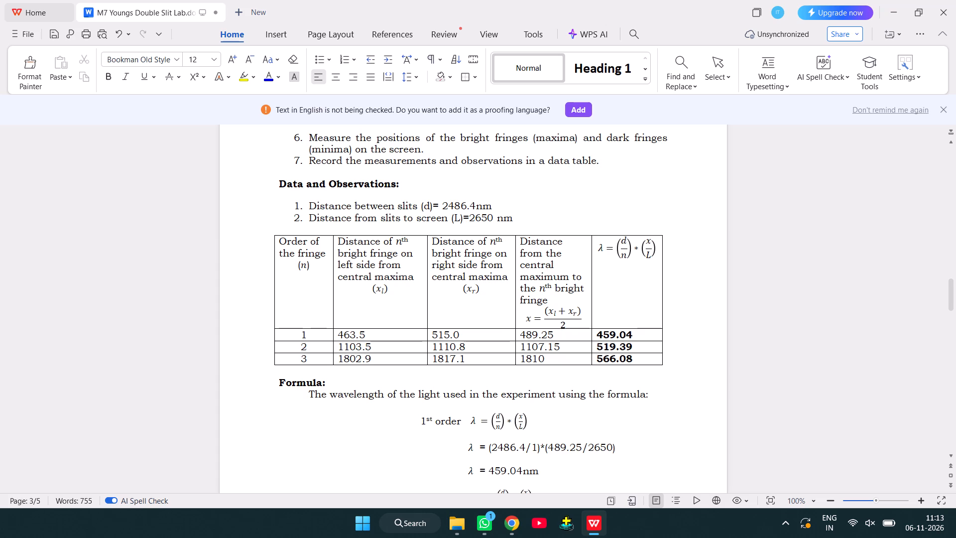
scroll(580, 394, down, 3)
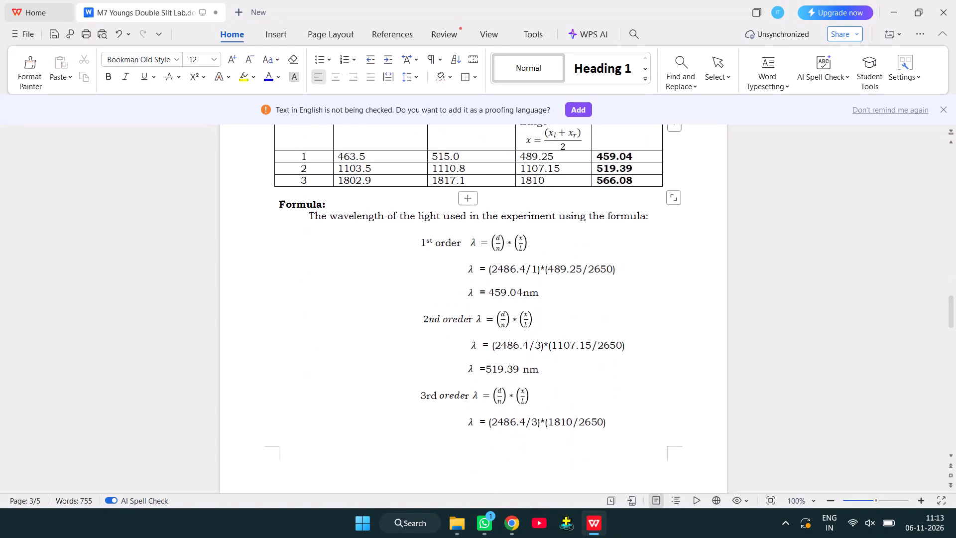
scroll(580, 394, down, 4)
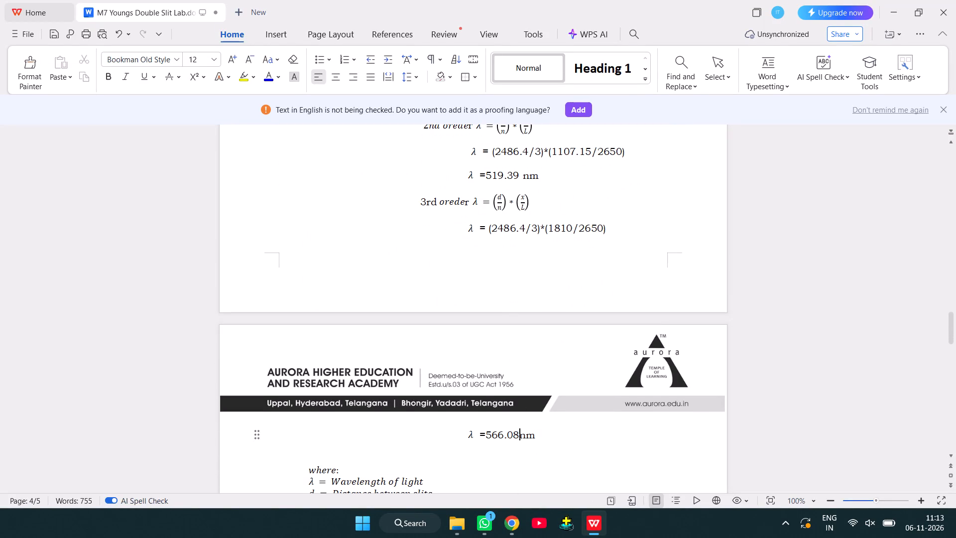
scroll(504, 443, down, 4)
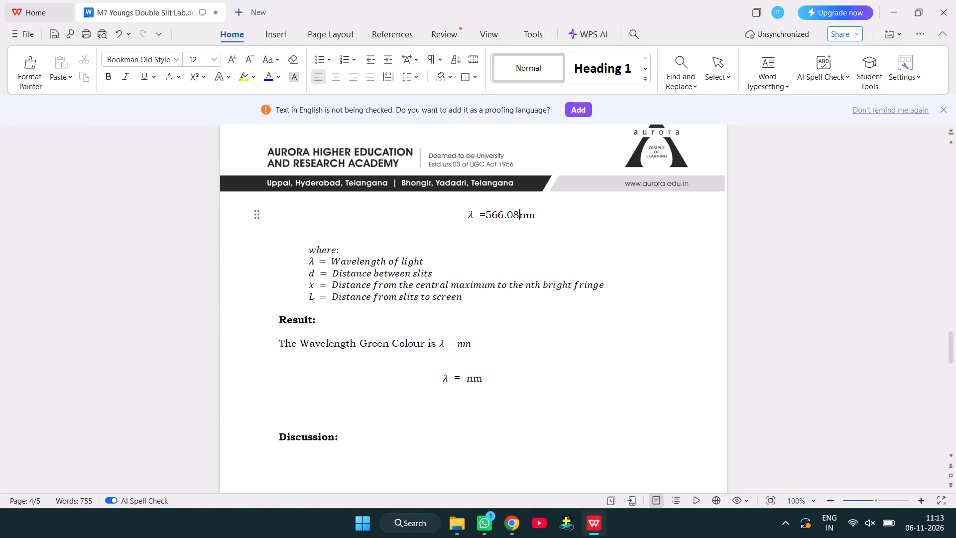
click(464, 380)
text(514)
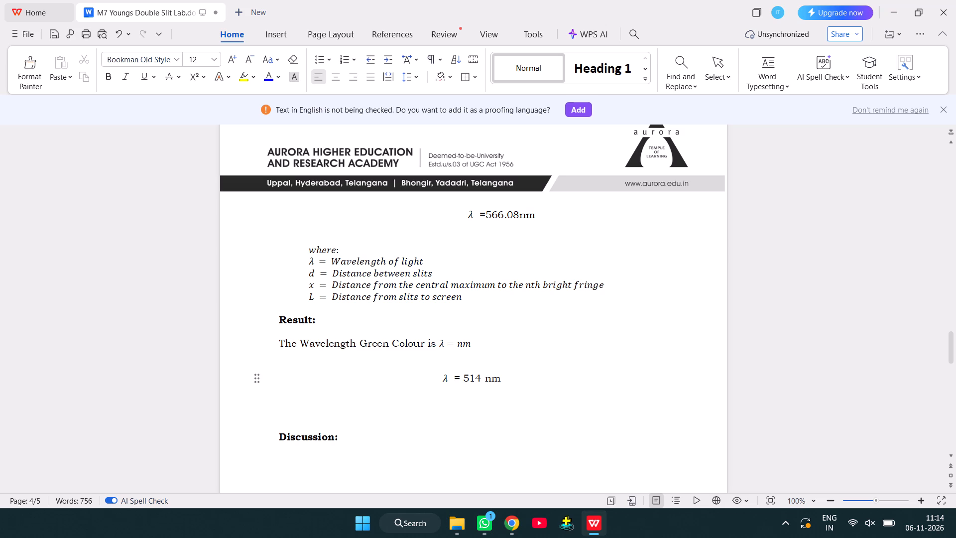
key(period)
text(83)
Review the lab document from the results back to the student details table, and down through the circuit diagram and procedure.
scroll(490, 325, up, 10)
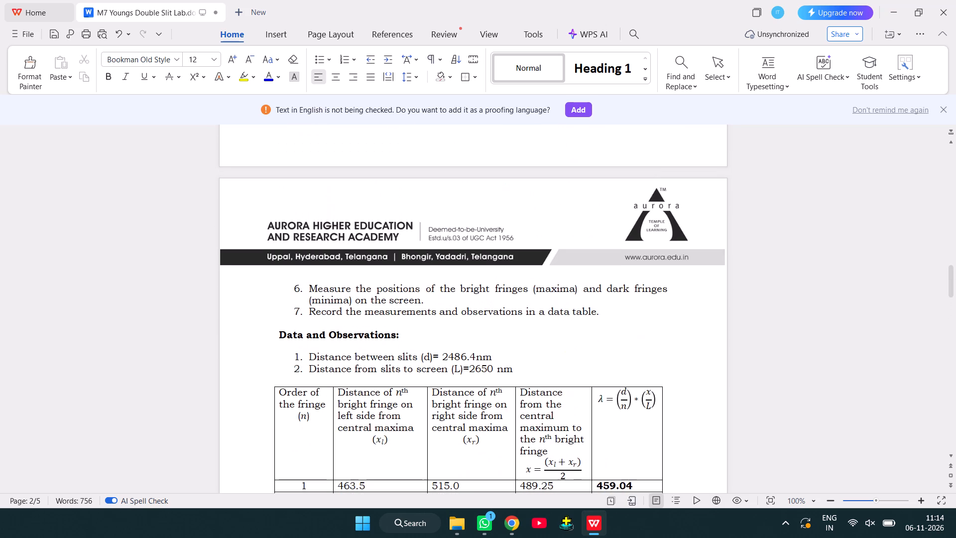
scroll(490, 325, up, 10)
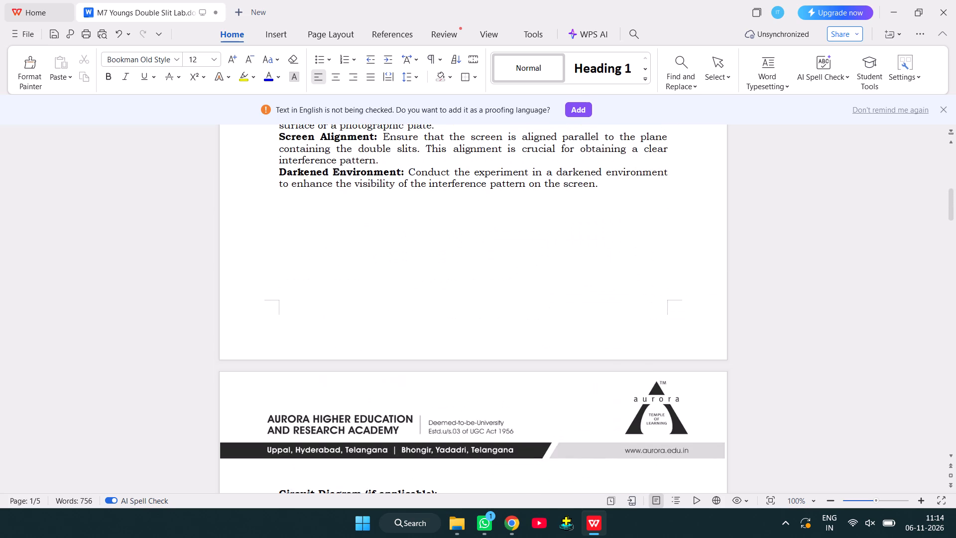
scroll(490, 325, up, 5)
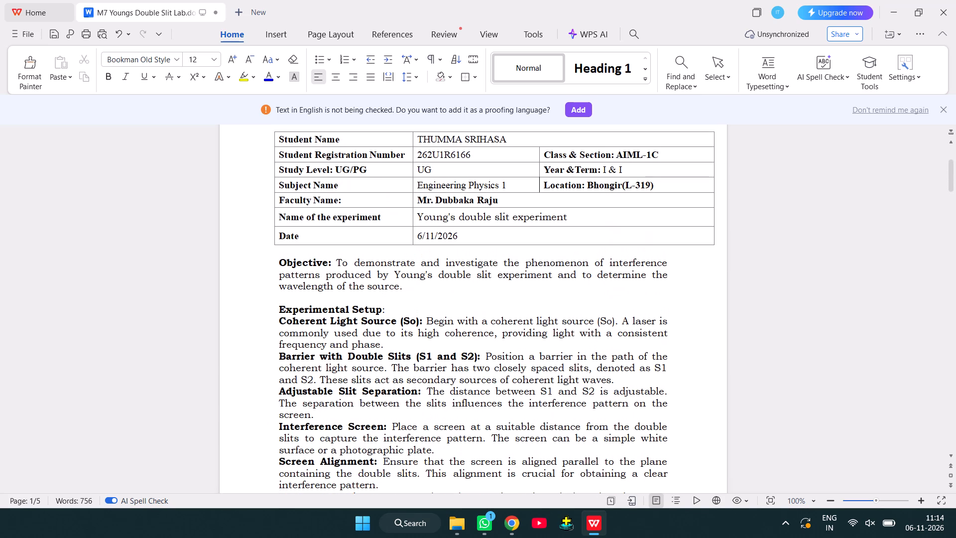
scroll(490, 325, up, 2)
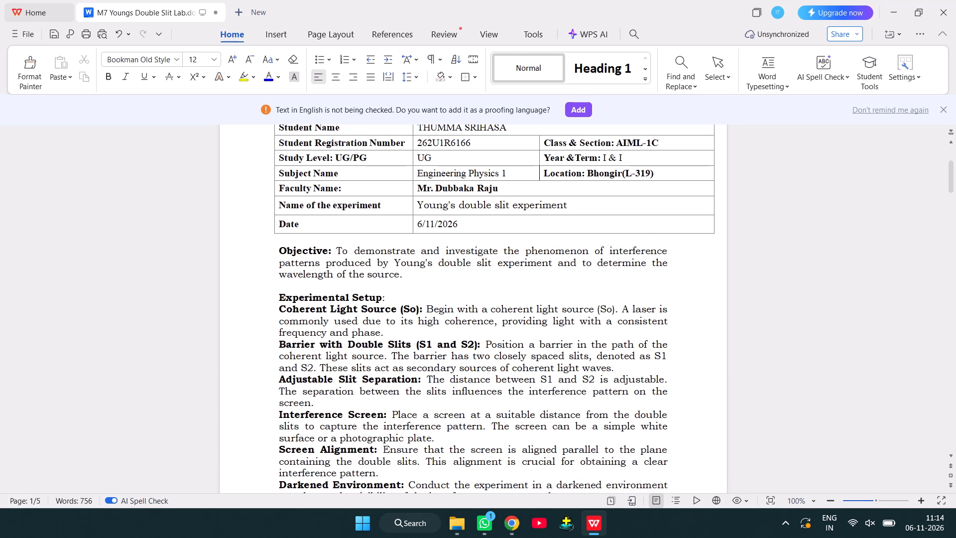
scroll(490, 325, down, 7)
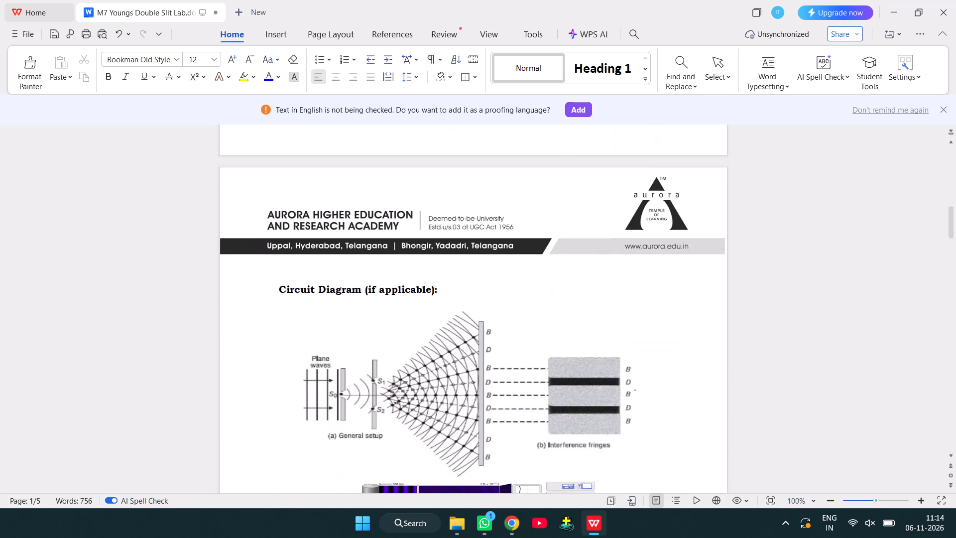
scroll(490, 325, down, 3)
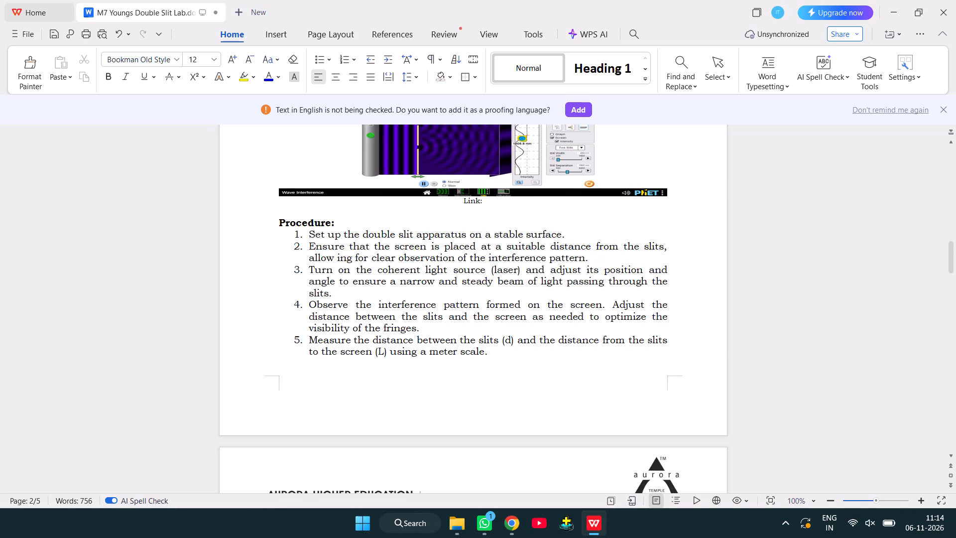
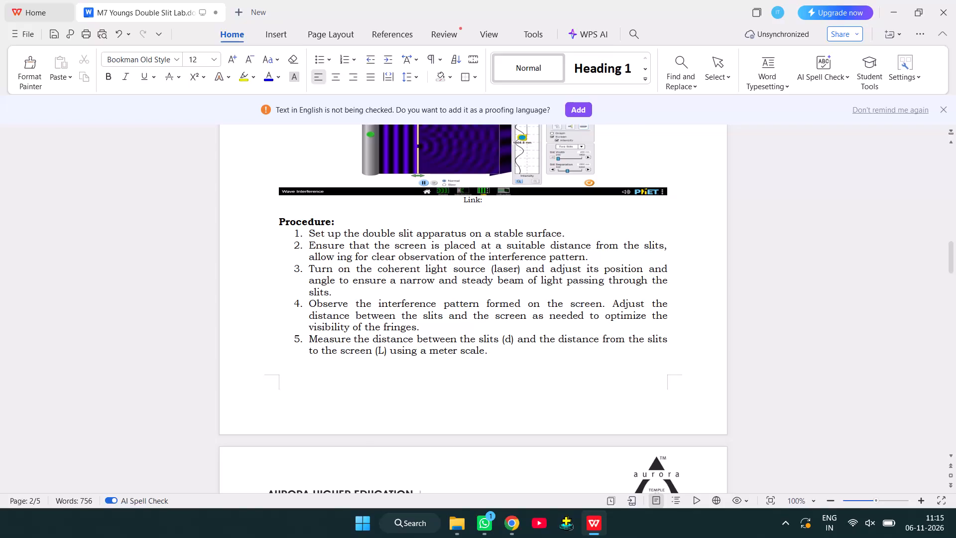
Review the lab document from the student details table through the observations table and wavelength calculations to the Result and Discussion headings.
scroll(556, 297, up, 5)
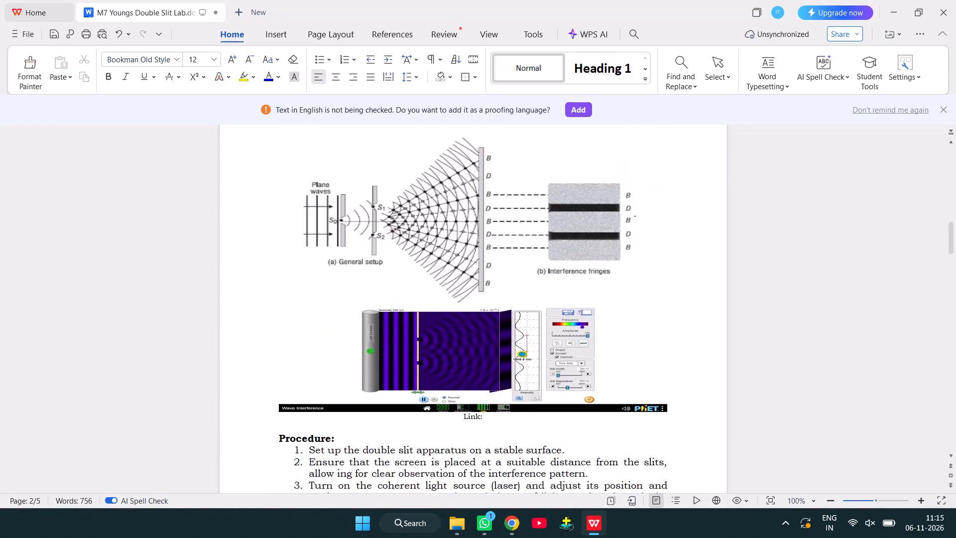
scroll(556, 297, up, 8)
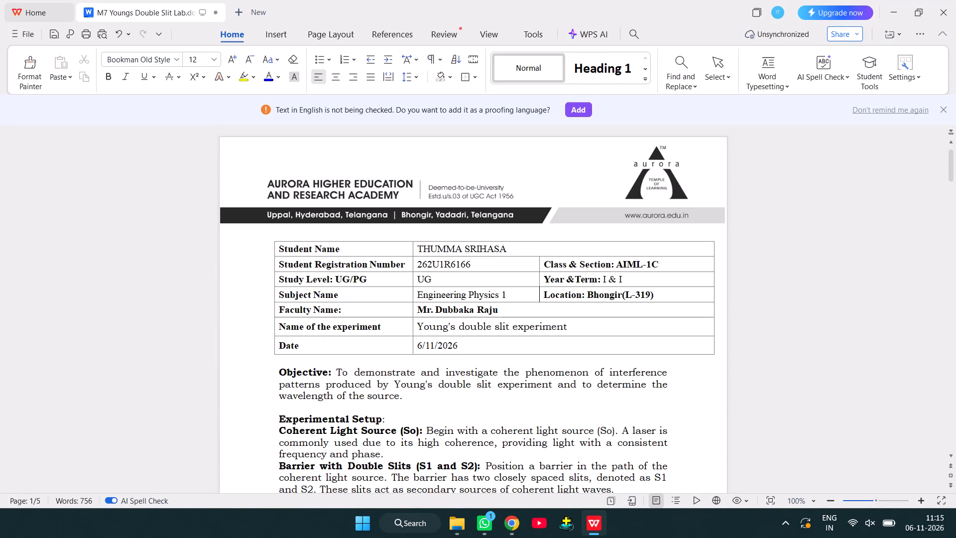
scroll(556, 297, up, 2)
scroll(656, 325, down, 1)
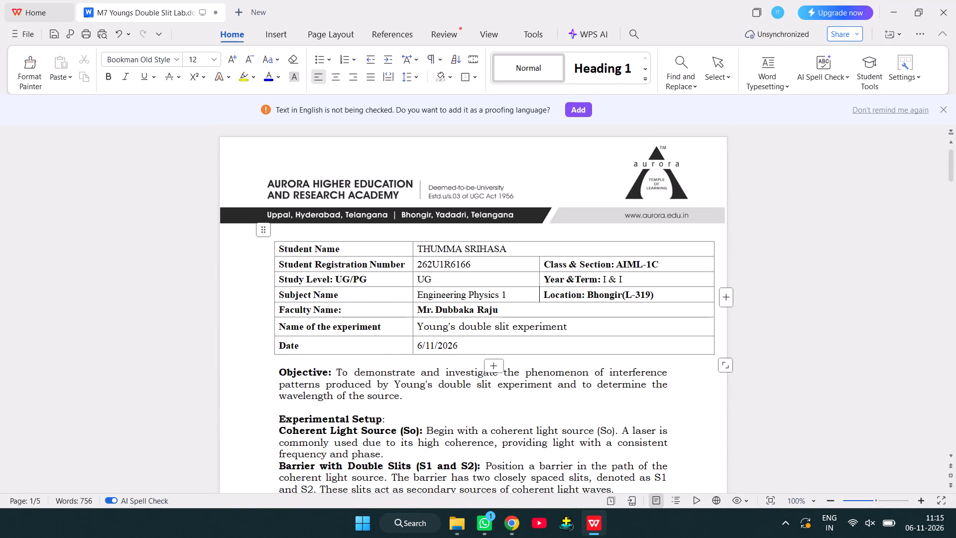
scroll(656, 325, down, 8)
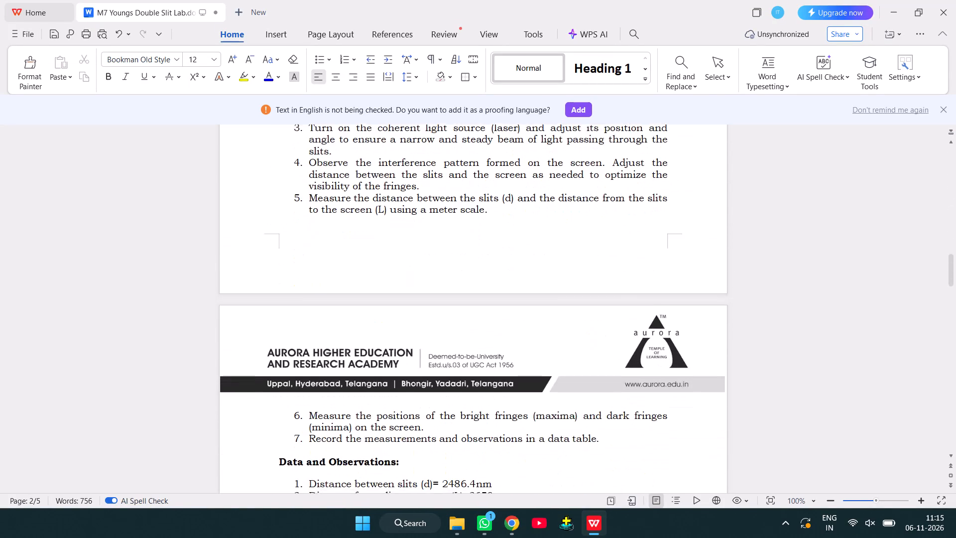
scroll(656, 325, down, 4)
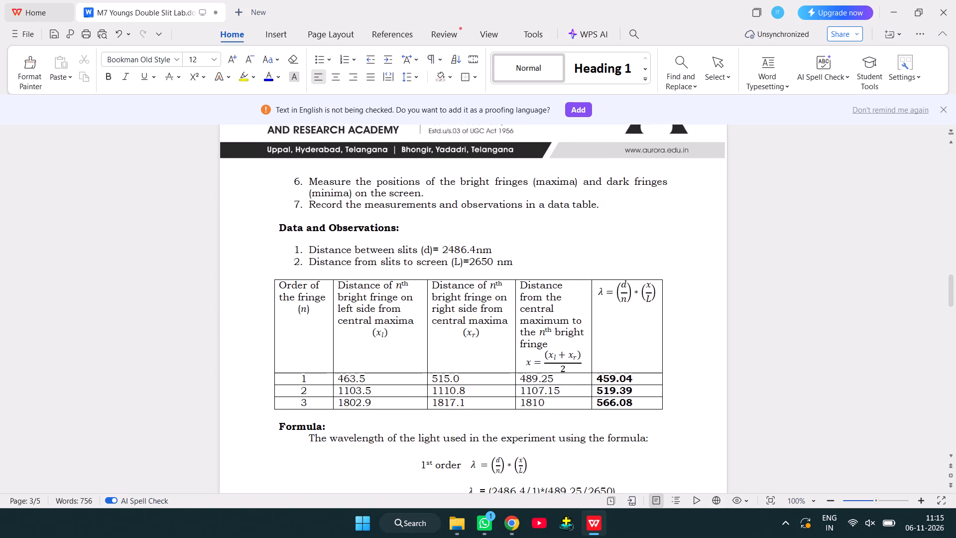
scroll(656, 325, down, 2)
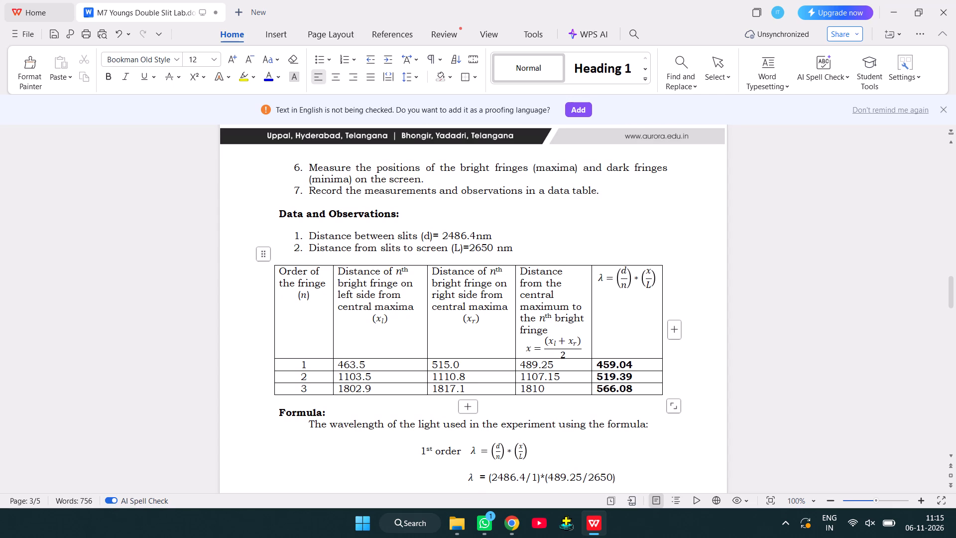
scroll(521, 399, down, 8)
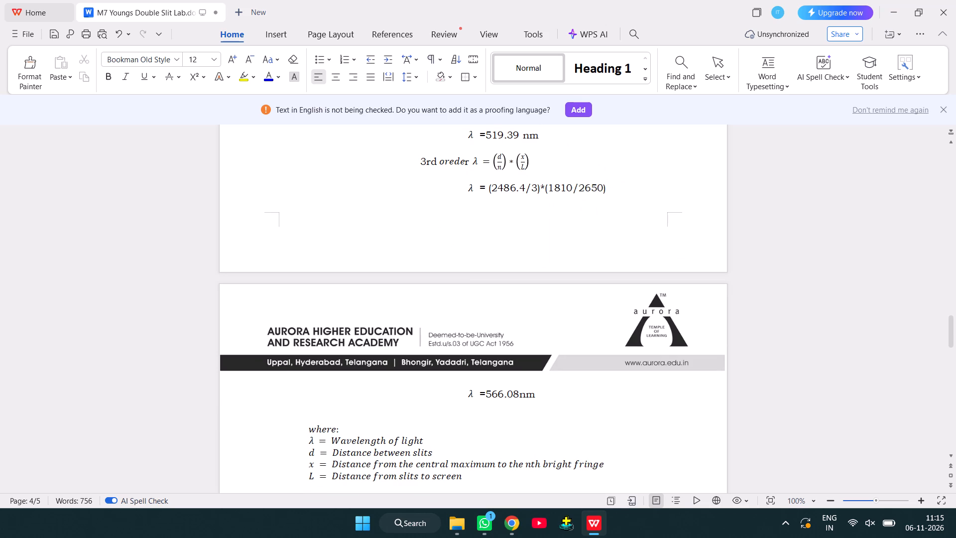
scroll(521, 399, down, 1)
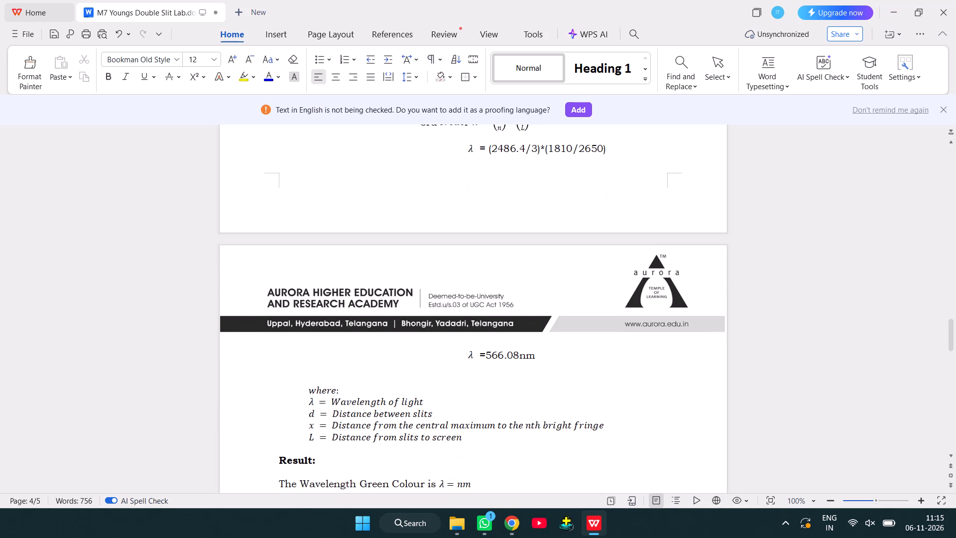
scroll(521, 399, down, 1)
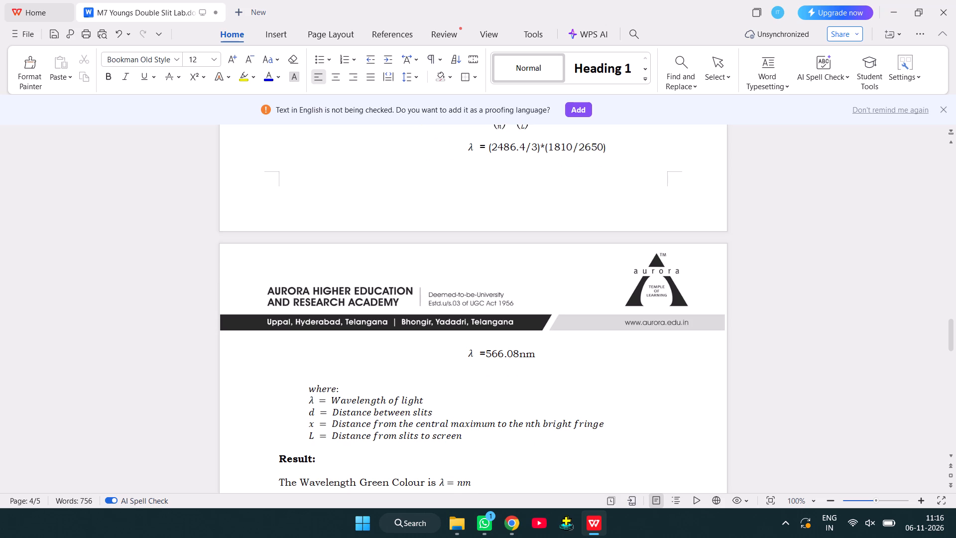
scroll(521, 399, down, 1)
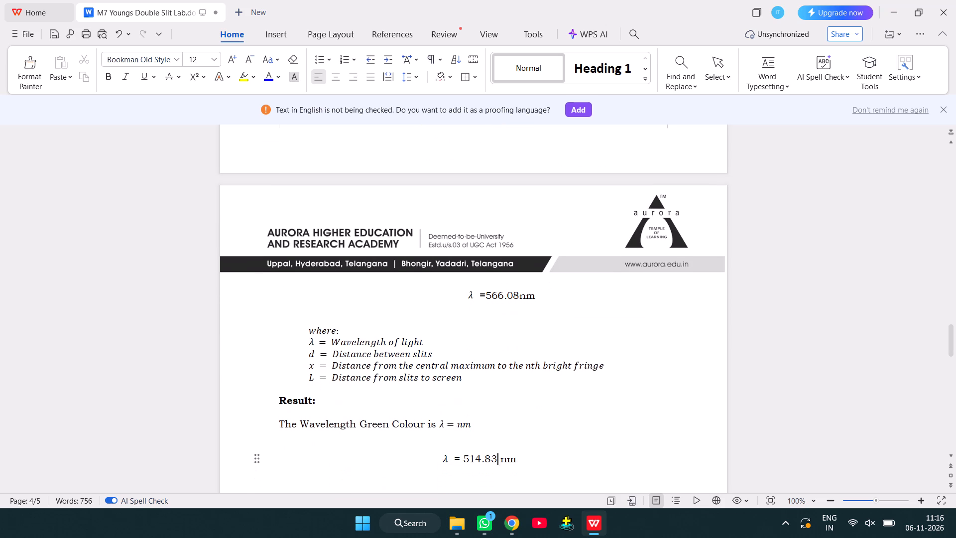
scroll(521, 399, down, 1)
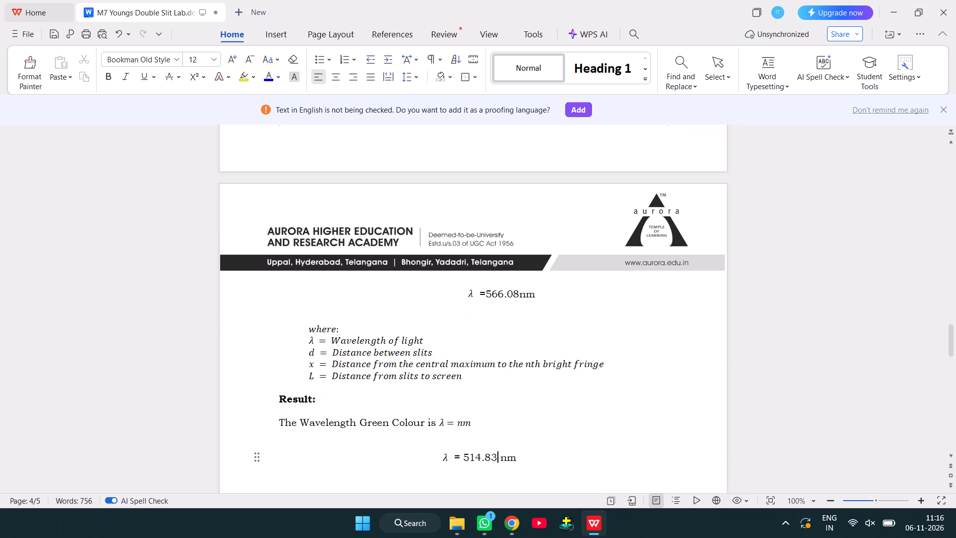
scroll(521, 399, down, 5)
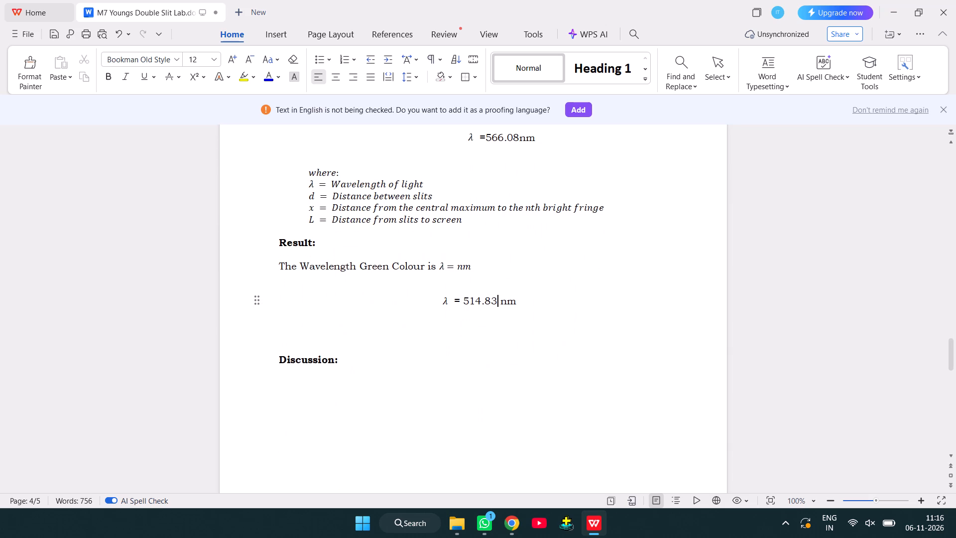
scroll(521, 399, down, 2)
Recheck the 1st to 3rd order wavelength calculations against the Result section and how the 3rd order calculation splits across pages.
scroll(521, 399, up, 1)
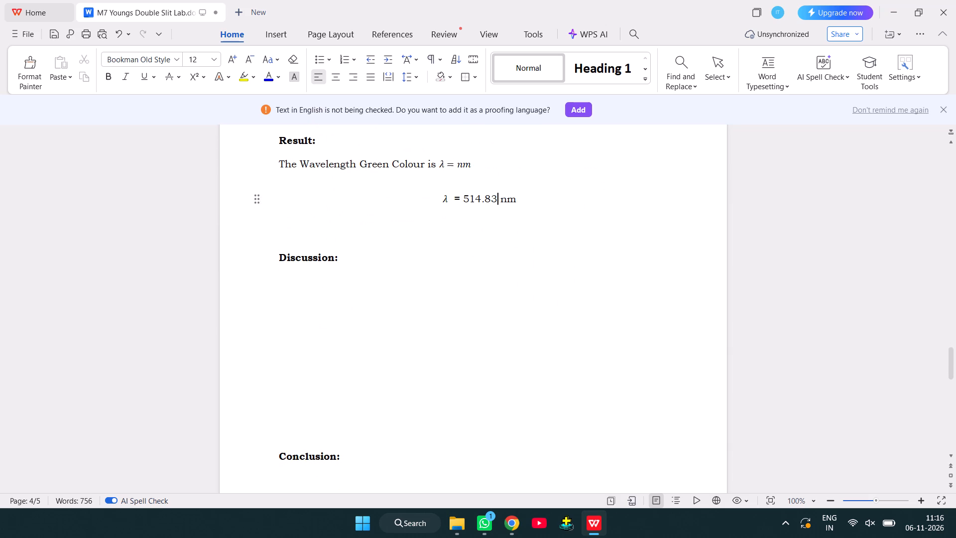
scroll(521, 399, up, 2)
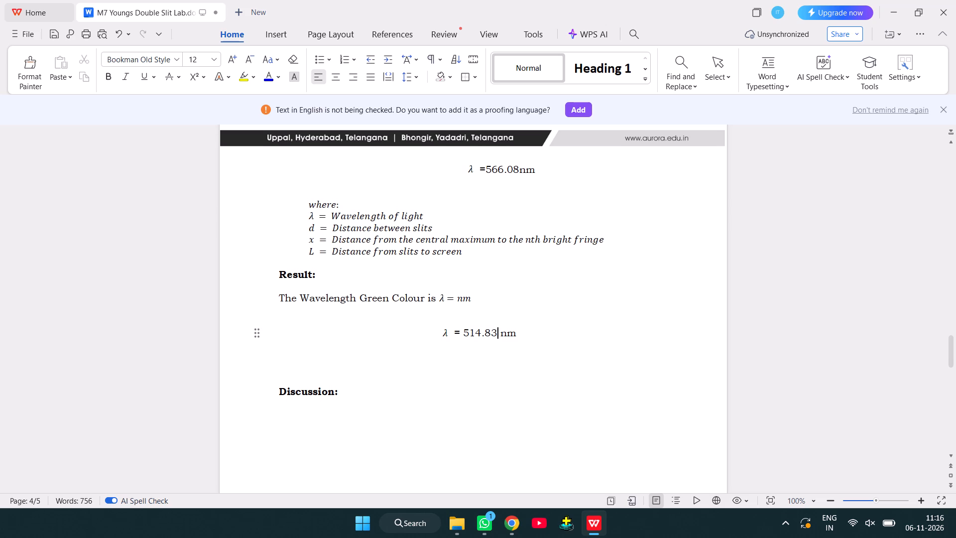
scroll(521, 399, up, 2)
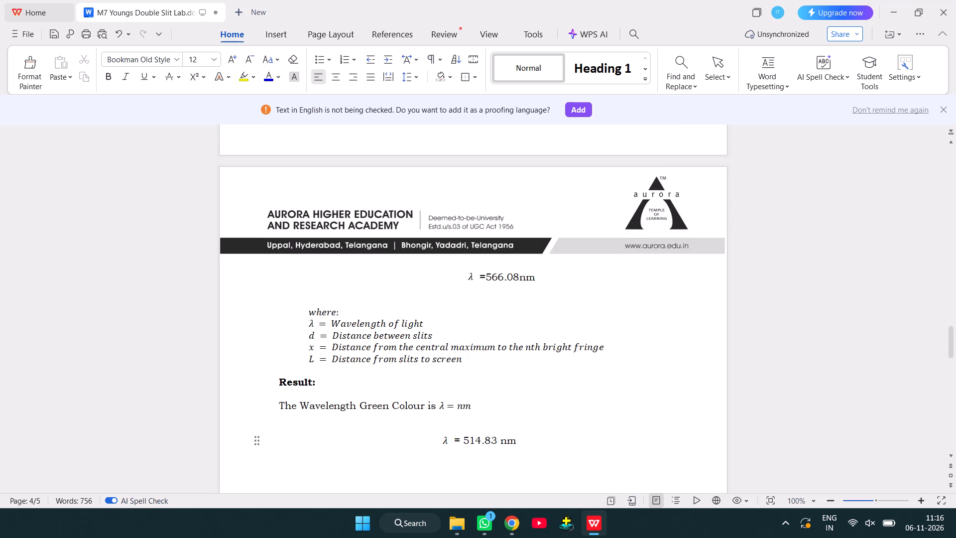
scroll(521, 399, up, 1)
scroll(521, 399, down, 1)
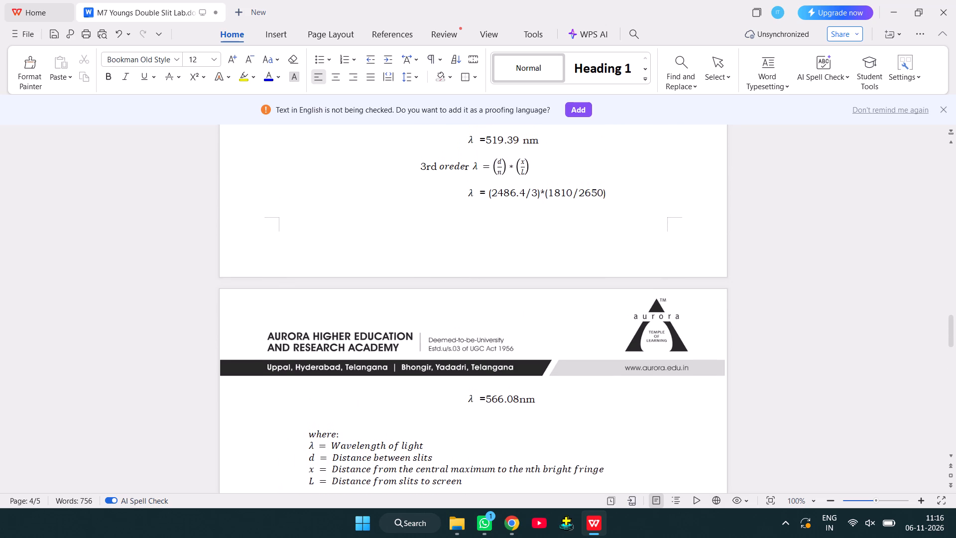
scroll(521, 399, down, 1)
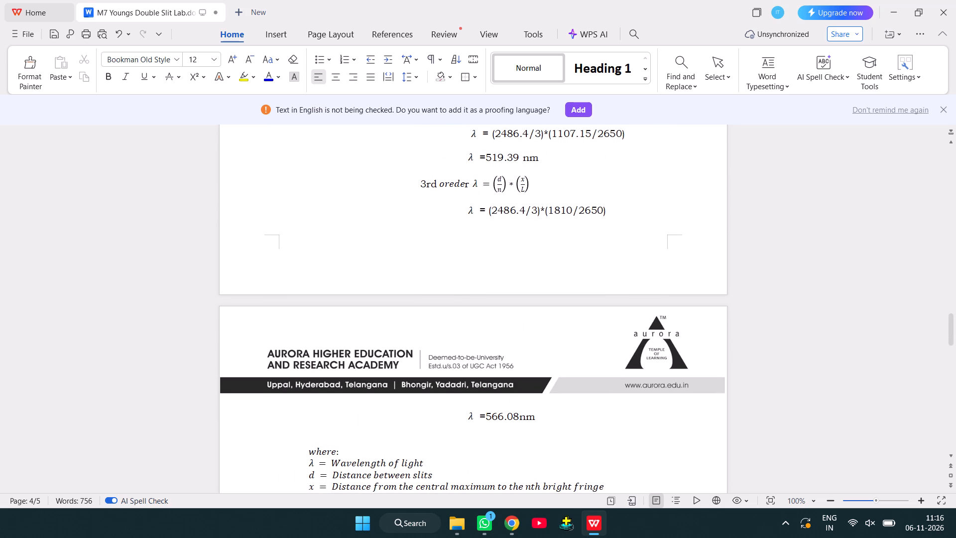
scroll(521, 399, down, 1)
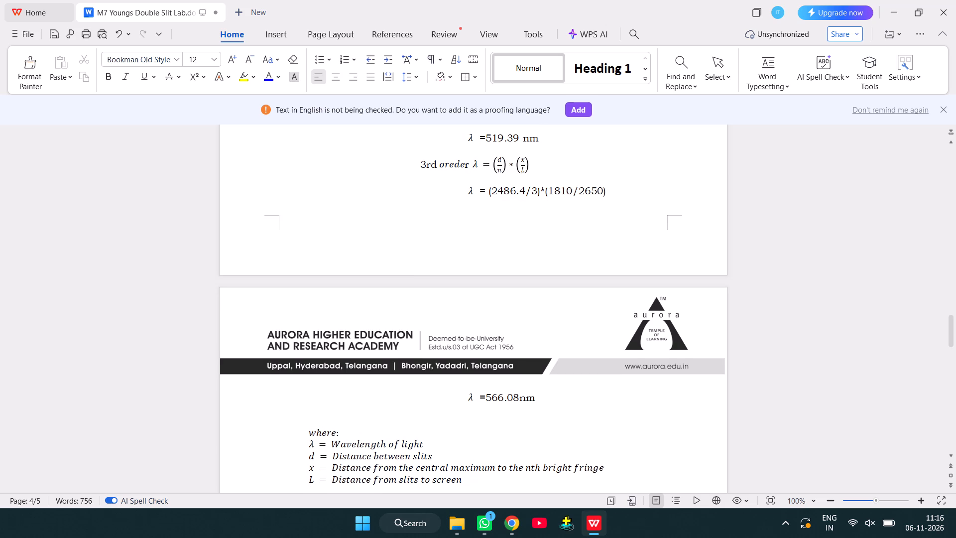
scroll(521, 399, down, 3)
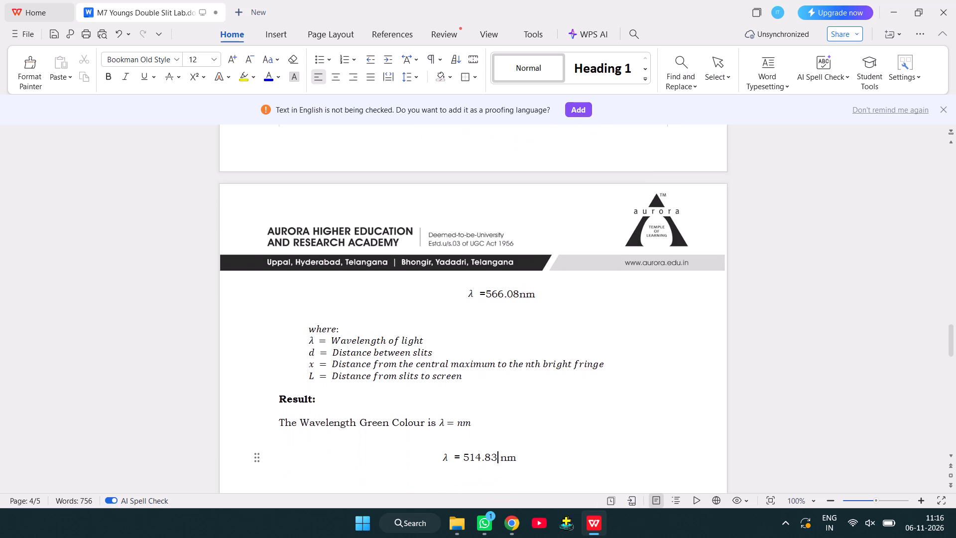
scroll(521, 399, down, 3)
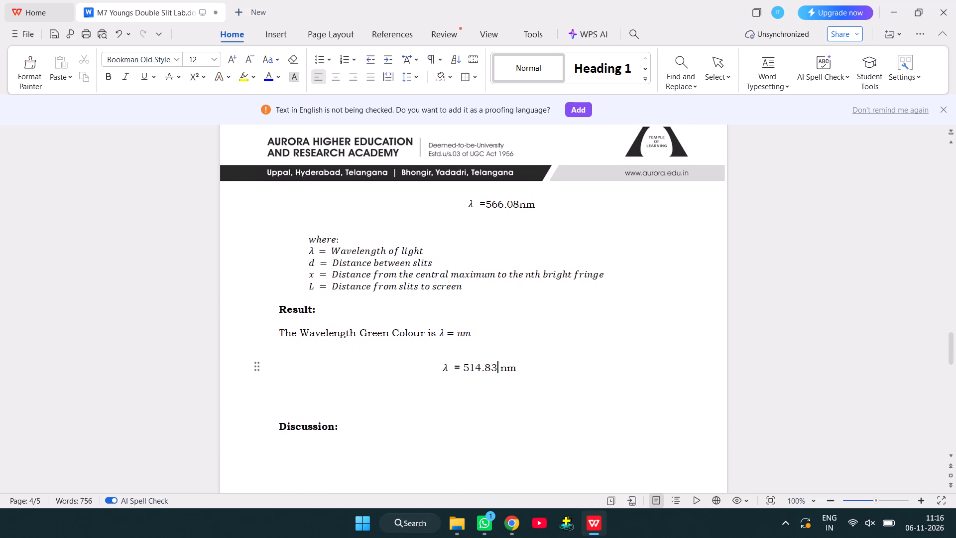
scroll(521, 399, down, 3)
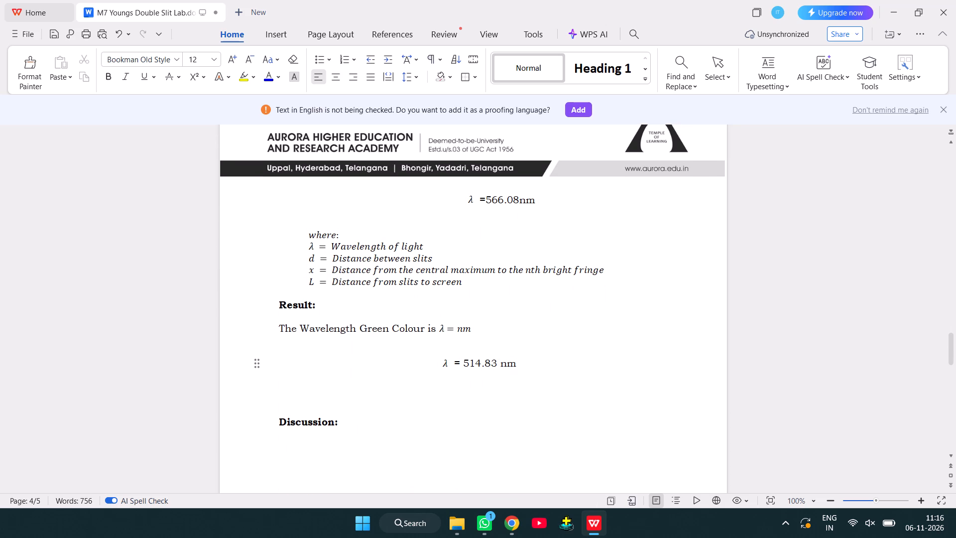
scroll(521, 399, down, 1)
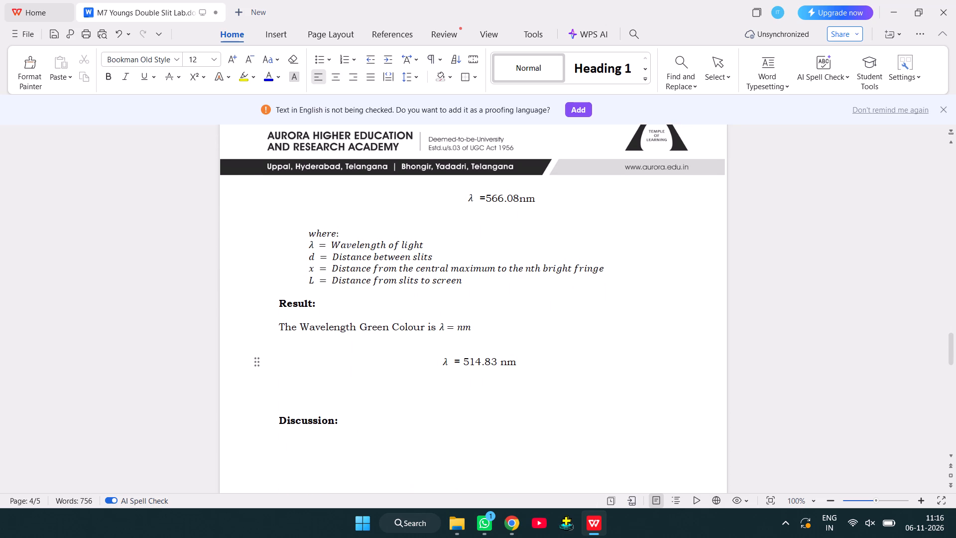
scroll(521, 399, down, 3)
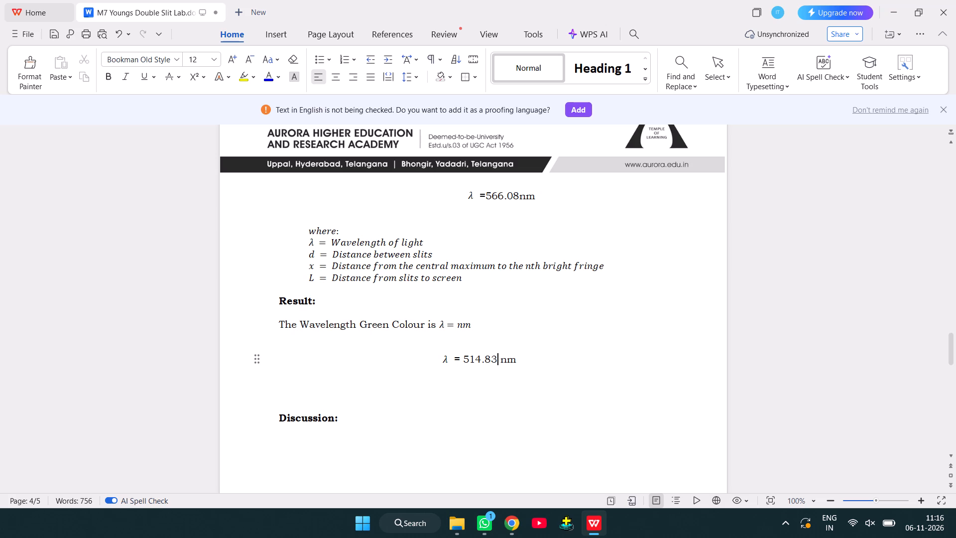
scroll(521, 399, up, 2)
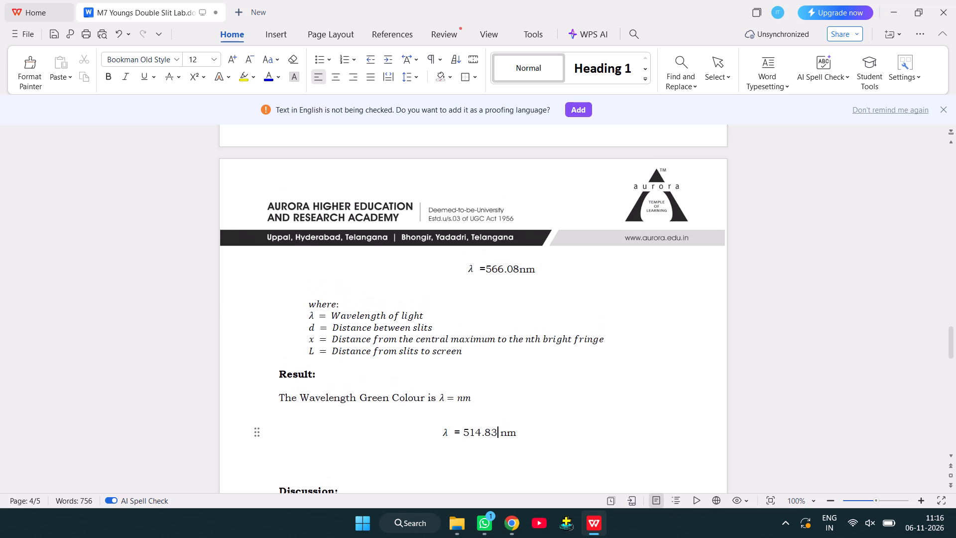
scroll(521, 399, up, 6)
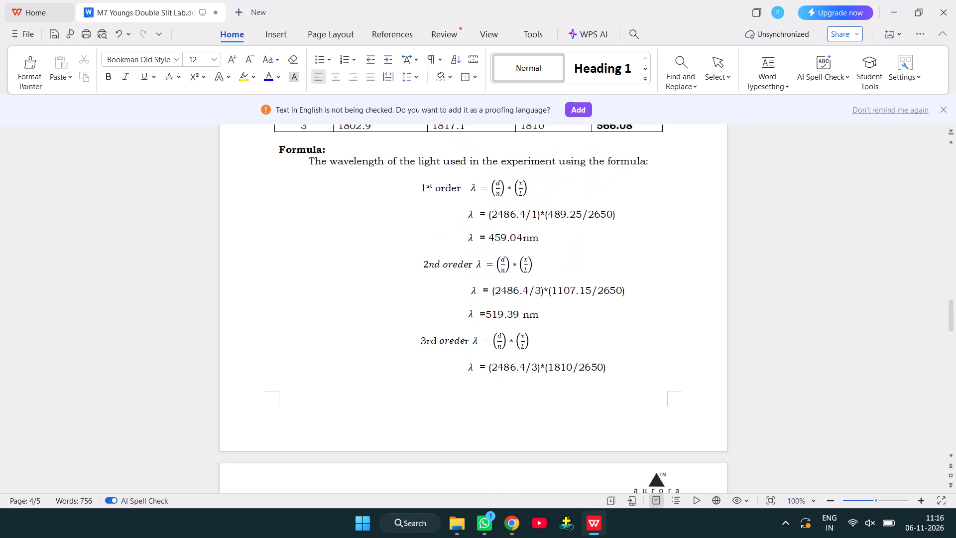
scroll(521, 399, up, 2)
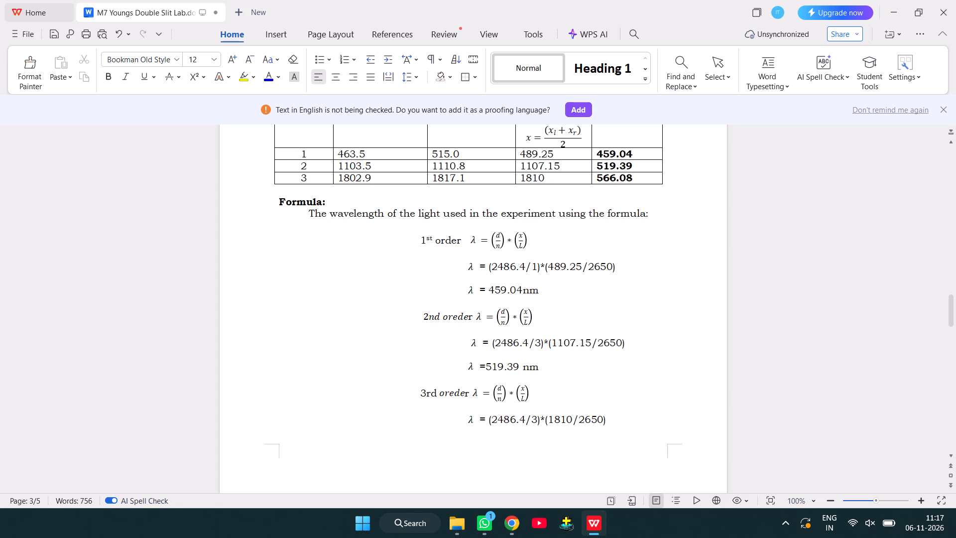
scroll(591, 270, down, 5)
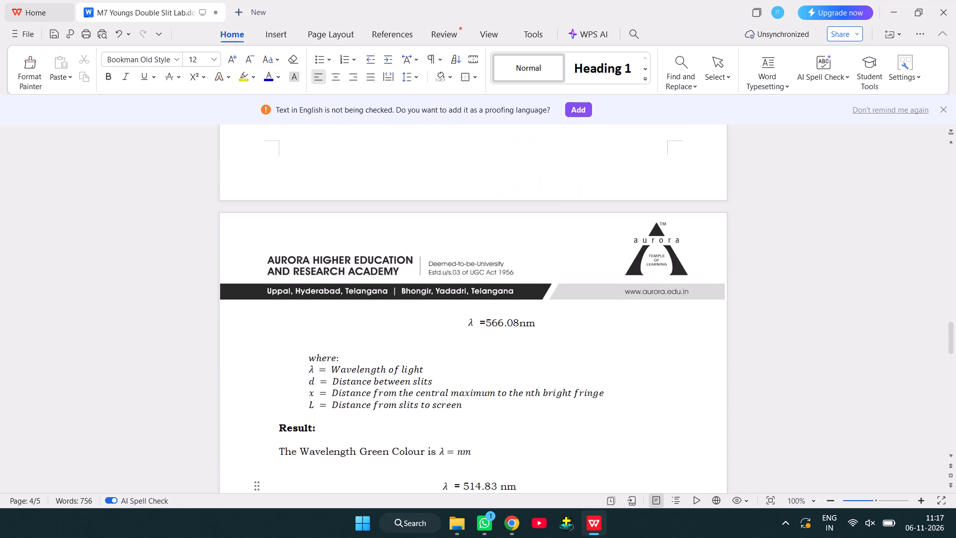
Insert four blank lines above the Formula heading to move the start of the 3rd order calculation onto page 4.
scroll(591, 270, up, 4)
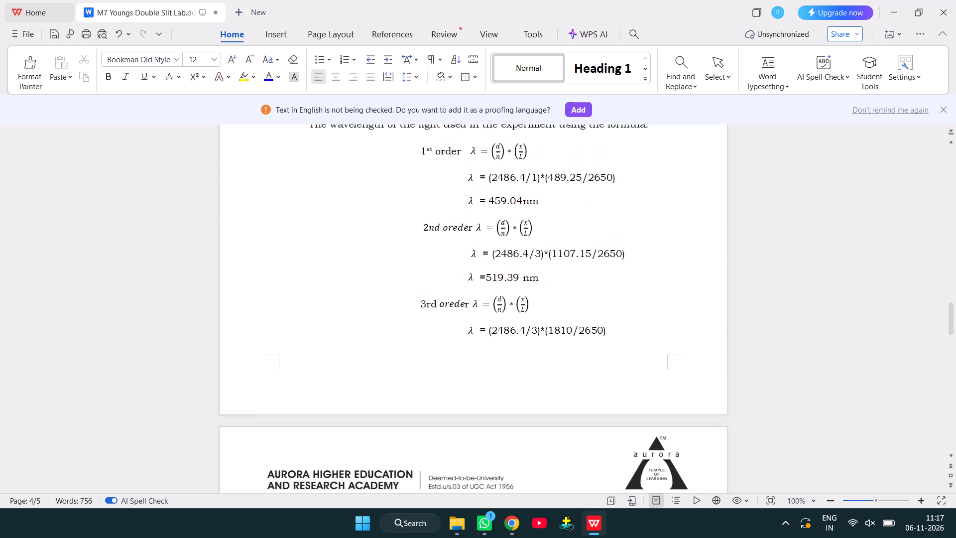
scroll(591, 270, up, 3)
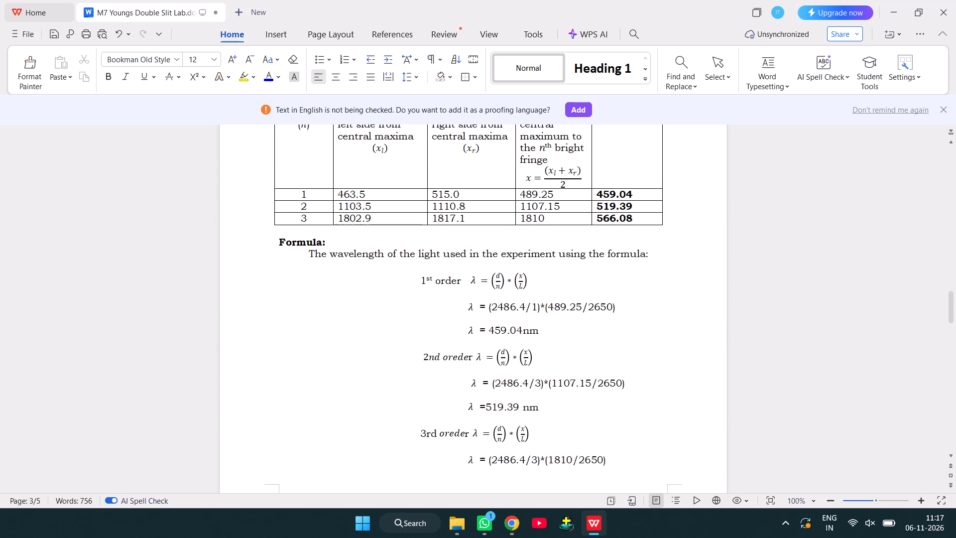
click(278, 237)
key(Return)
key(Return)
key(Return)
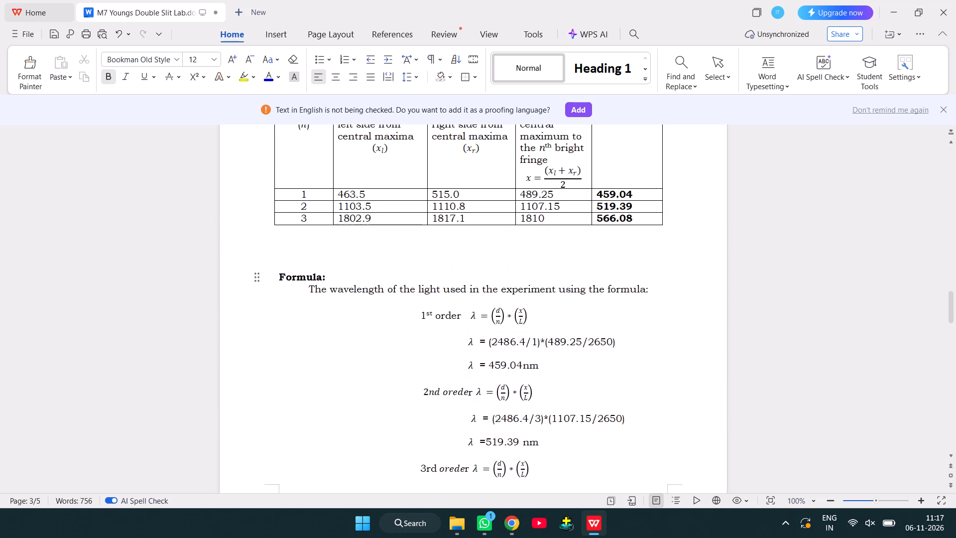
scroll(278, 237, down, 2)
key(Return)
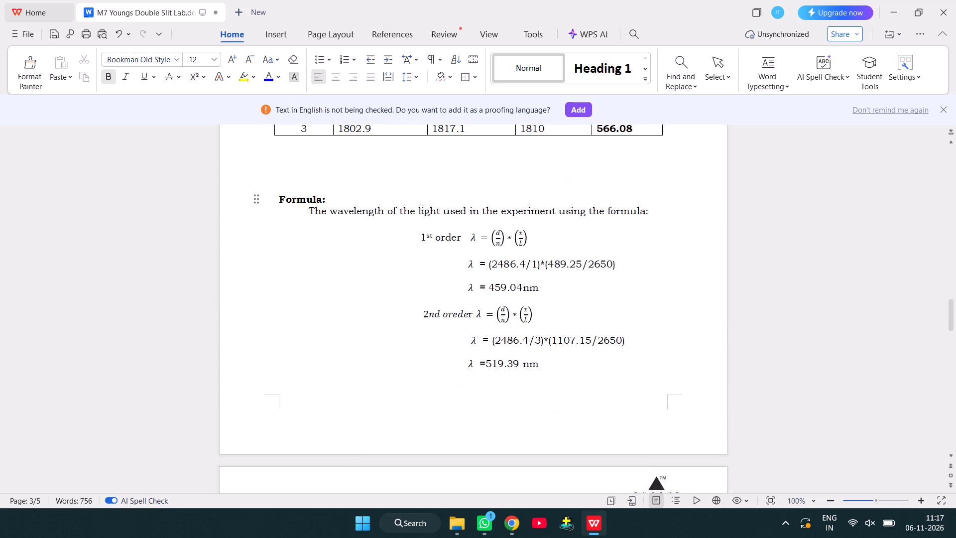
scroll(278, 237, down, 4)
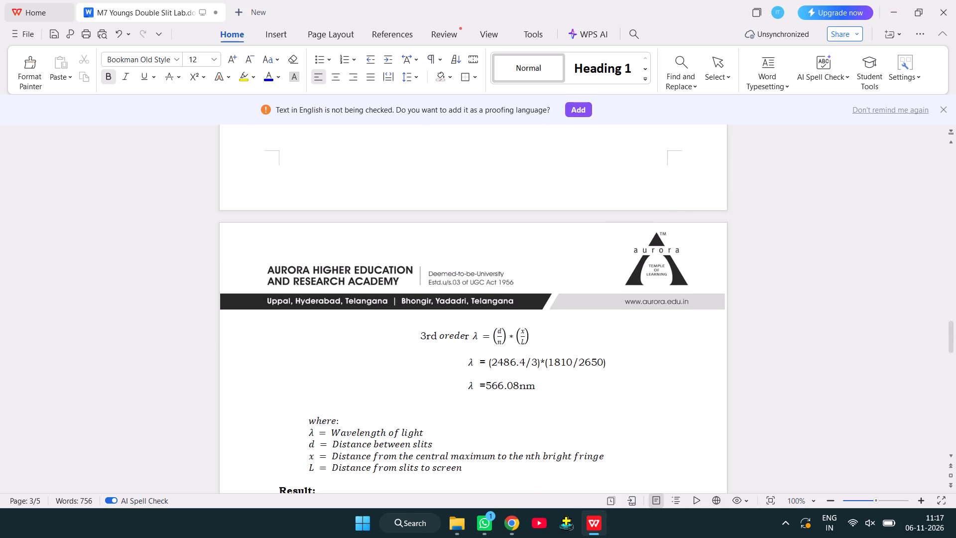
scroll(278, 237, down, 4)
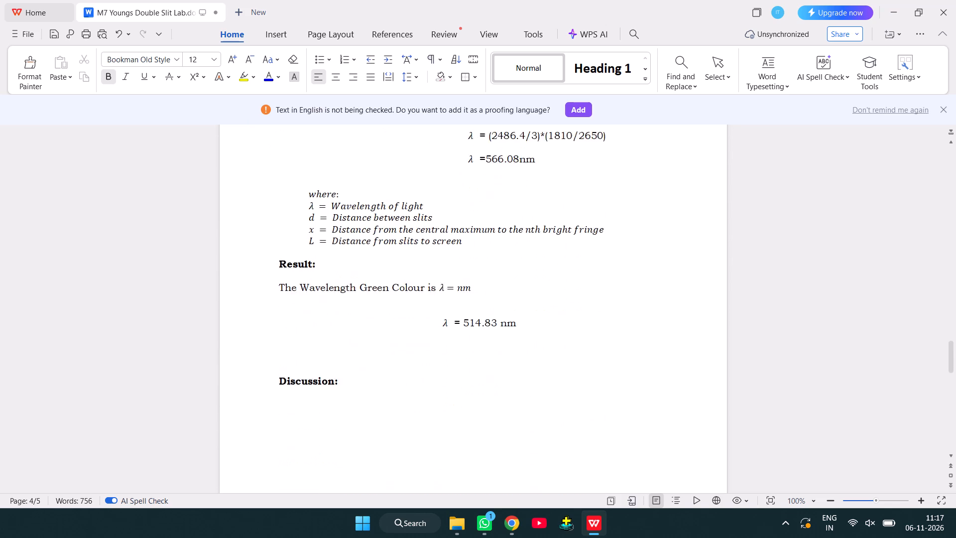
scroll(278, 237, down, 3)
scroll(278, 237, up, 2)
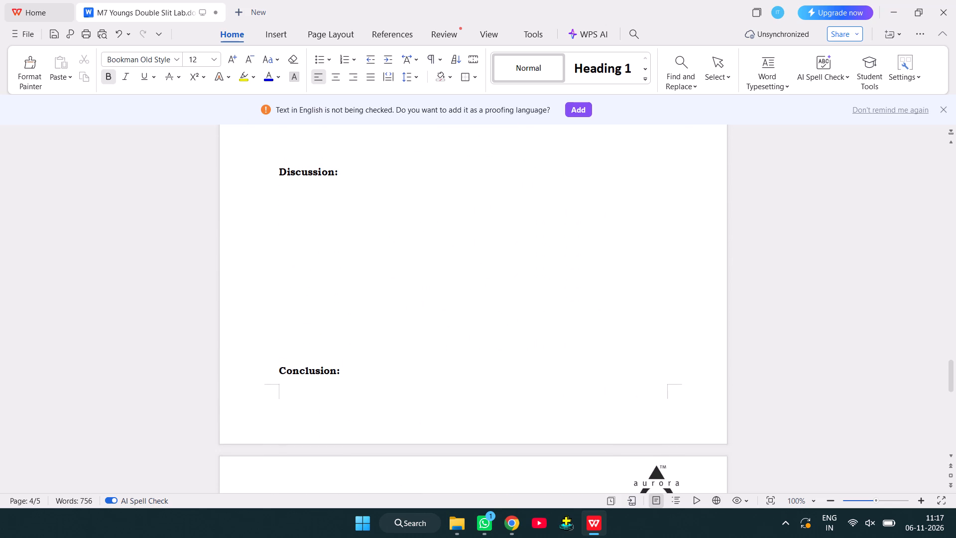
Review the lab document from the viva voce questions back through the wavelength calculations and circuit diagram to the student details table.
scroll(278, 237, down, 4)
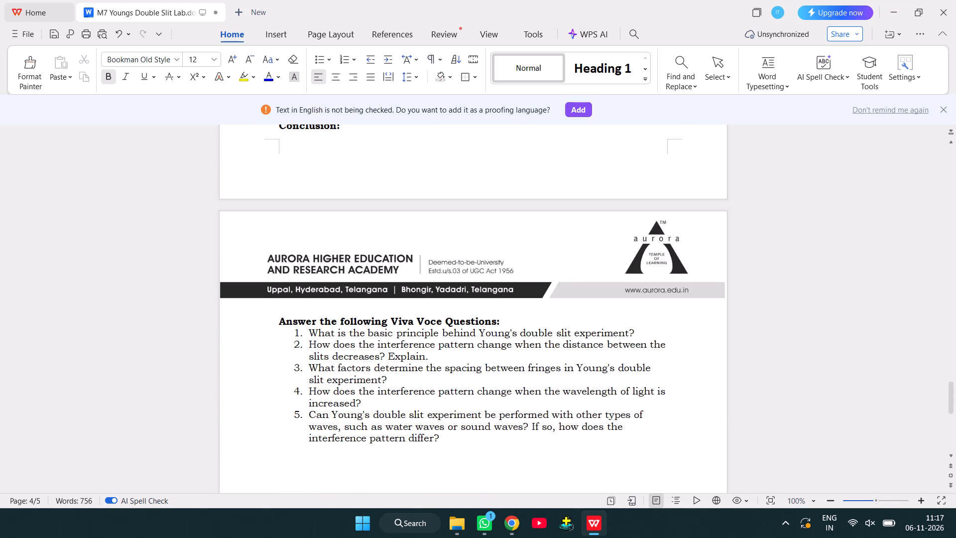
scroll(278, 237, up, 7)
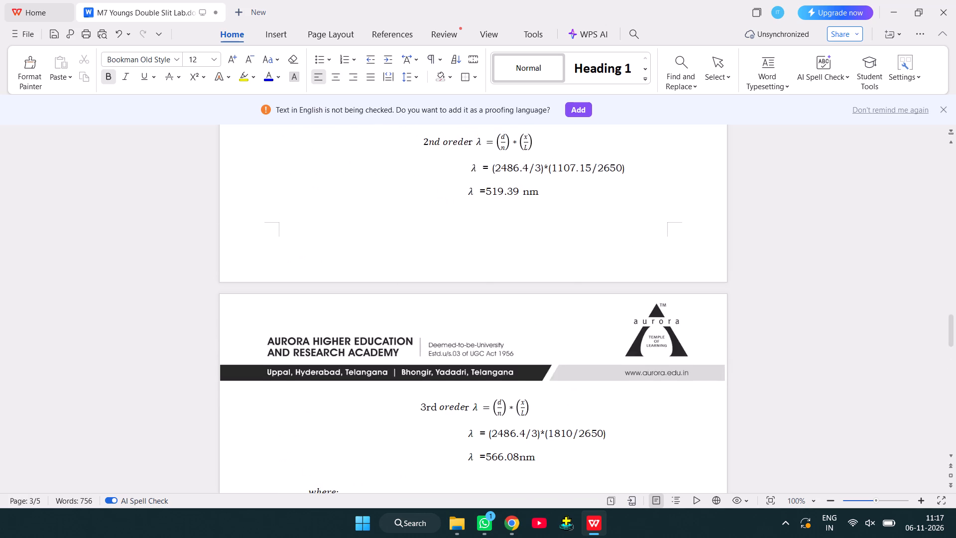
scroll(278, 237, up, 4)
scroll(278, 237, down, 7)
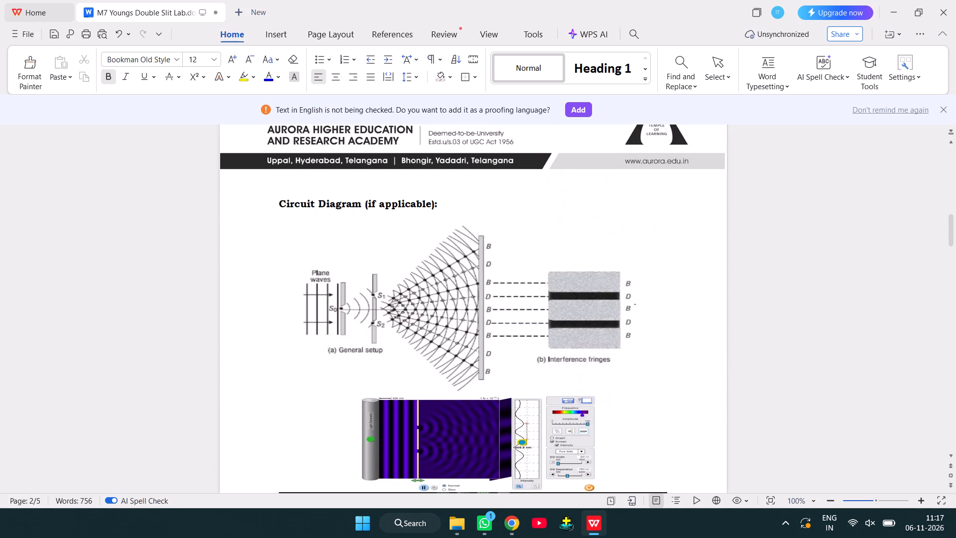
scroll(278, 237, up, 6)
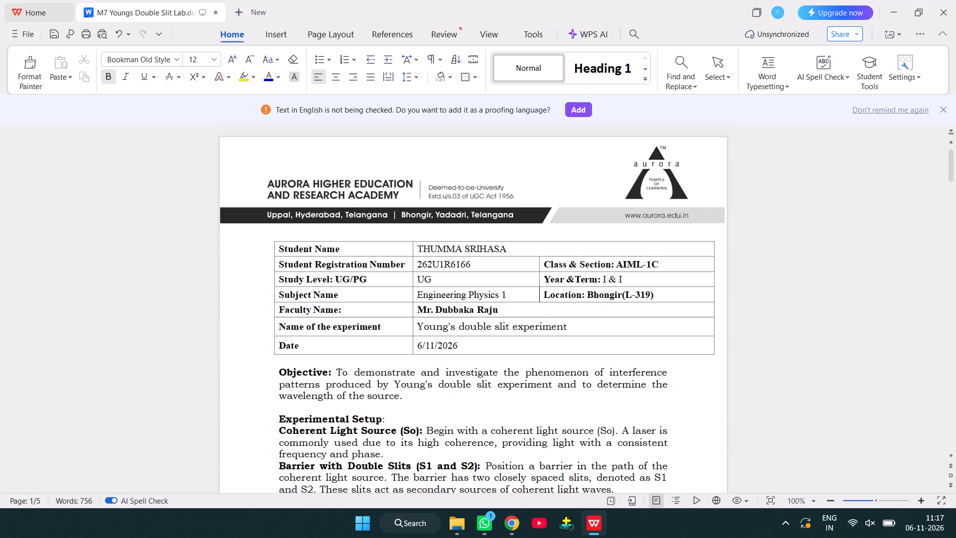
scroll(278, 237, up, 1)
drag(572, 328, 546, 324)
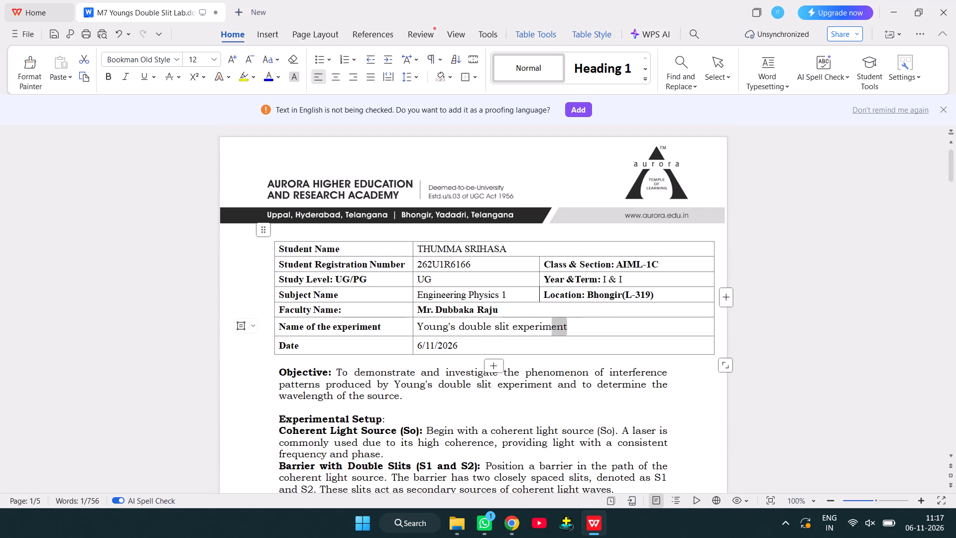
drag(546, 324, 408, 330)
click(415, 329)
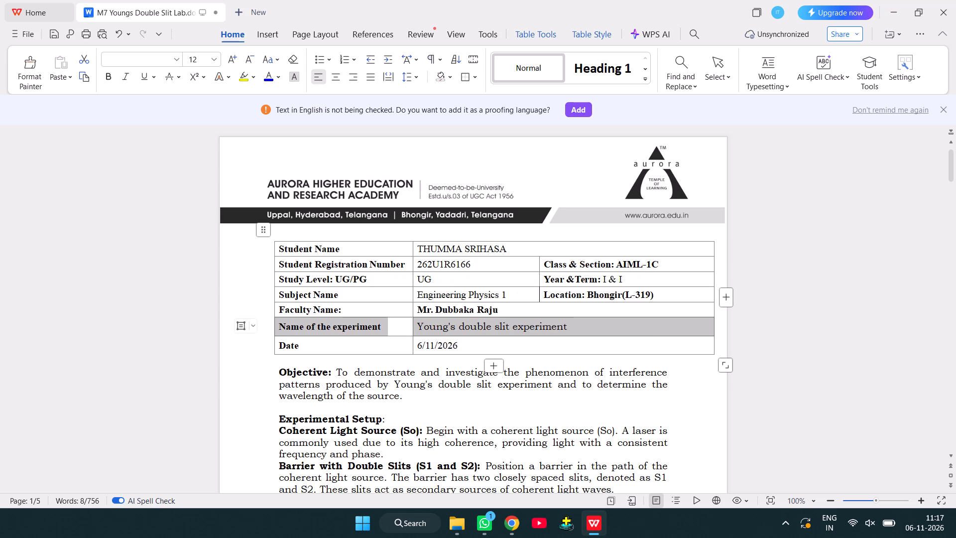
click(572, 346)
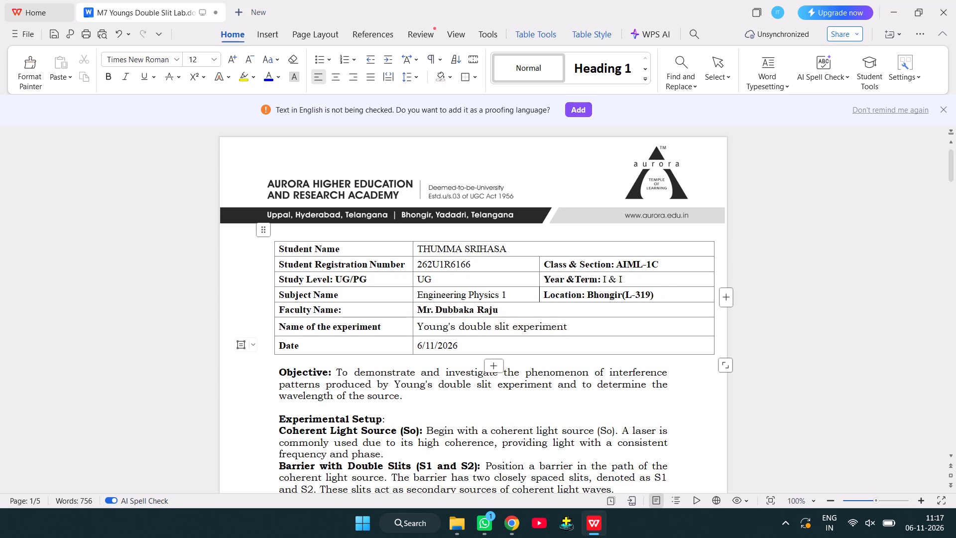
Check the viva voce questions on the document's last page and the space below them.
scroll(572, 346, down, 16)
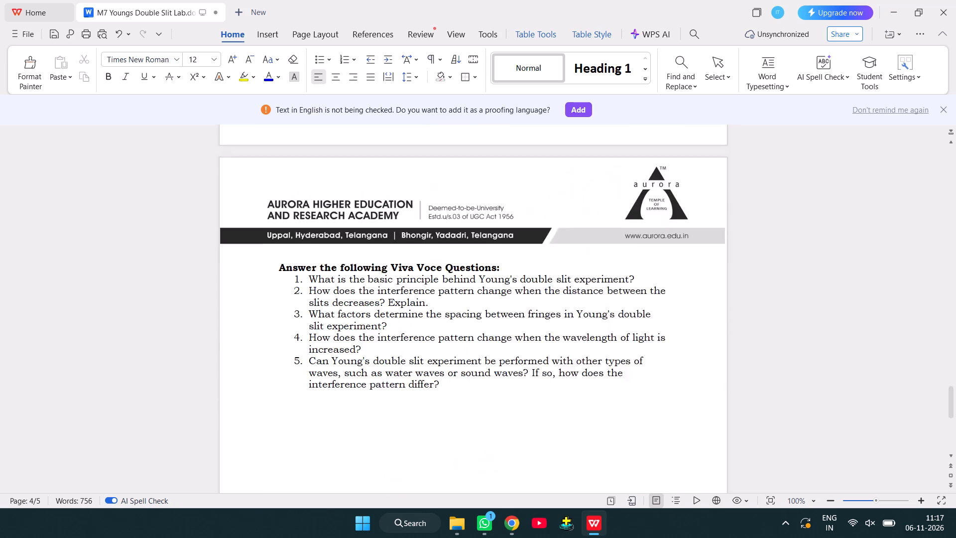
scroll(572, 346, down, 1)
scroll(572, 346, up, 1)
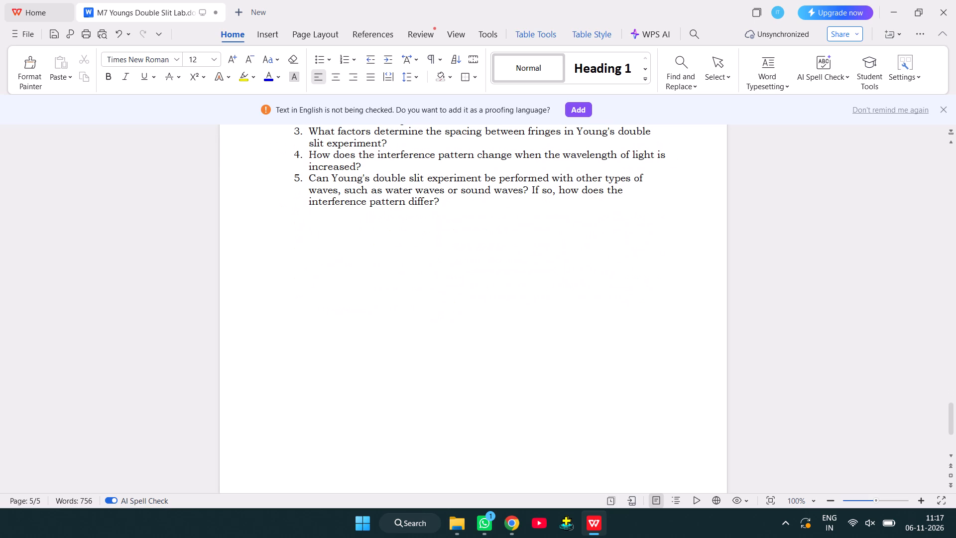
scroll(572, 346, up, 2)
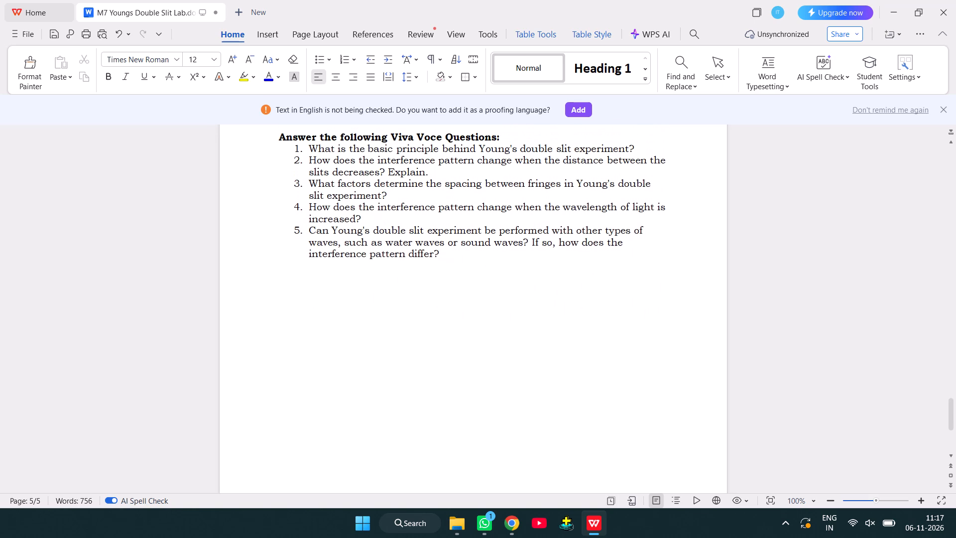
scroll(572, 346, up, 1)
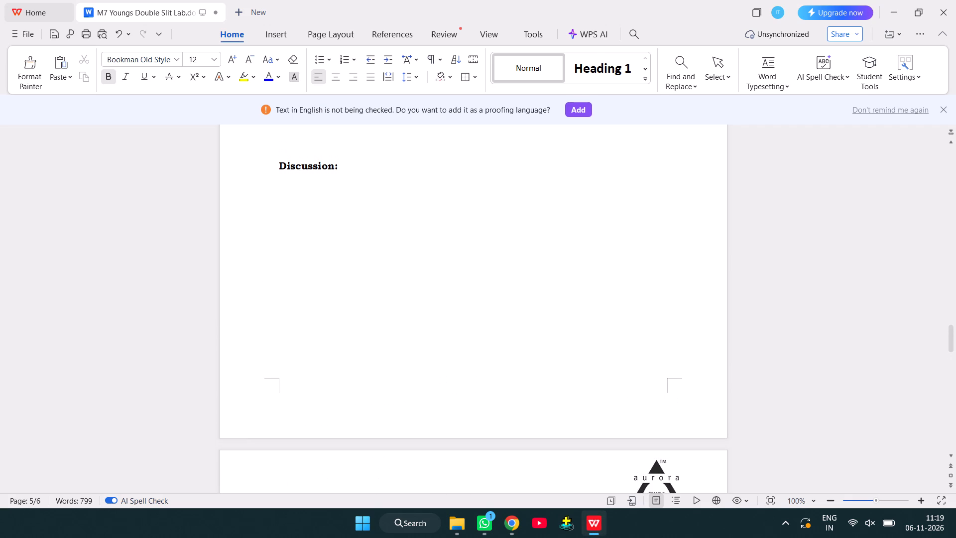
click(281, 186)
key(ctrl+v)
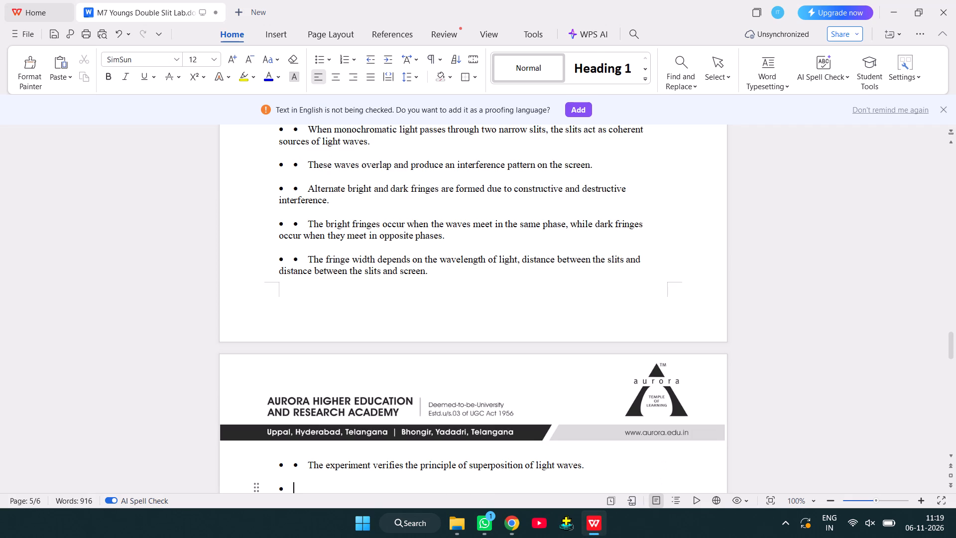
scroll(281, 186, down, 1)
key(BackSpace)
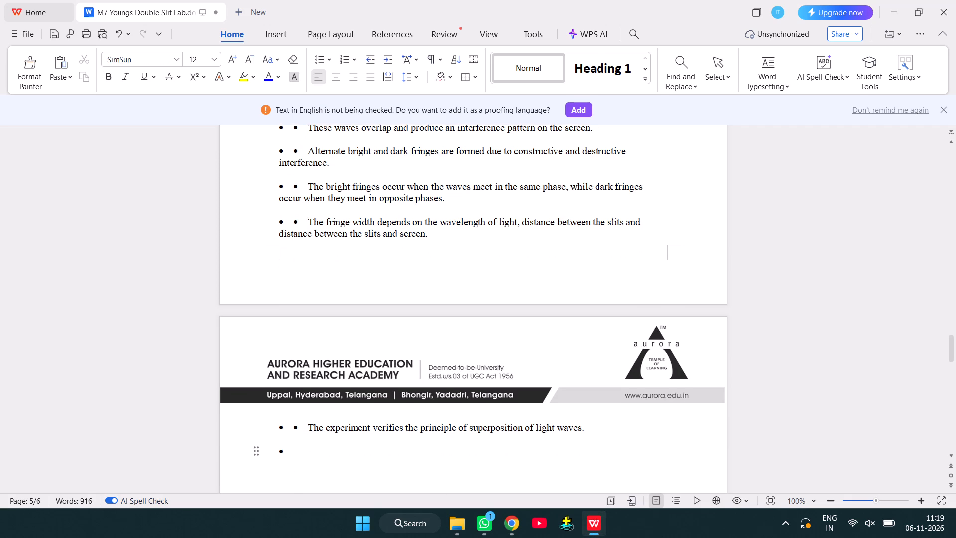
key(BackSpace)
key(BackSpace)
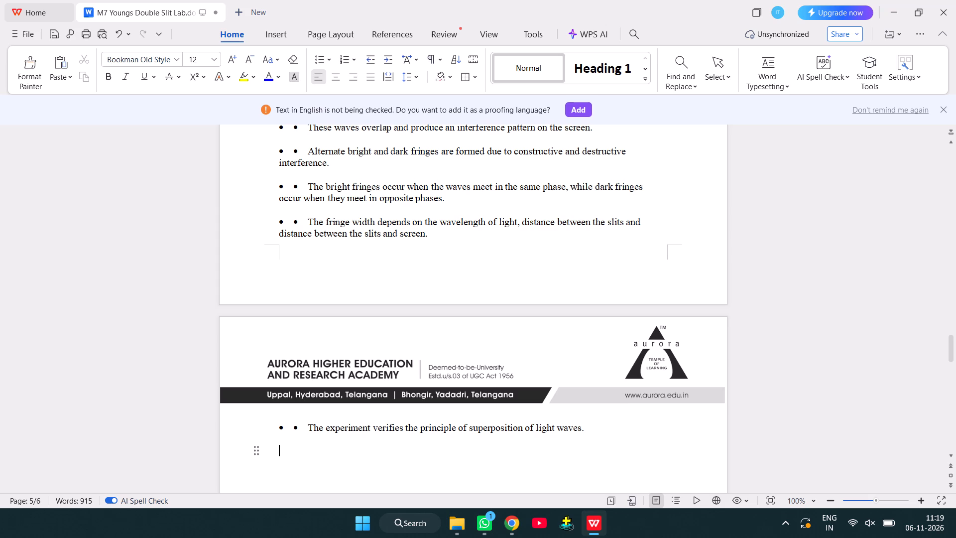
Remove the duplicate bullet from the discussion points on superposition, fringe width, and bright fringes meeting in the same phase.
click(286, 427)
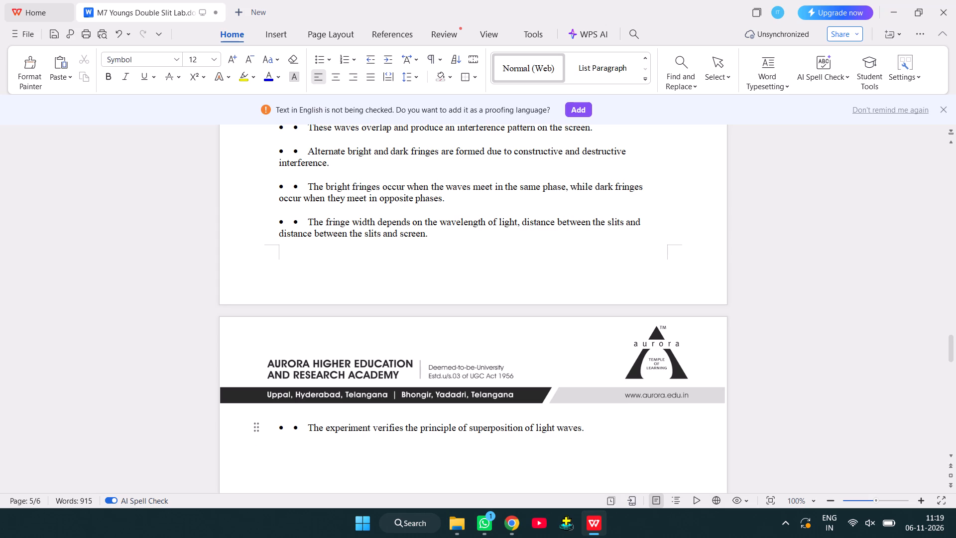
key(BackSpace)
click(288, 222)
key(BackSpace)
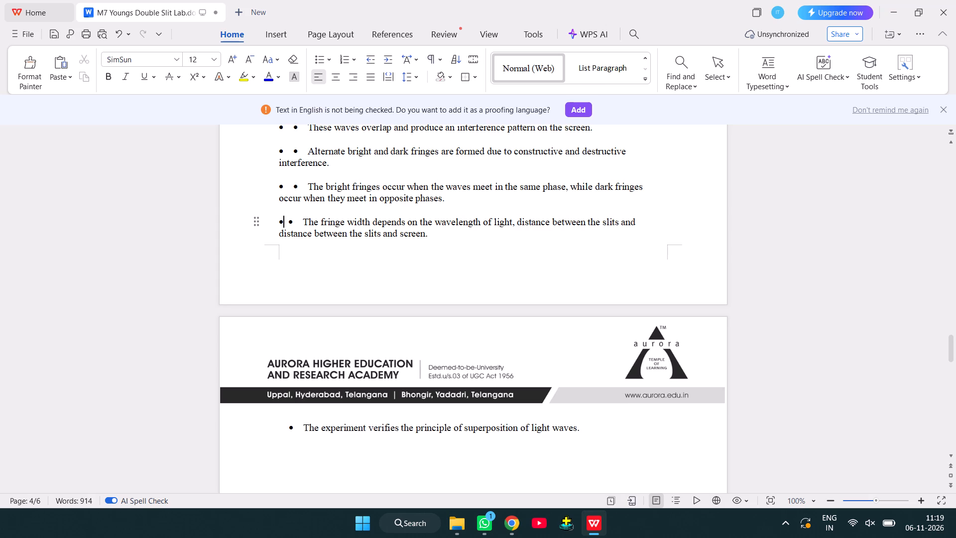
key(BackSpace)
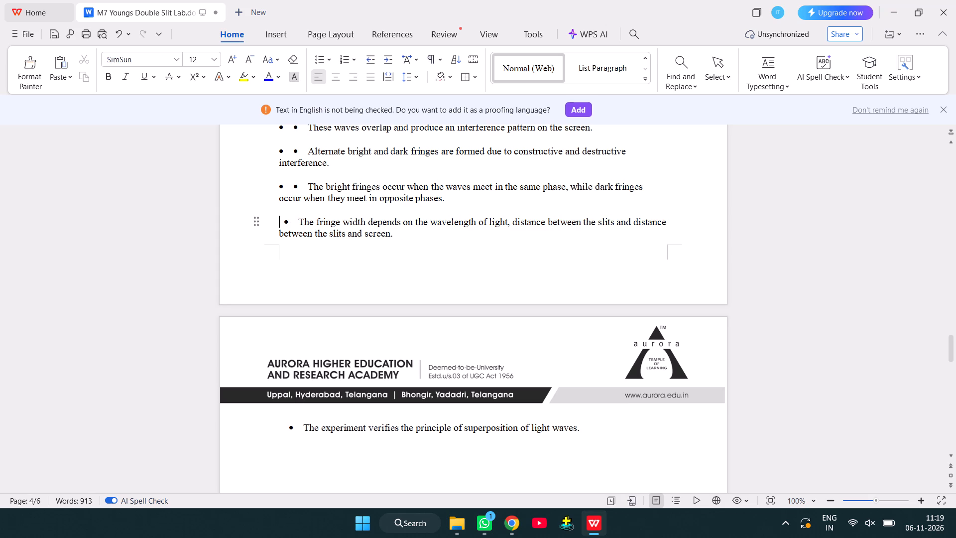
click(289, 184)
key(BackSpace)
key(BackSpace)
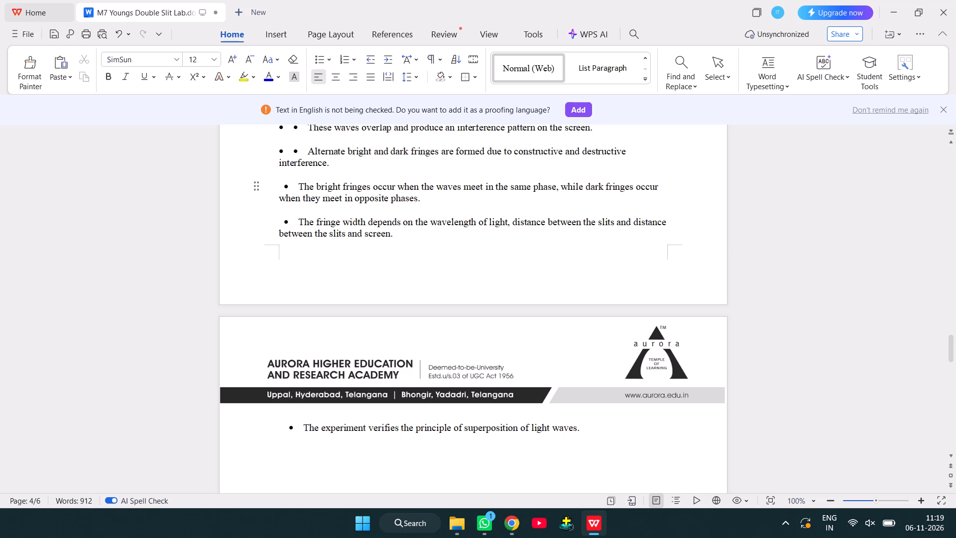
Remove the duplicate bullet from the discussion points on alternate fringes, overlapping waves and monochromatic light.
click(291, 147)
key(BackSpace)
key(BackSpace)
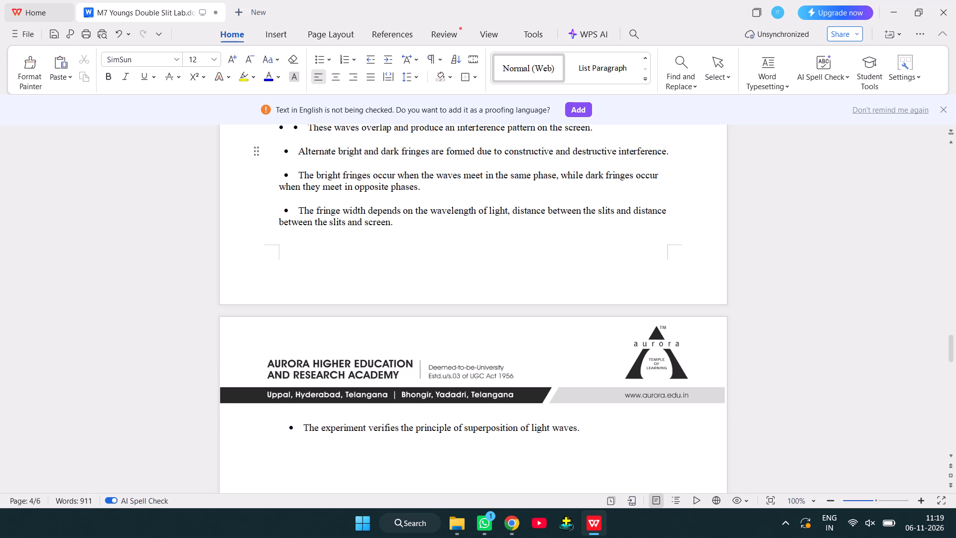
click(288, 127)
key(BackSpace)
key(BackSpace)
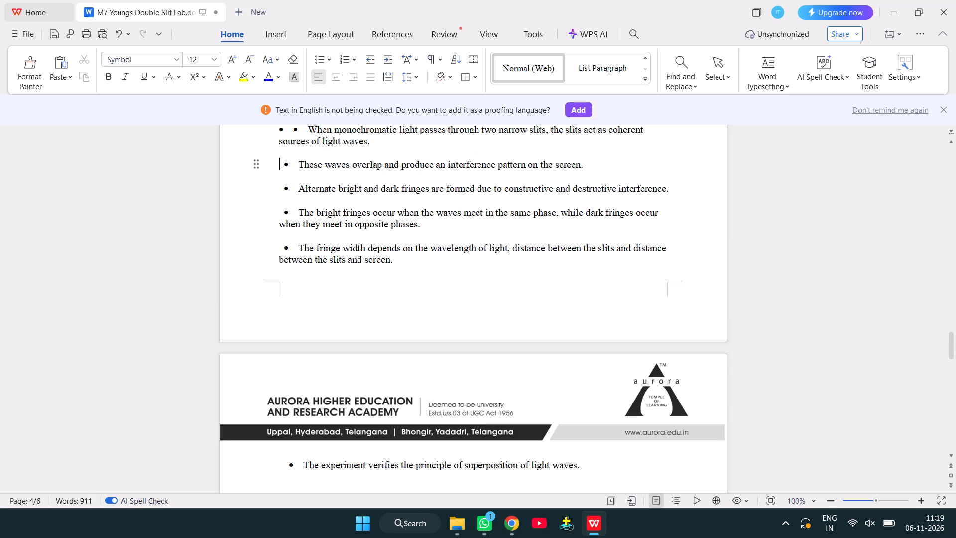
scroll(288, 127, up, 3)
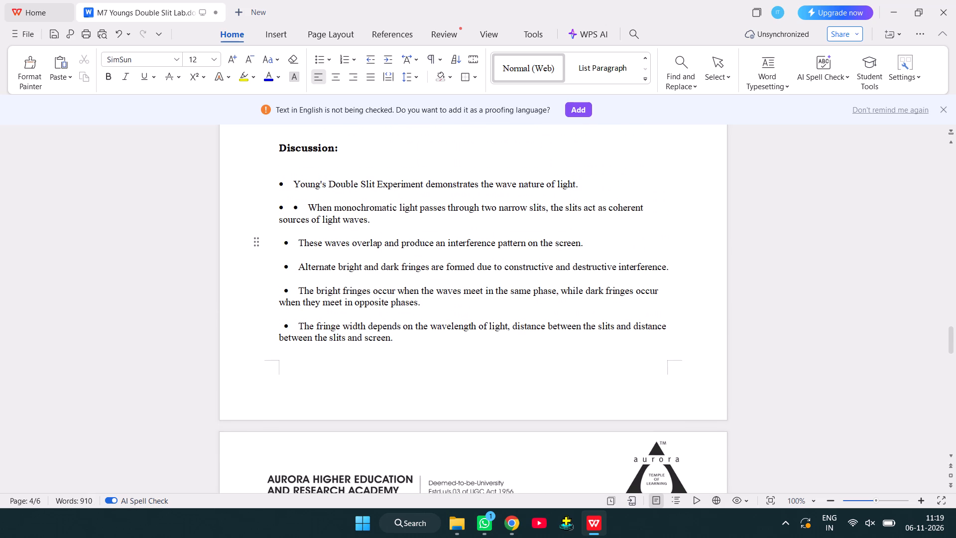
click(288, 208)
key(BackSpace)
key(BackSpace)
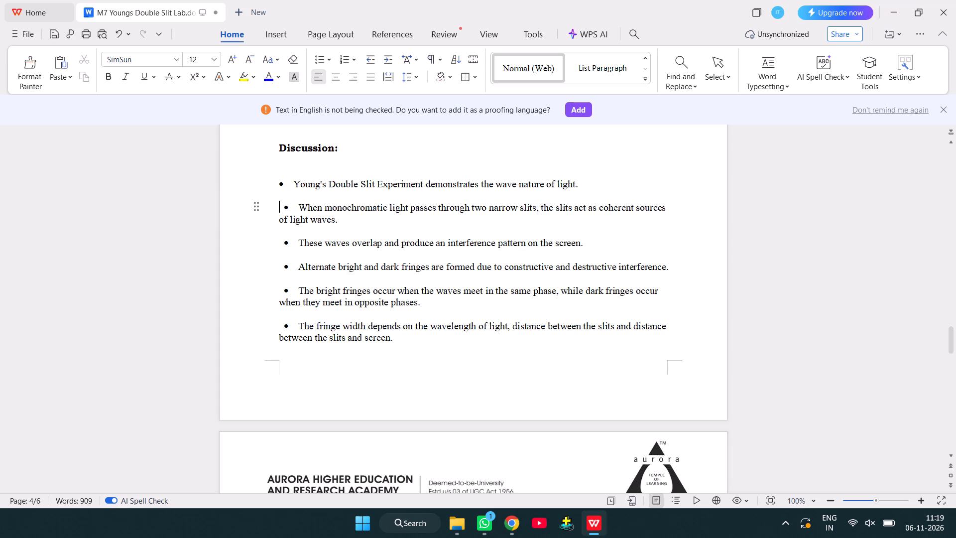
Break the monochromatic light point before "of light waves." and indent that second line with spaces under the bullet text.
click(672, 212)
key(Return)
key(space)
key(space)
key(space)
key(space)
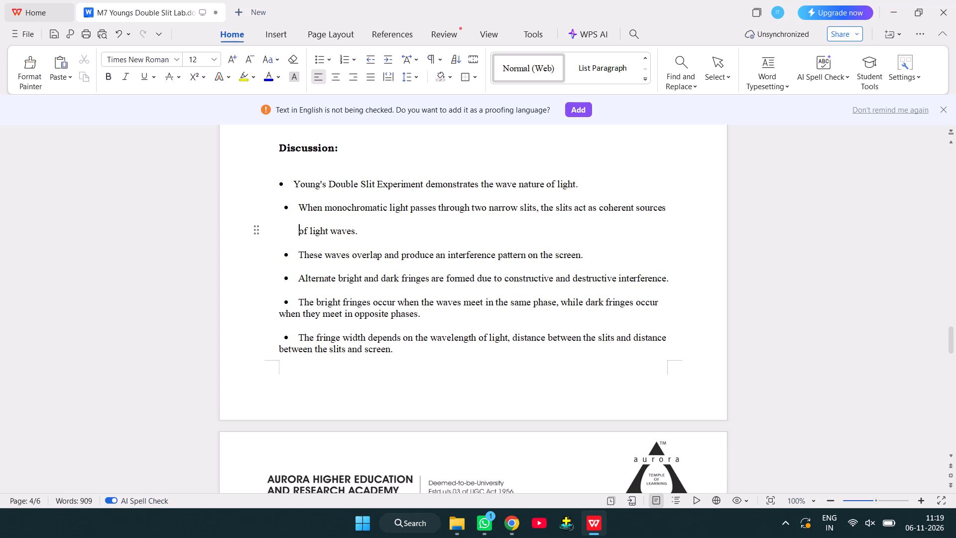
Break the bright fringes point before "when they meet in opposite phases." and indent that line with spaces.
click(665, 303)
key(Return)
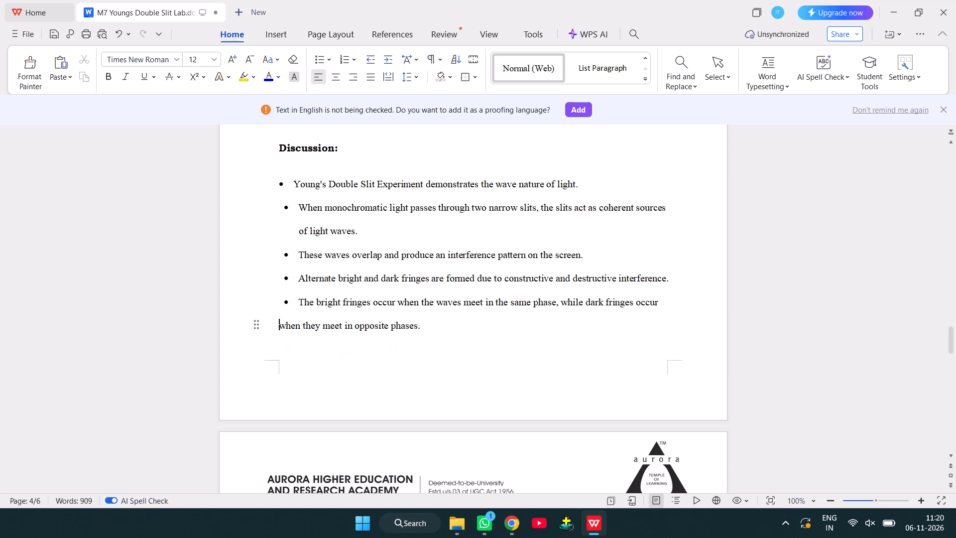
key(space)
key(space)
key(space)
key(space)
key(space)
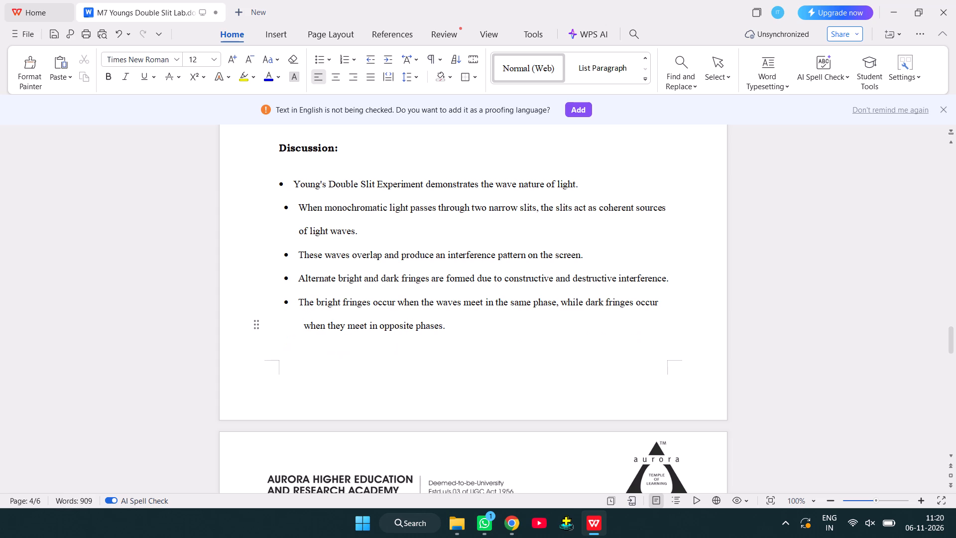
Break the fringe width point before "between the slits and screen." and indent that line with spaces.
scroll(602, 90, down, 3)
click(578, 285)
scroll(578, 285, down, 3)
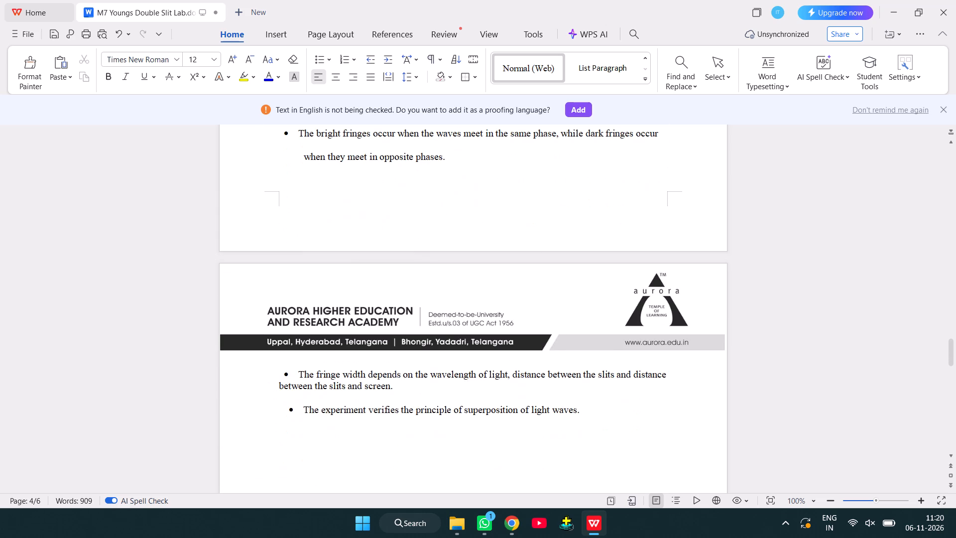
click(674, 374)
key(Return)
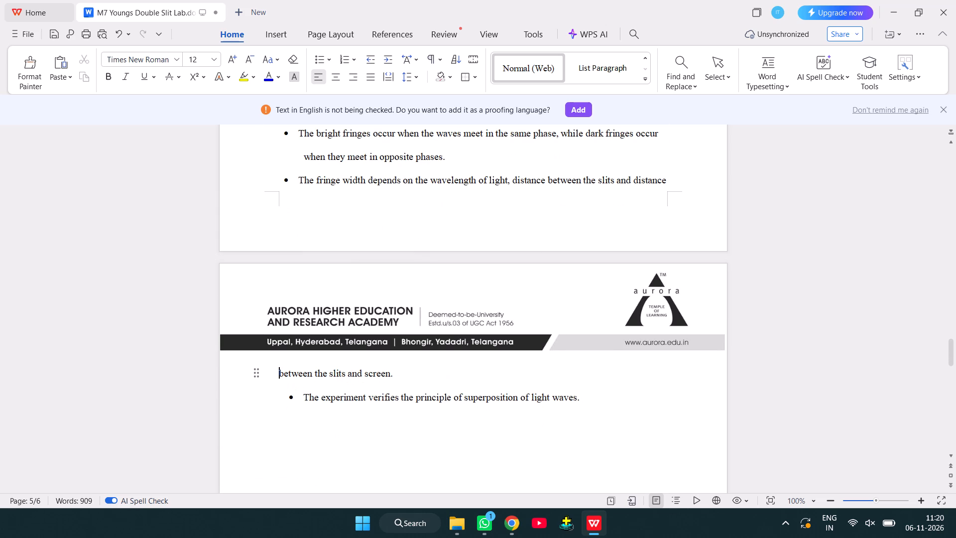
key(space)
key(space)
key(space)
key(space)
key(space)
key(space)
key(space)
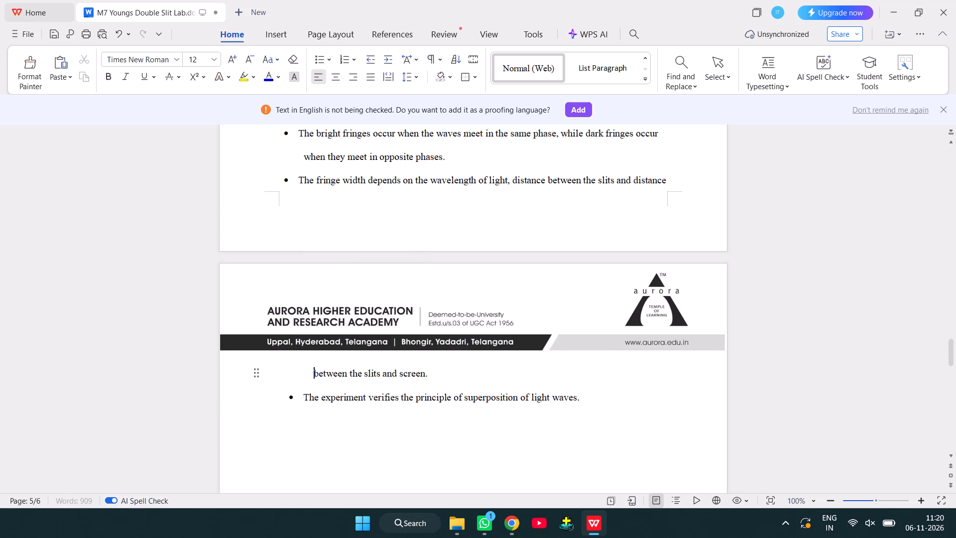
Delete the two extra blank lines directly above the Discussion heading.
scroll(674, 374, up, 5)
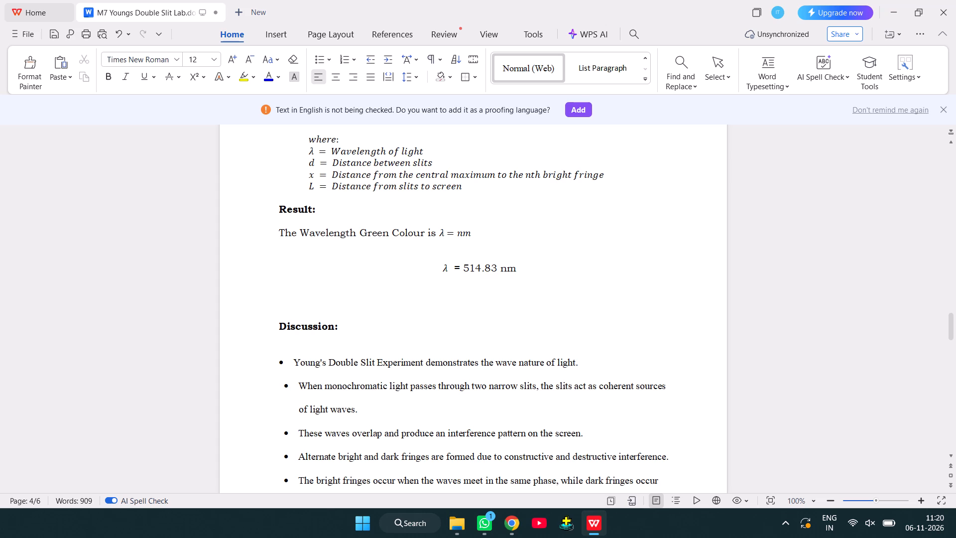
click(290, 312)
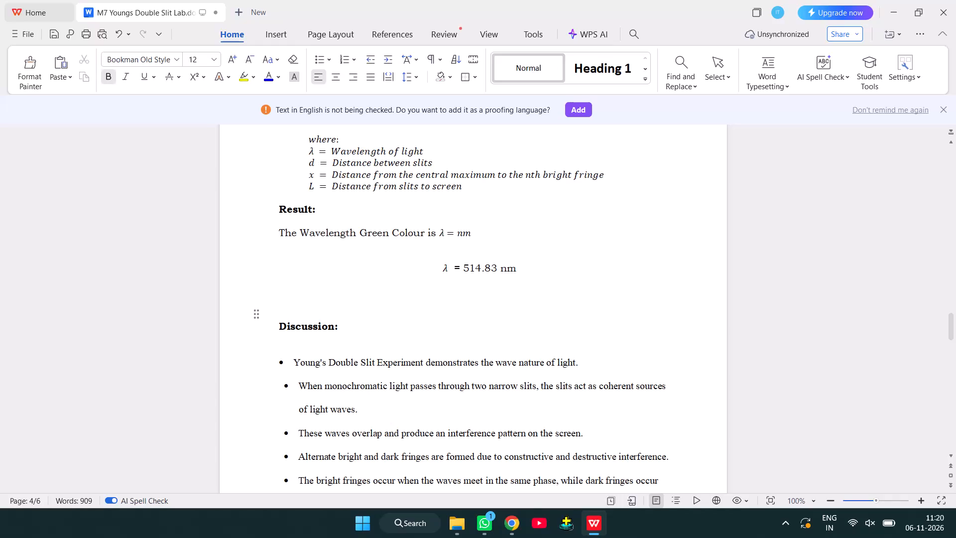
key(BackSpace)
scroll(290, 312, down, 4)
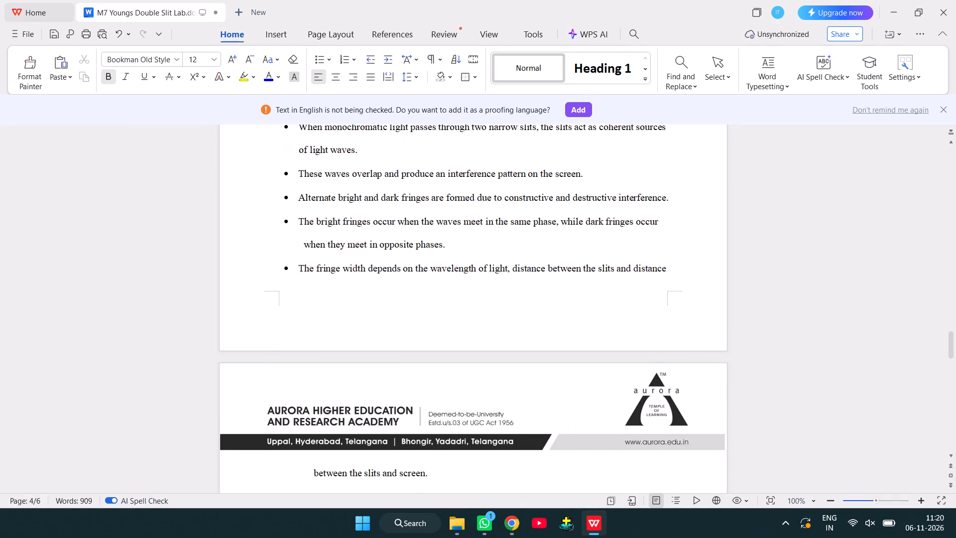
scroll(290, 312, up, 4)
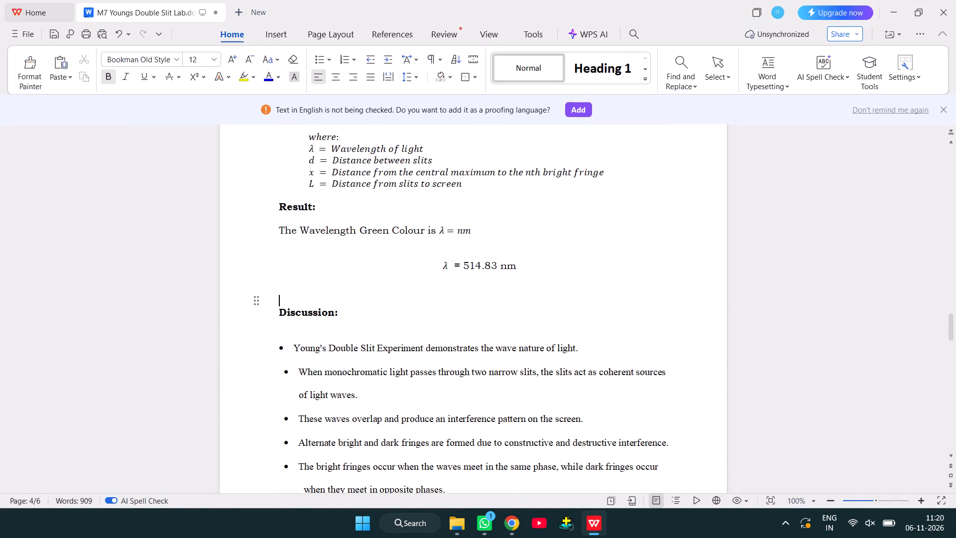
key(BackSpace)
Delete the surplus blank lines between the last discussion point and the Conclusion heading.
scroll(279, 287, down, 2)
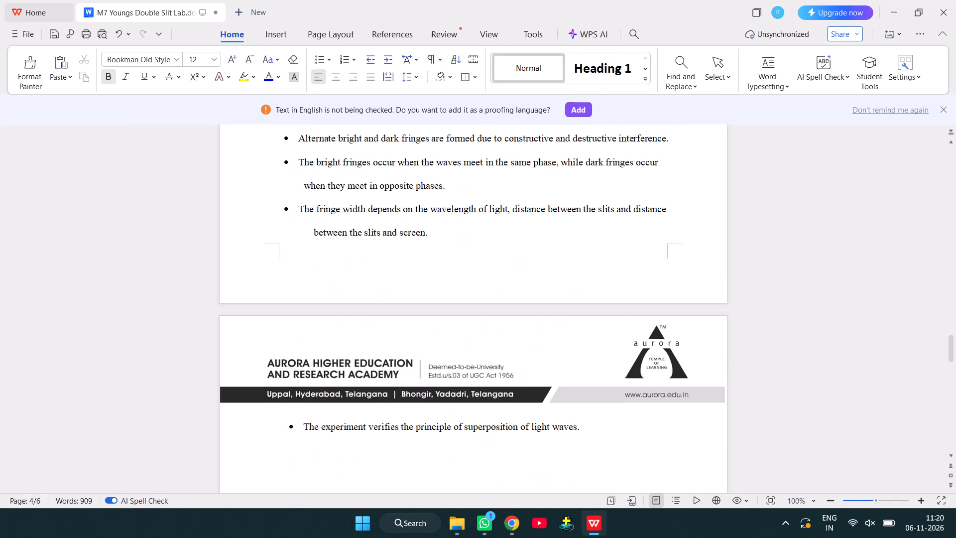
scroll(279, 287, down, 4)
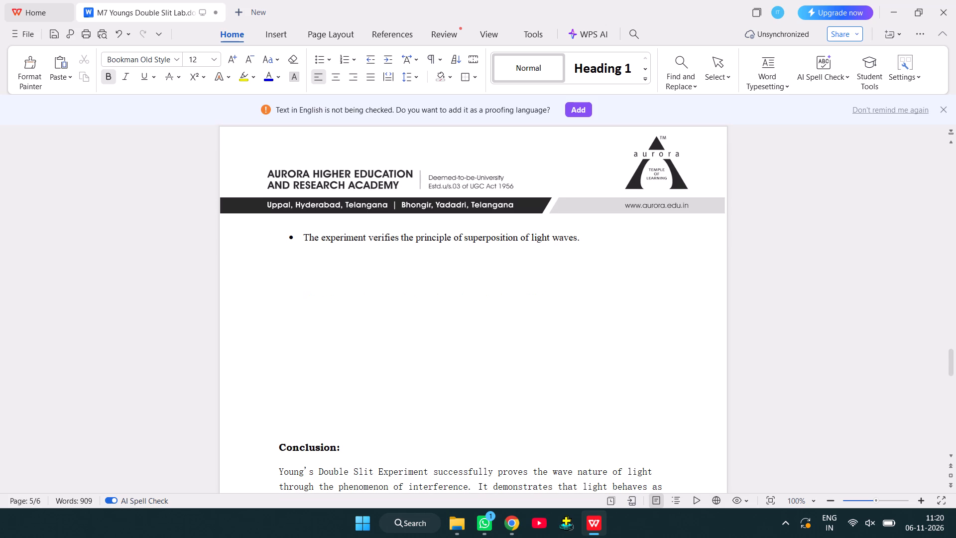
click(288, 426)
key(BackSpace)
key(BackSpace)
key(BackSpace)
key(BackSpace)
key(BackSpace)
key(BackSpace)
key(BackSpace)
key(BackSpace)
key(BackSpace)
key(BackSpace)
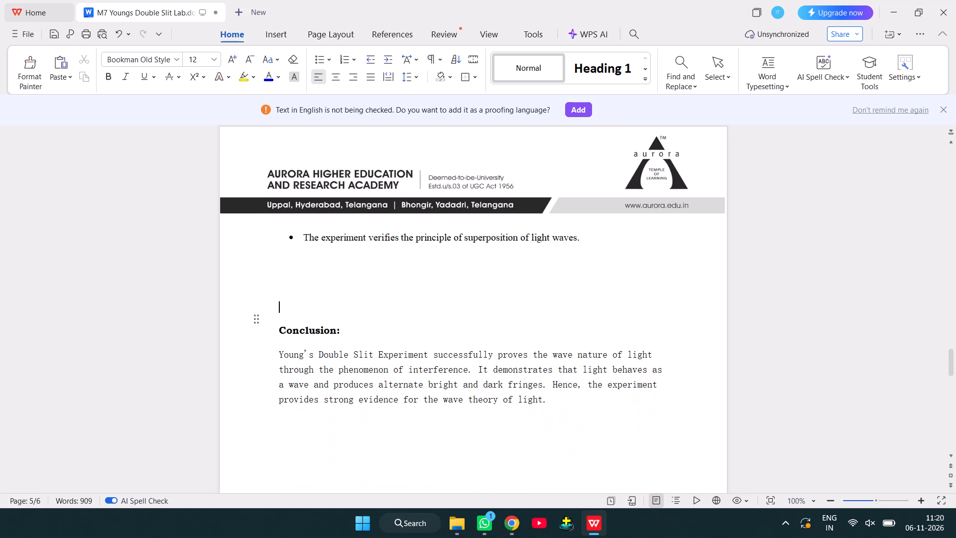
key(BackSpace)
key(BackSpace)
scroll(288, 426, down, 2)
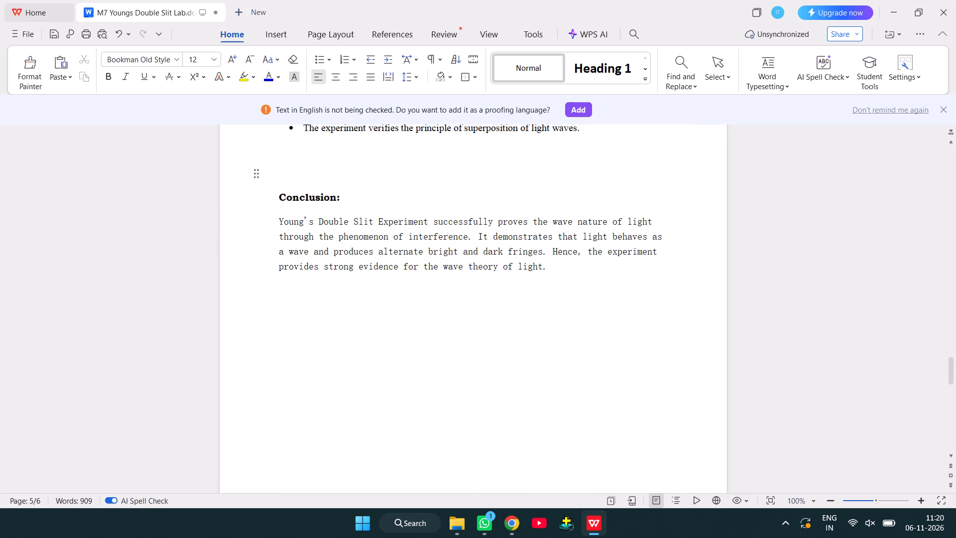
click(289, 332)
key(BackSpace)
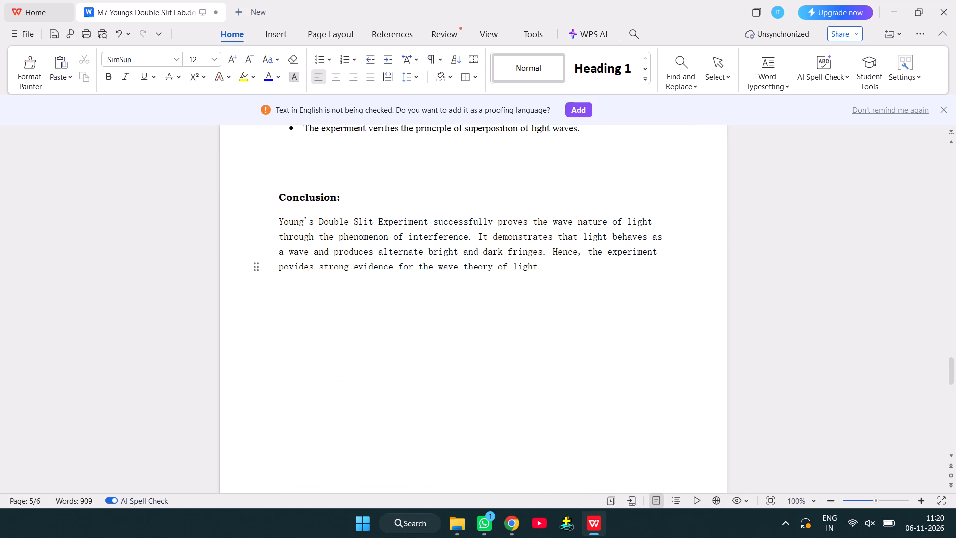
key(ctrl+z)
Remove the empty gap after the conclusion paragraph so the Viva Voce Questions heading follows directly beneath it.
key(Down)
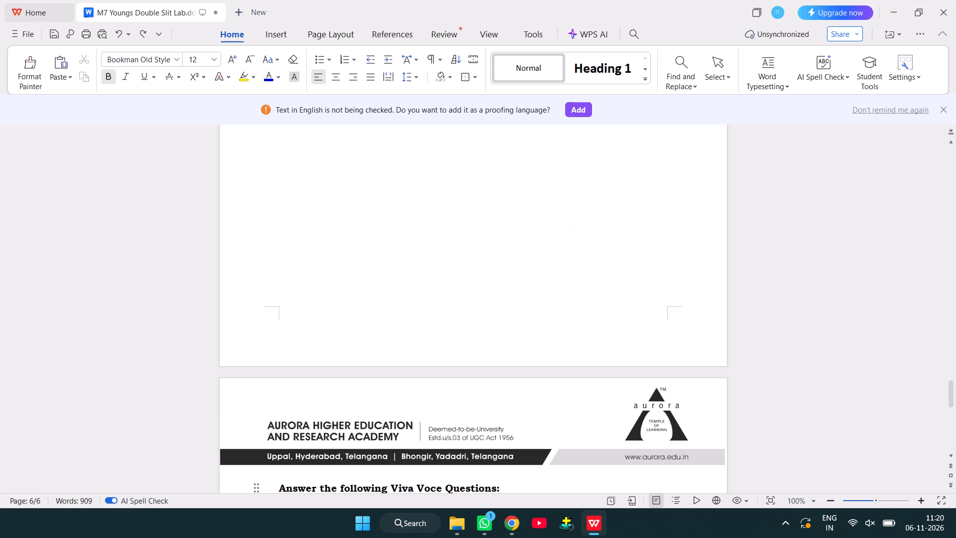
click(237, 273)
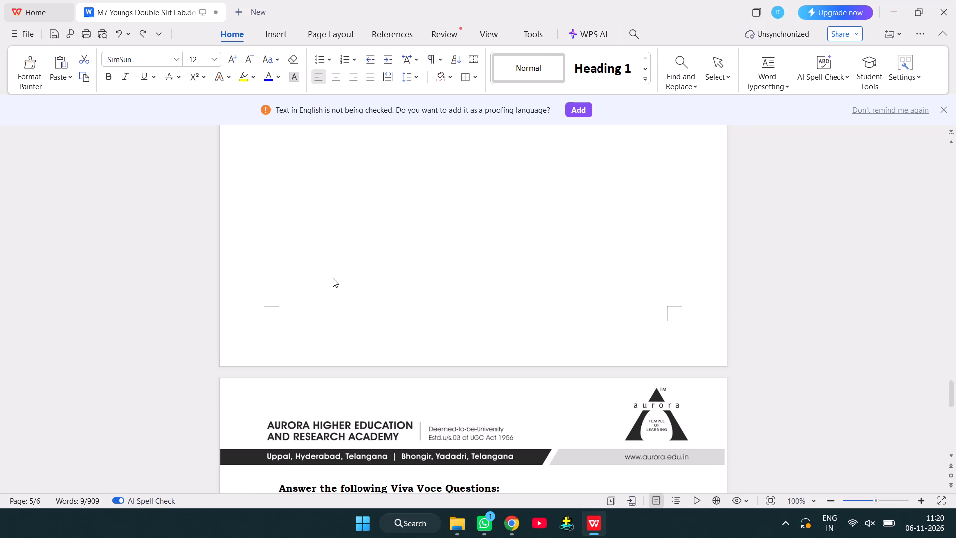
click(333, 278)
scroll(333, 278, down, 1)
scroll(333, 278, up, 1)
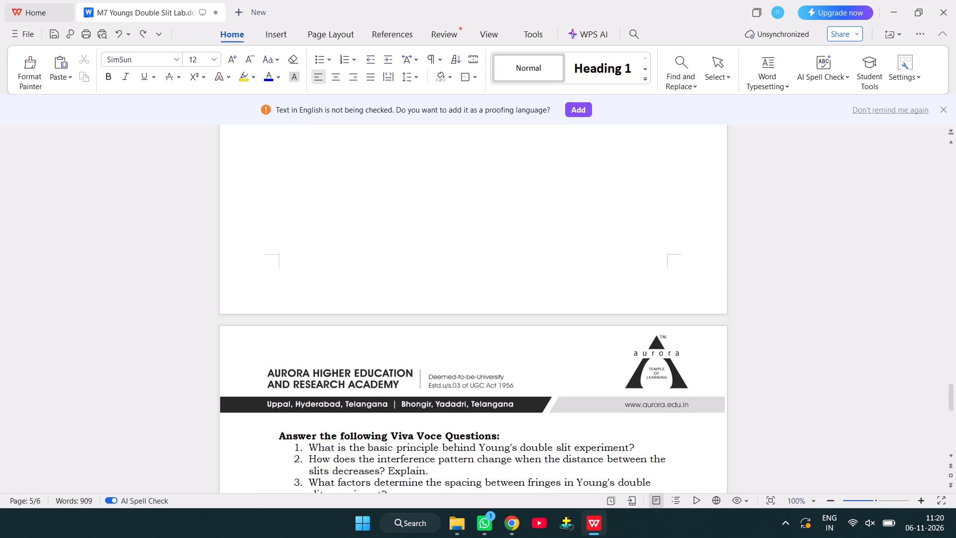
scroll(319, 299, up, 4)
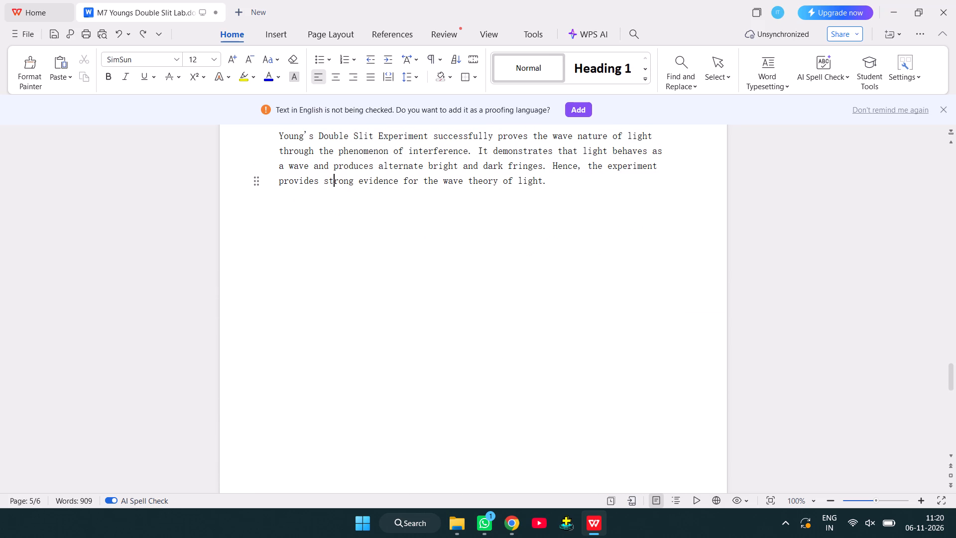
click(570, 185)
key(Delete)
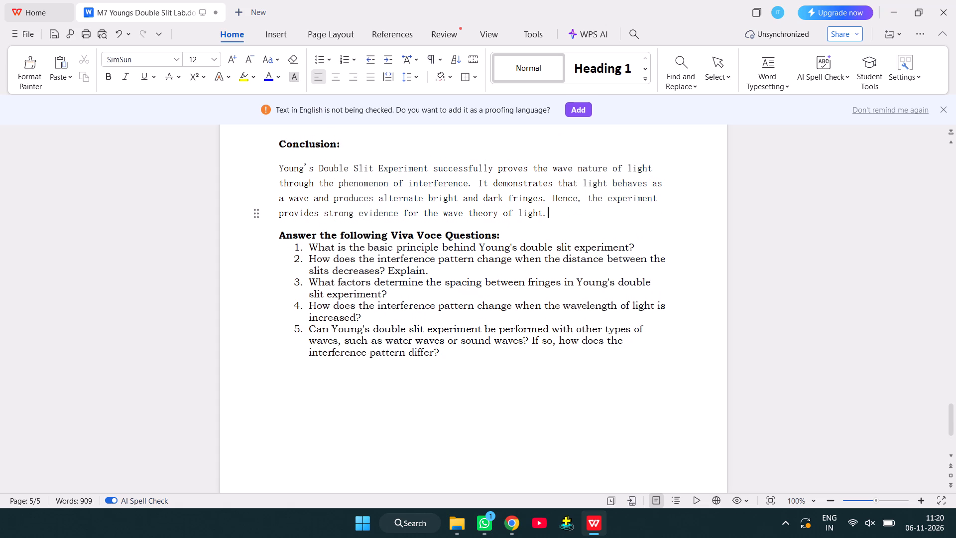
drag(285, 249, 474, 318)
click(491, 397)
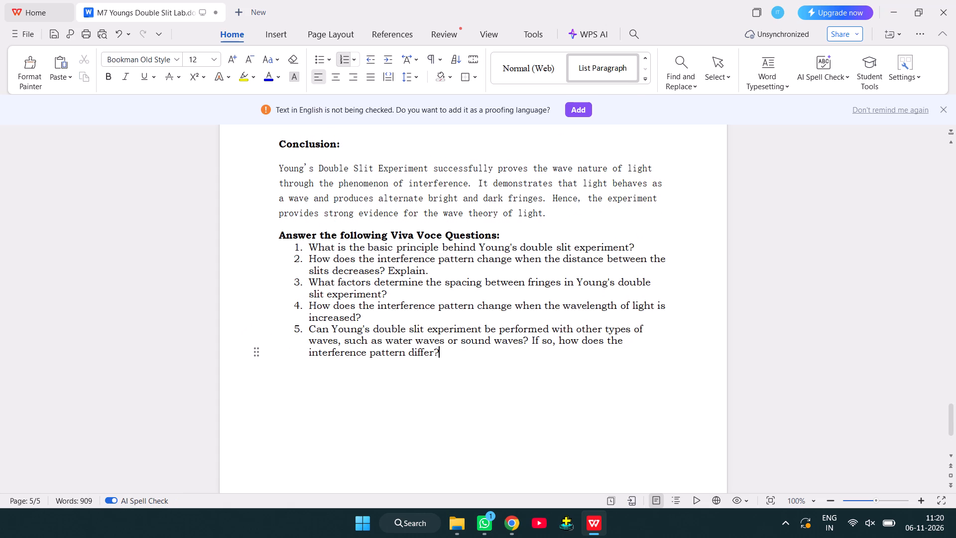
drag(276, 226, 479, 352)
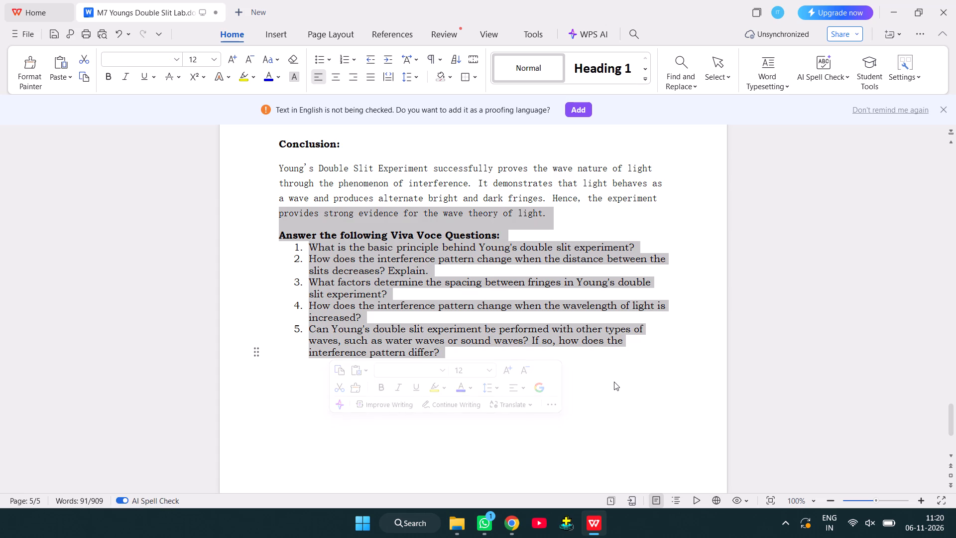
click(614, 382)
drag(278, 231, 457, 357)
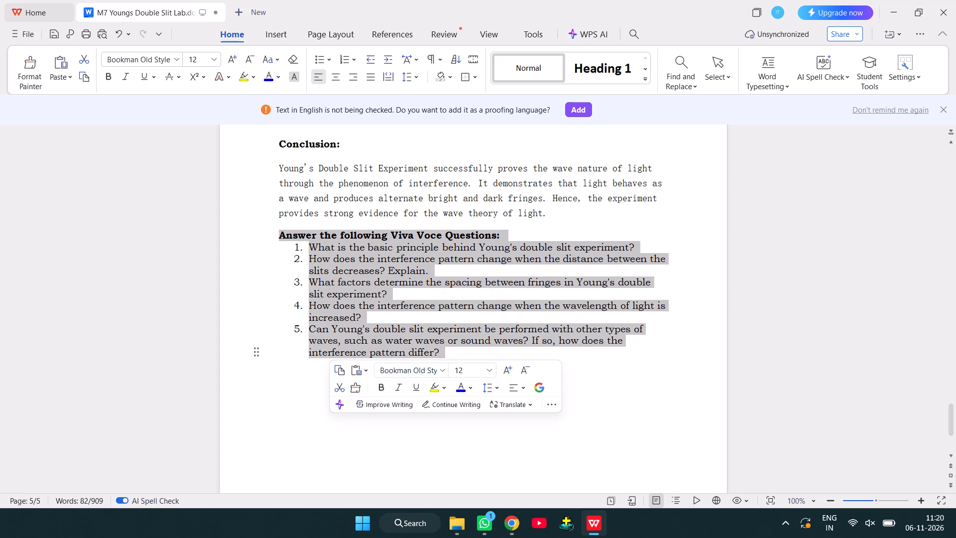
key(ctrl+c)
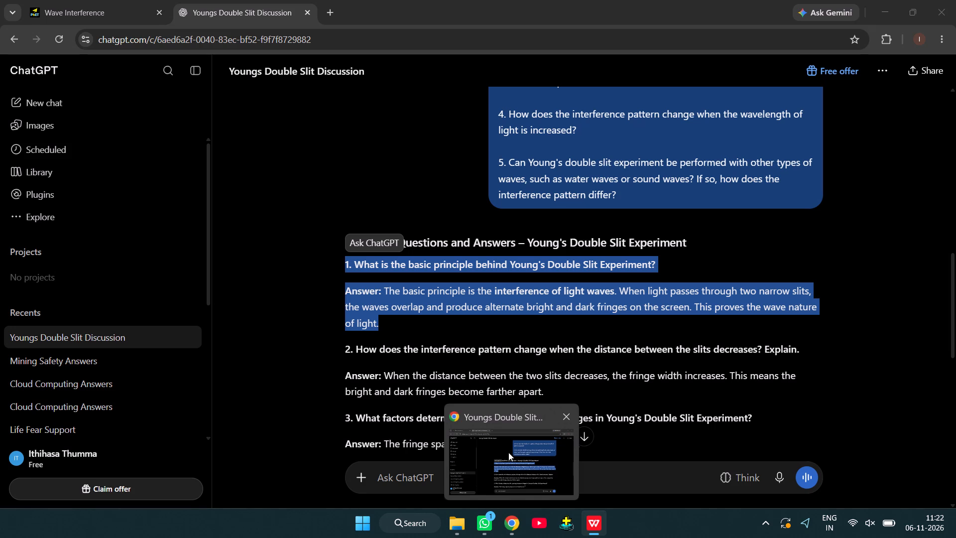
Switch to the ChatGPT chat and select viva question 2 on decreasing slit distance together with its complete answer.
click(504, 453)
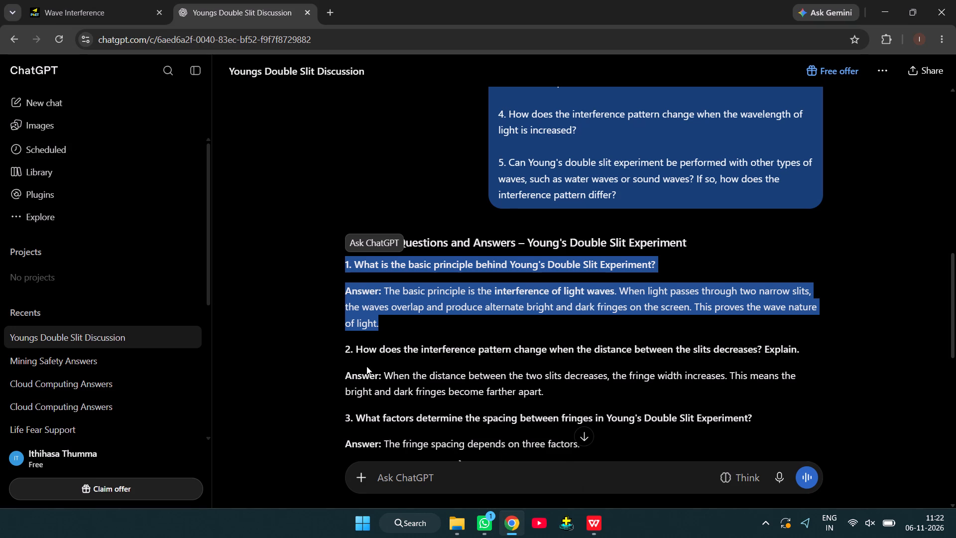
scroll(366, 366, down, 1)
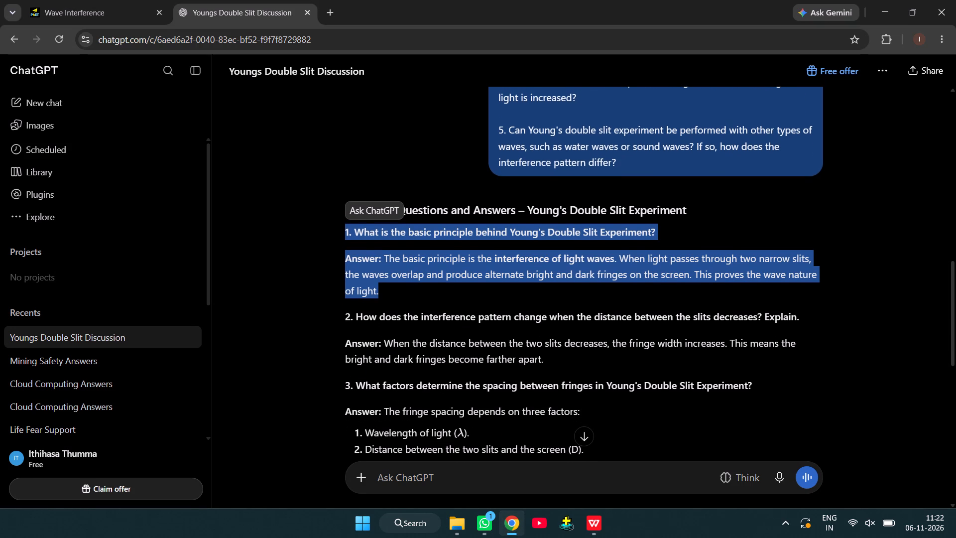
drag(345, 316, 431, 355)
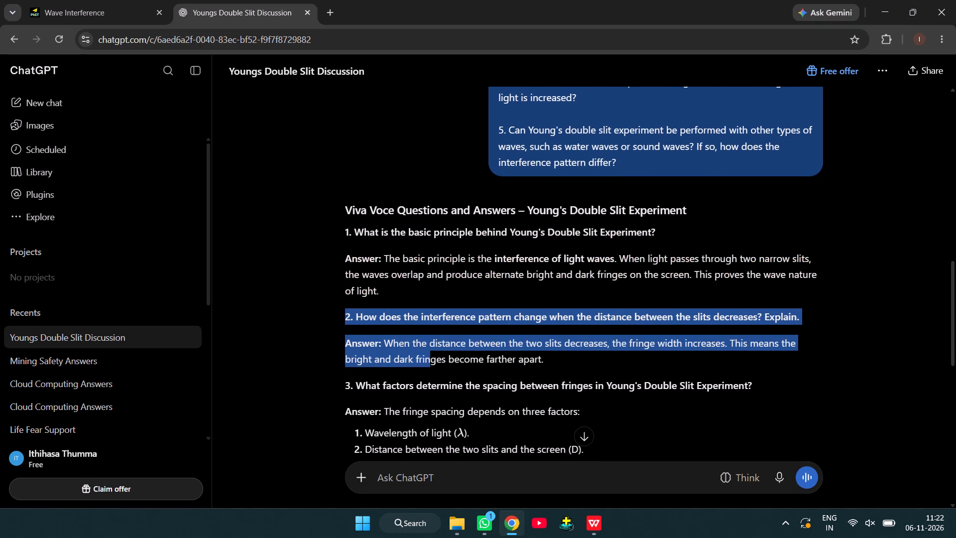
drag(431, 355, 549, 364)
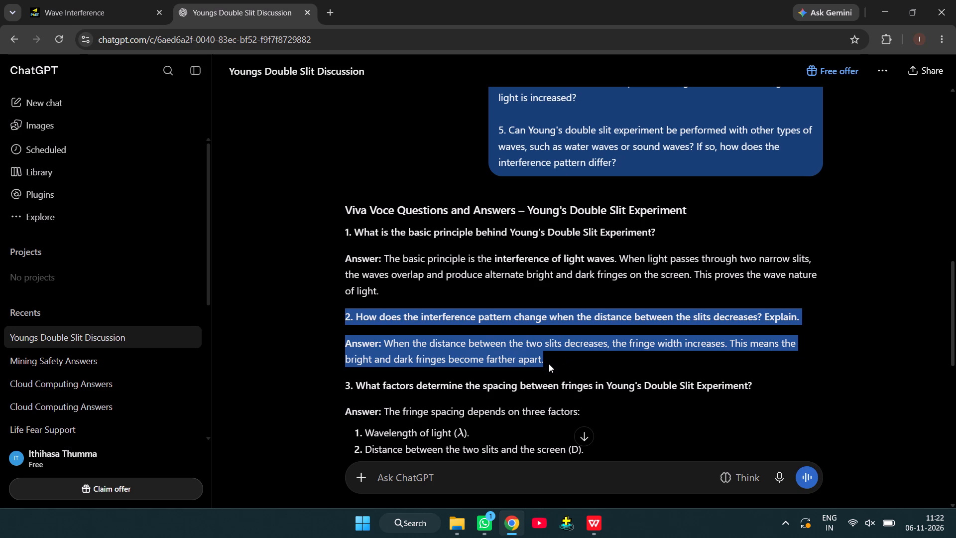
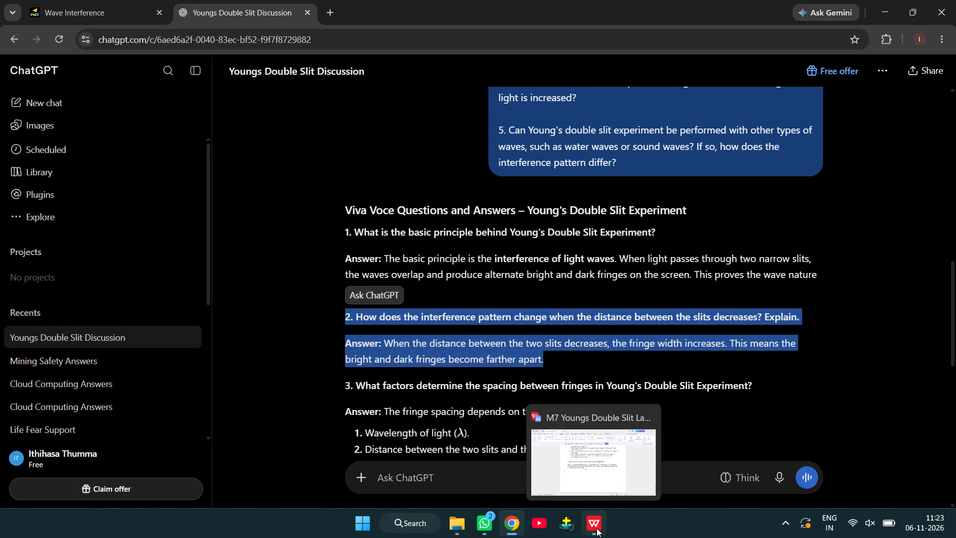
Paste the copied viva question 2 and its answer below the question 1 answer in the WPS lab document.
click(594, 466)
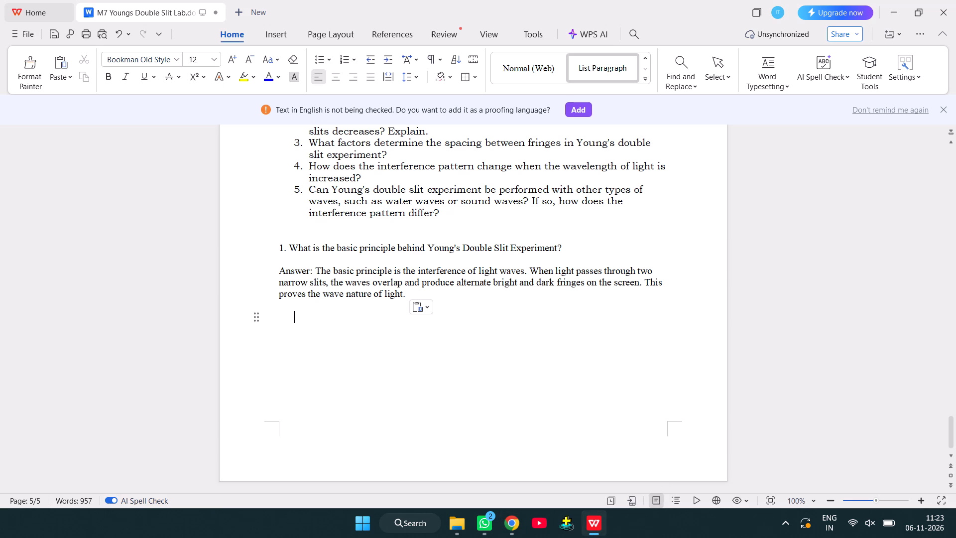
key(ctrl+v)
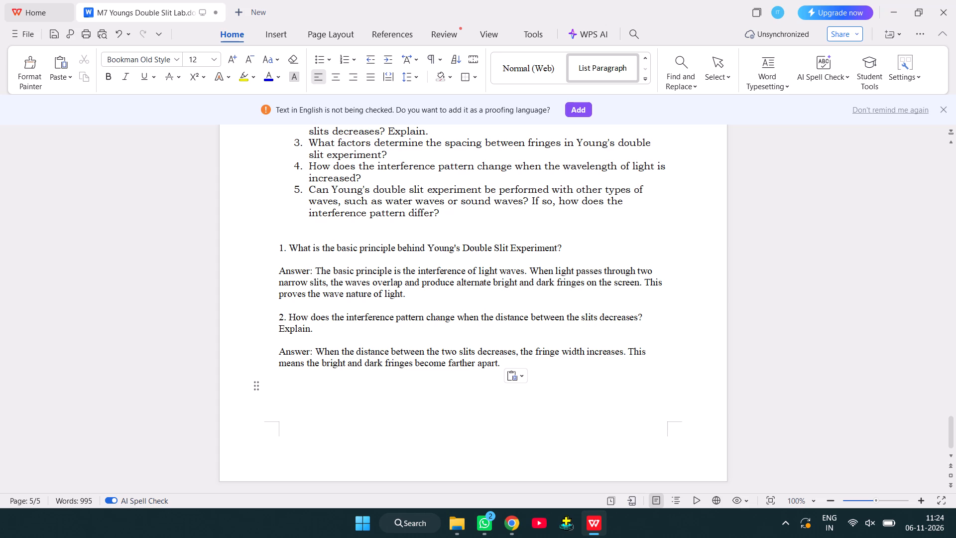
Indent the wrapped word "Explain." in pasted question 2 with two spaces.
click(277, 327)
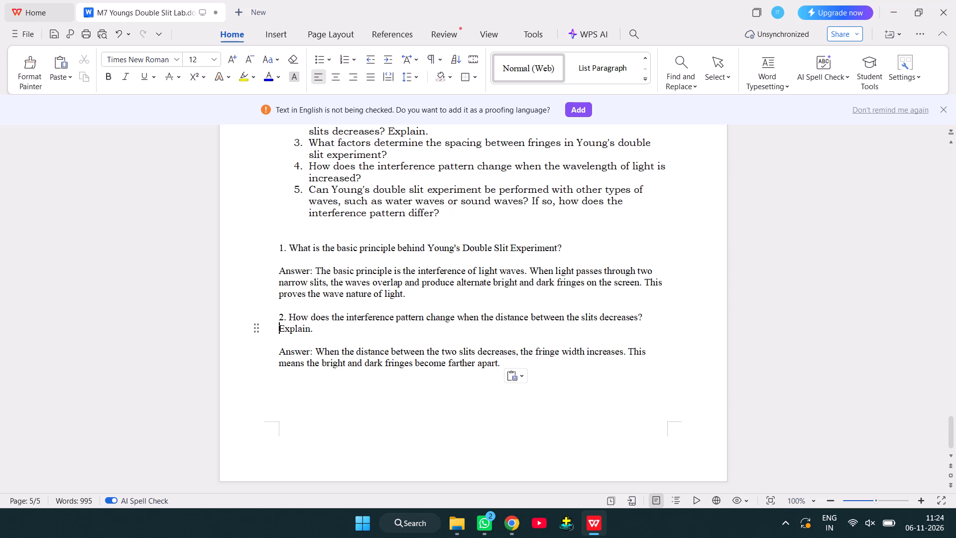
key(space)
key(space)
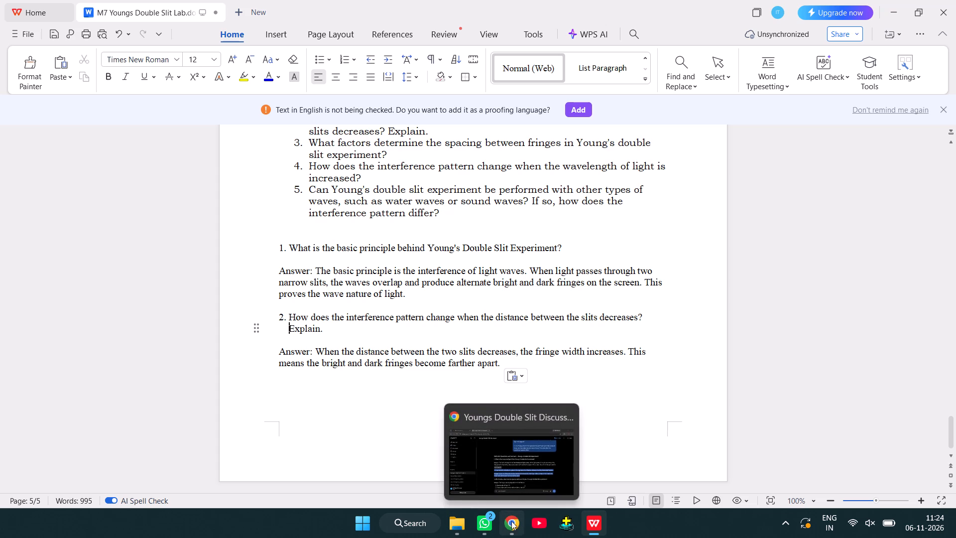
click(519, 461)
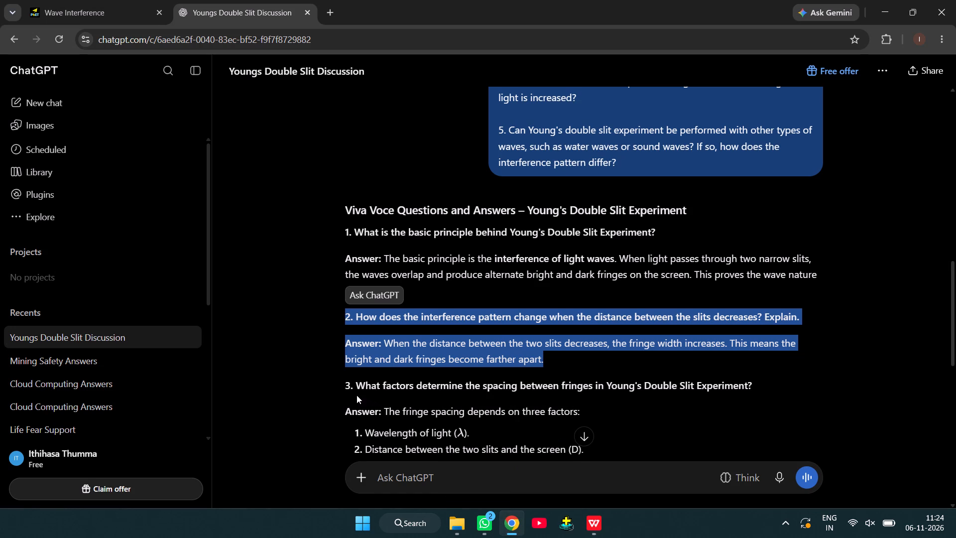
scroll(357, 395, down, 1)
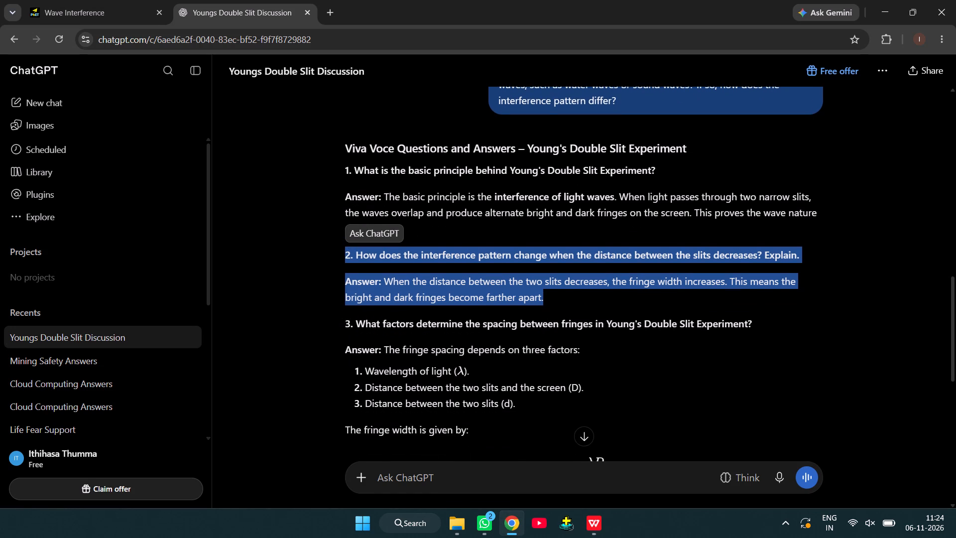
drag(346, 321, 424, 363)
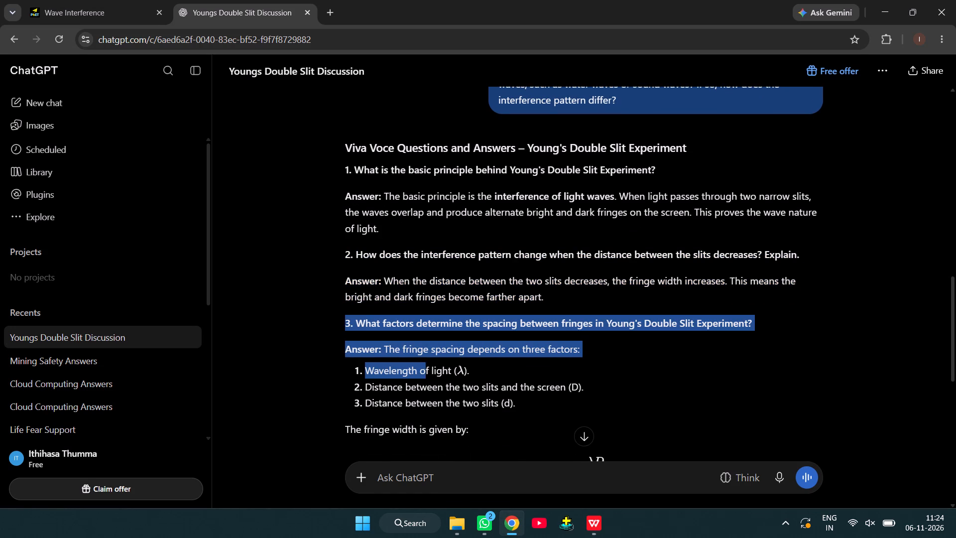
drag(424, 363, 479, 425)
scroll(479, 425, down, 1)
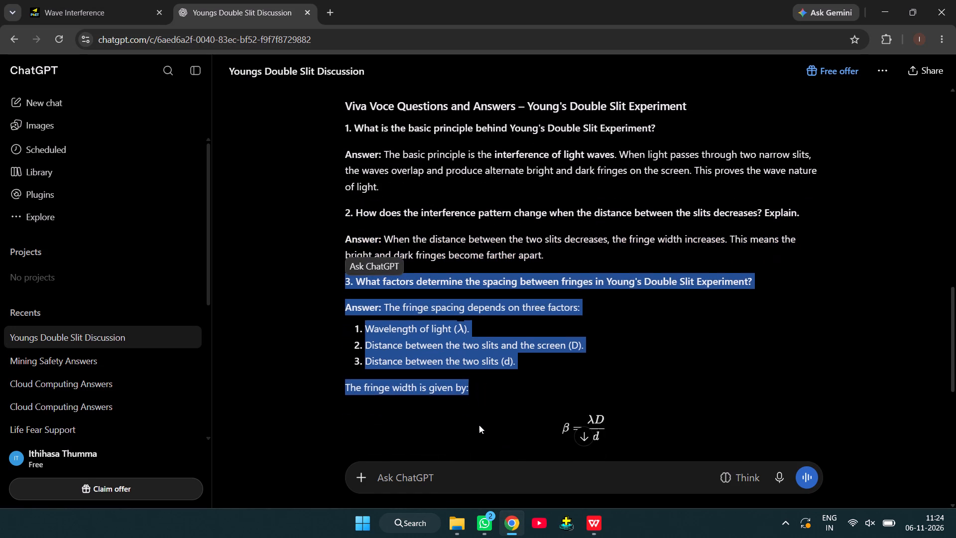
scroll(479, 425, down, 1)
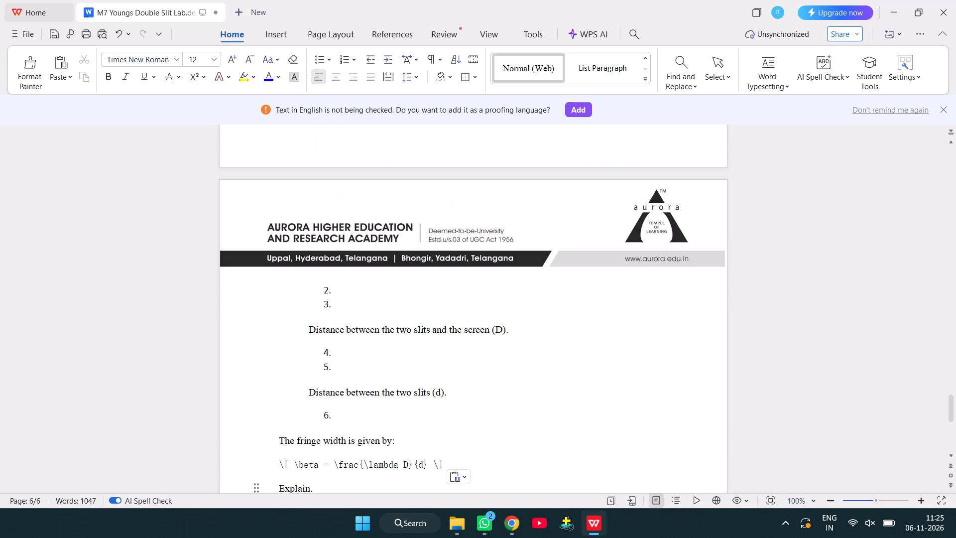
Examine the placement and layout of the pasted question 3 answer across the last two pages of the document.
scroll(363, 415, up, 1)
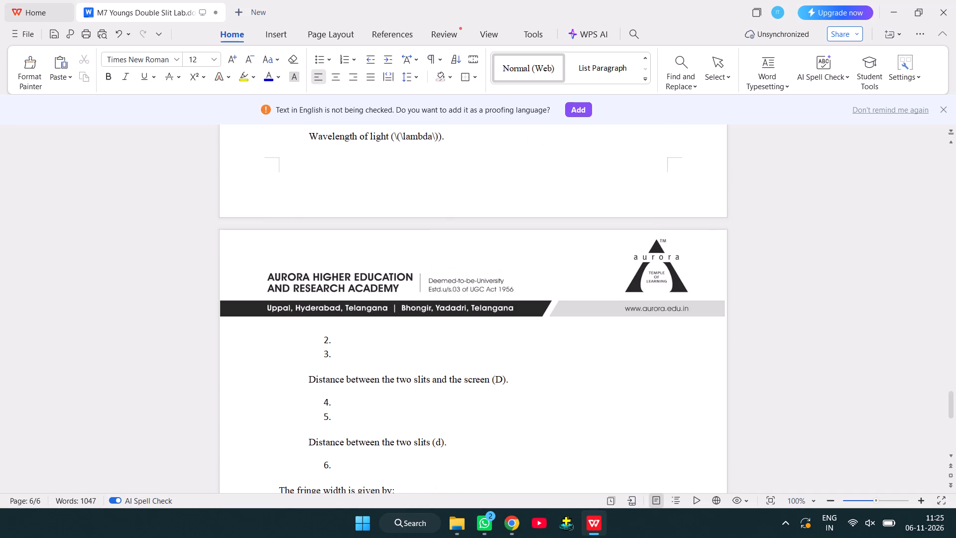
scroll(363, 415, up, 1)
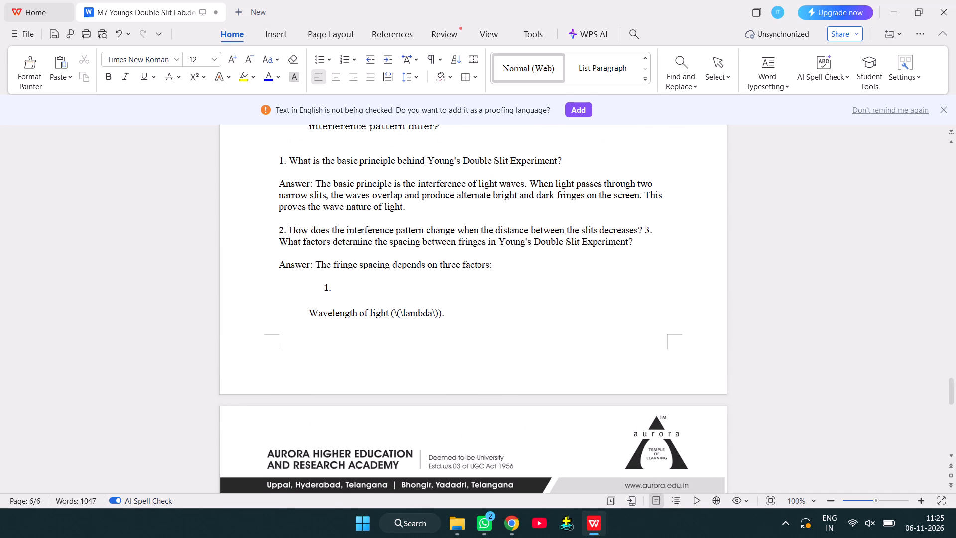
scroll(363, 415, up, 2)
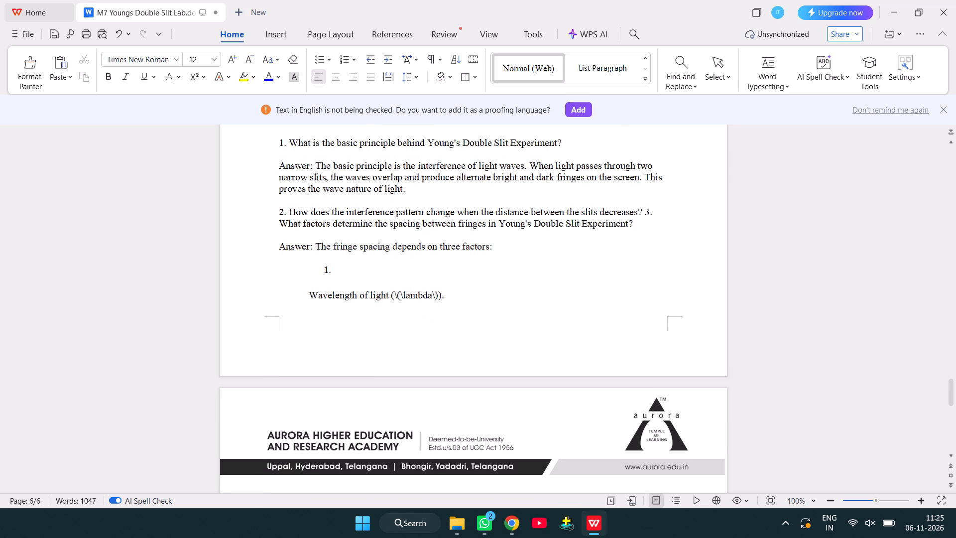
scroll(363, 415, up, 1)
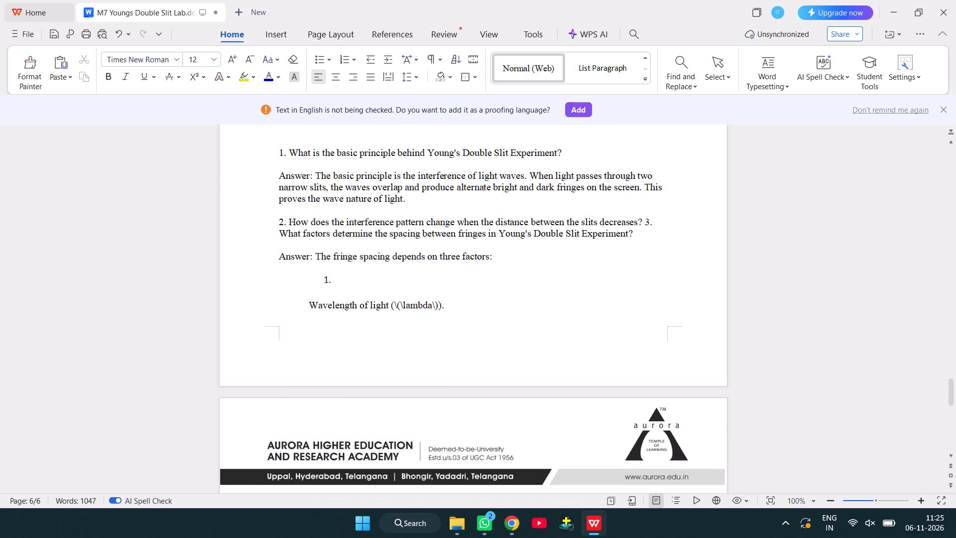
scroll(363, 415, up, 2)
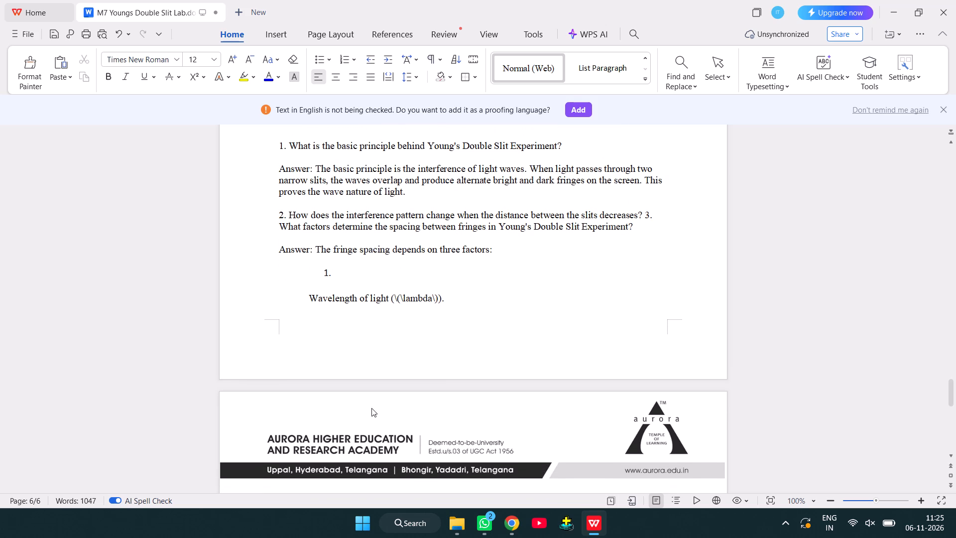
scroll(389, 396, down, 4)
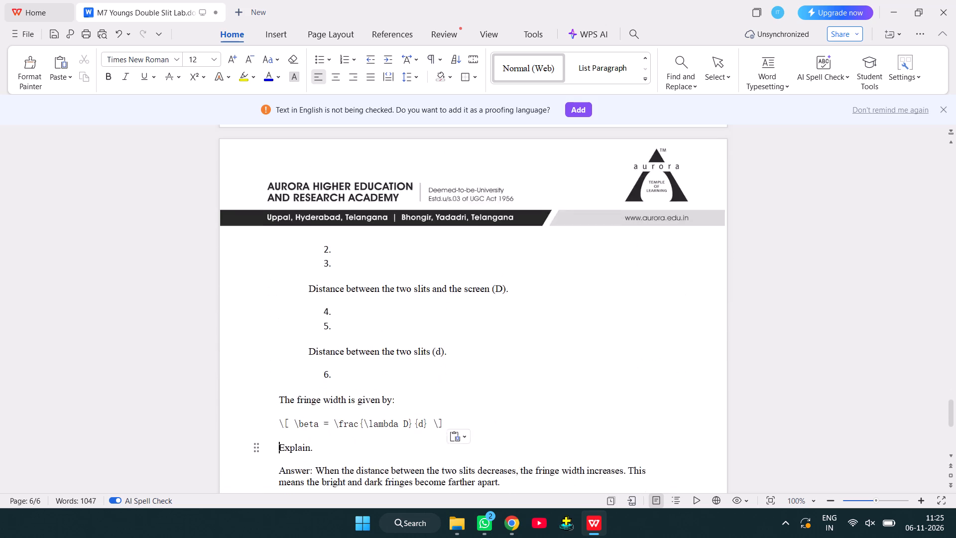
scroll(389, 396, down, 1)
scroll(389, 396, up, 1)
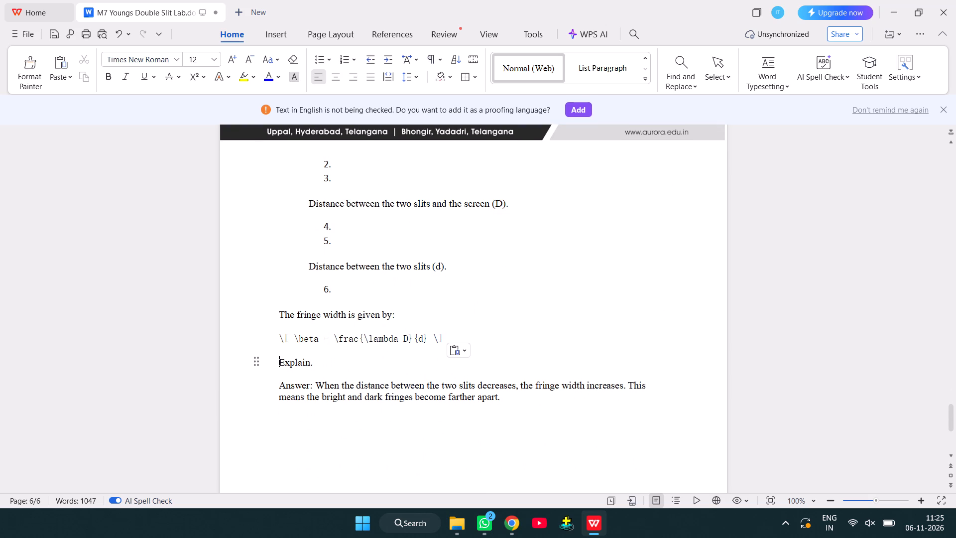
scroll(389, 396, up, 5)
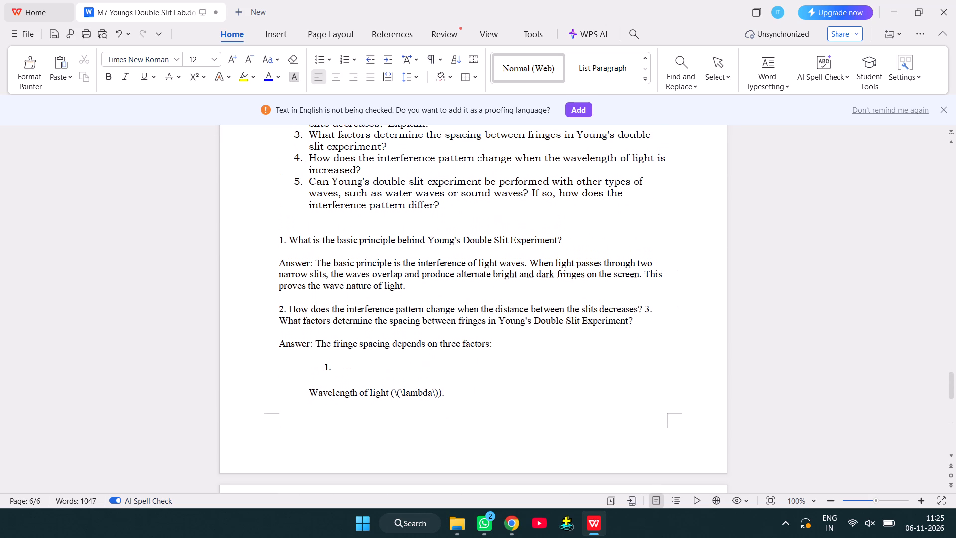
scroll(389, 396, up, 1)
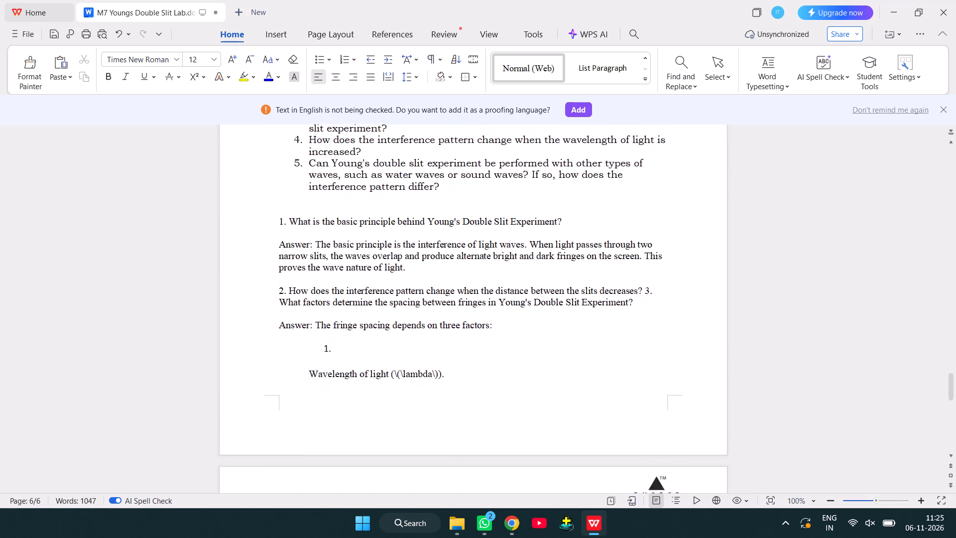
scroll(389, 396, up, 2)
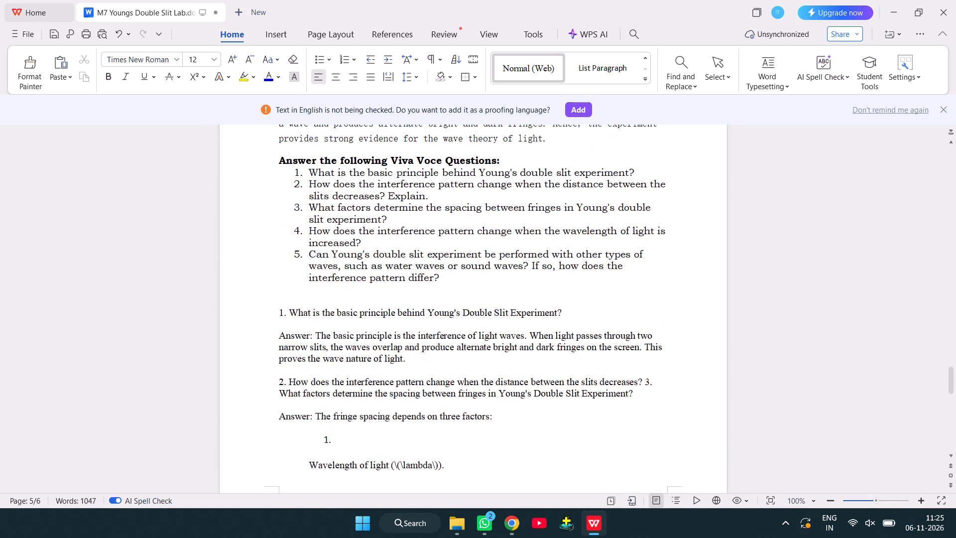
scroll(389, 396, up, 1)
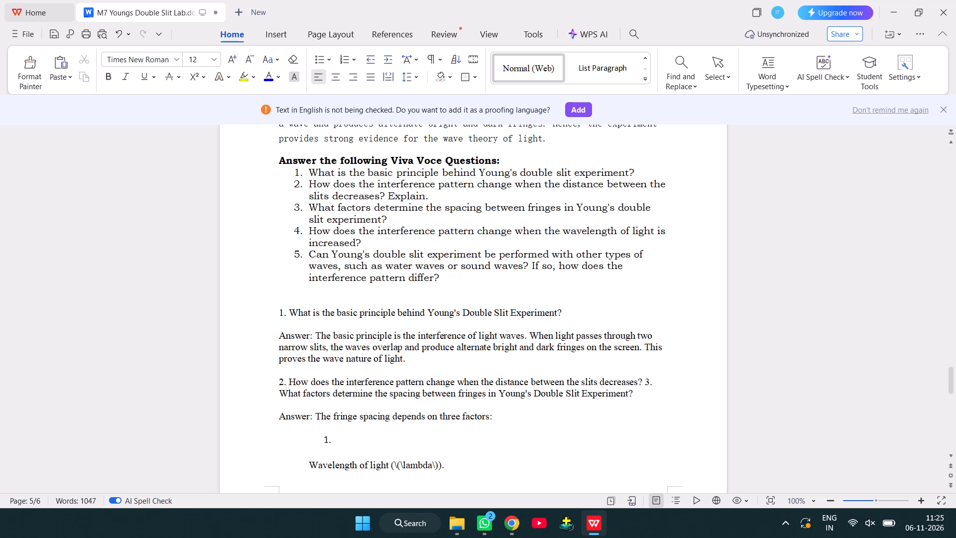
scroll(389, 396, up, 1)
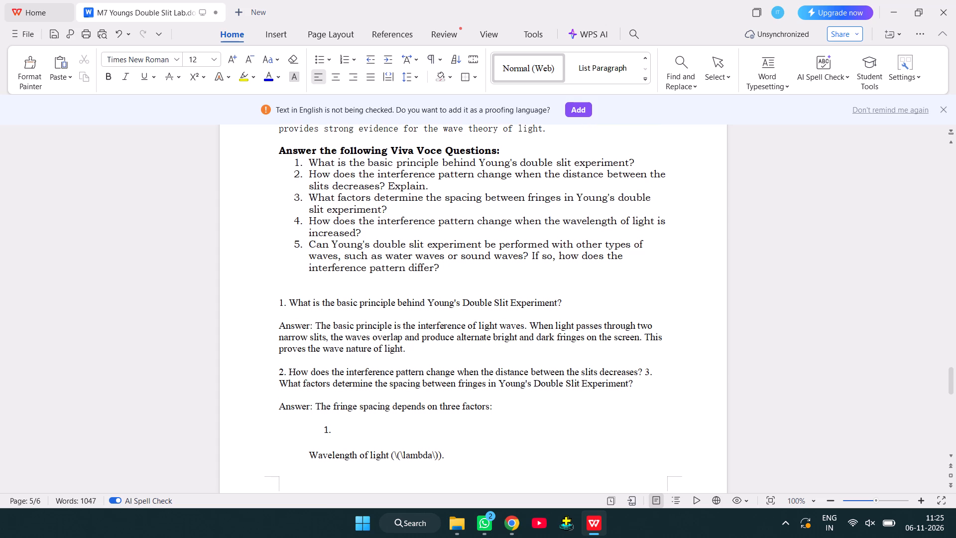
scroll(389, 396, up, 1)
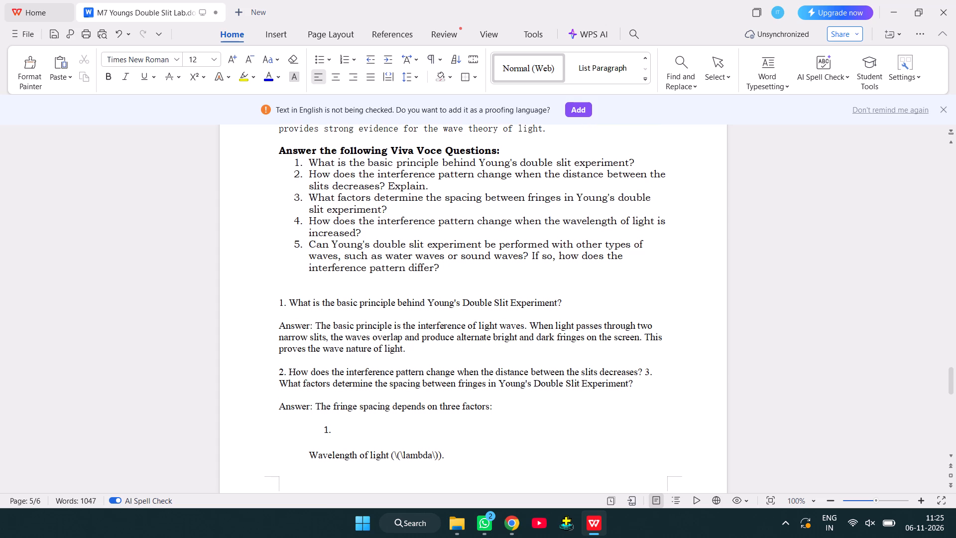
Delete the pasted text from the question 2 heading through the "Wavelength of light" line below answer 1.
click(279, 376)
drag(279, 376, 375, 458)
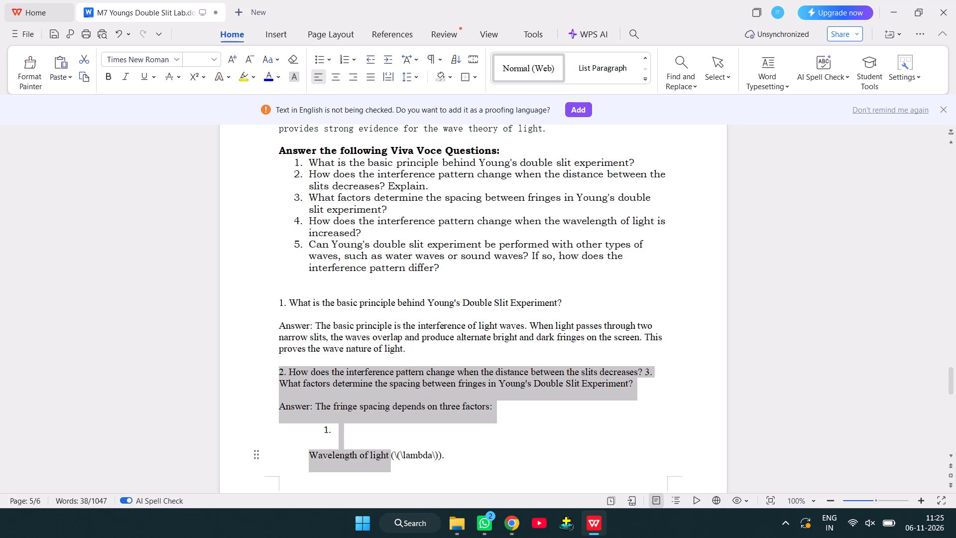
drag(375, 458, 492, 463)
scroll(492, 463, down, 1)
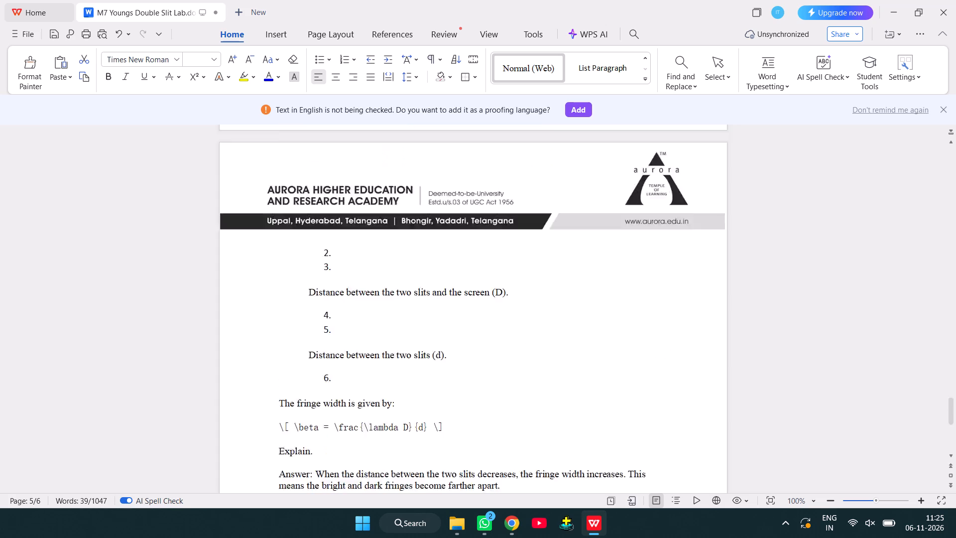
scroll(492, 463, down, 1)
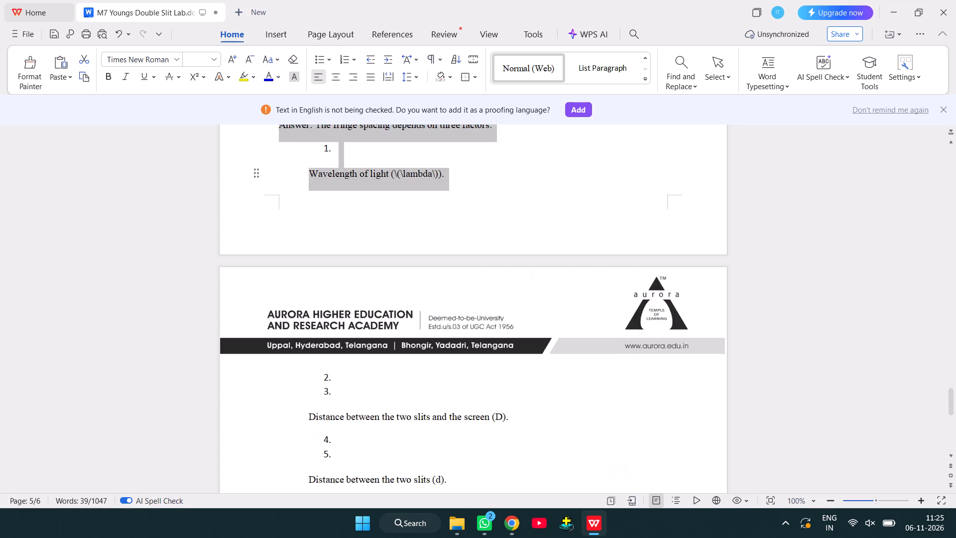
scroll(492, 463, up, 4)
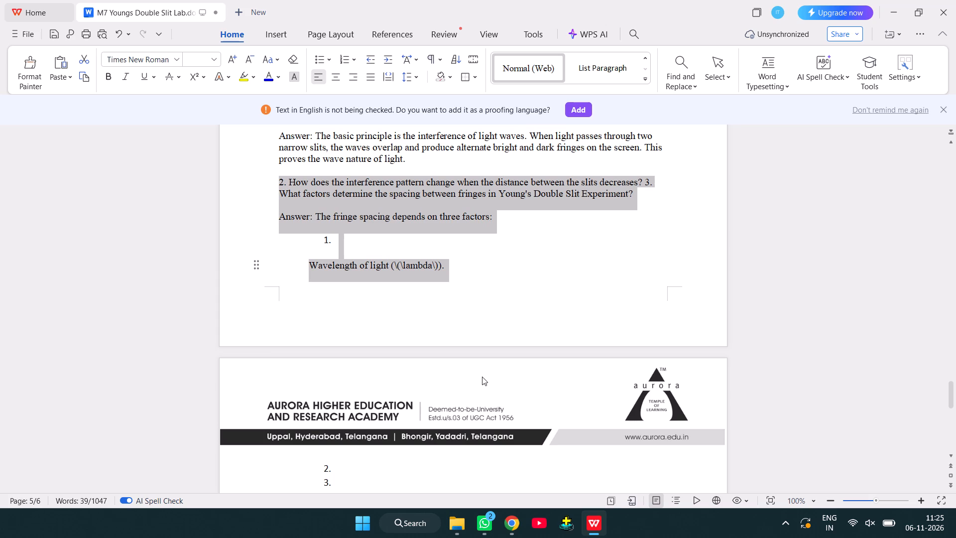
scroll(481, 374, up, 1)
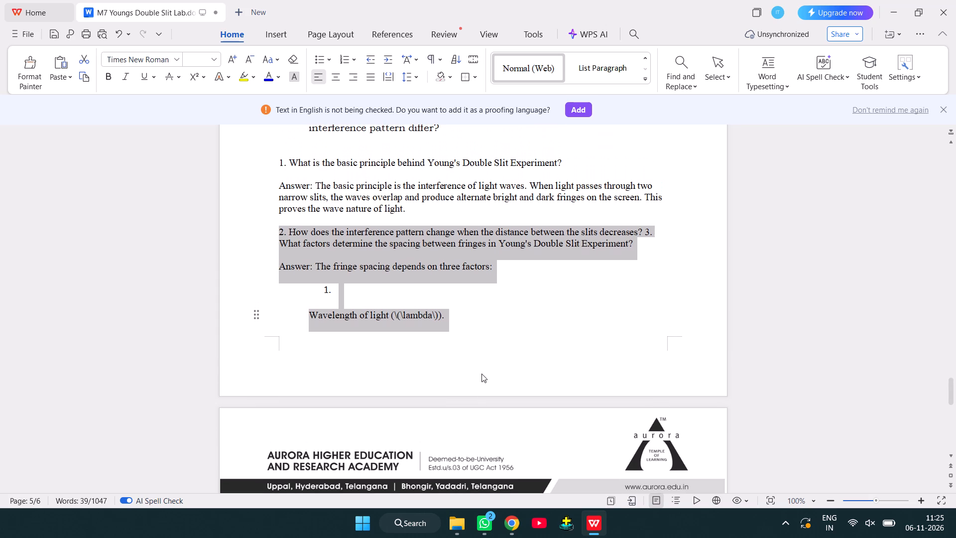
key(BackSpace)
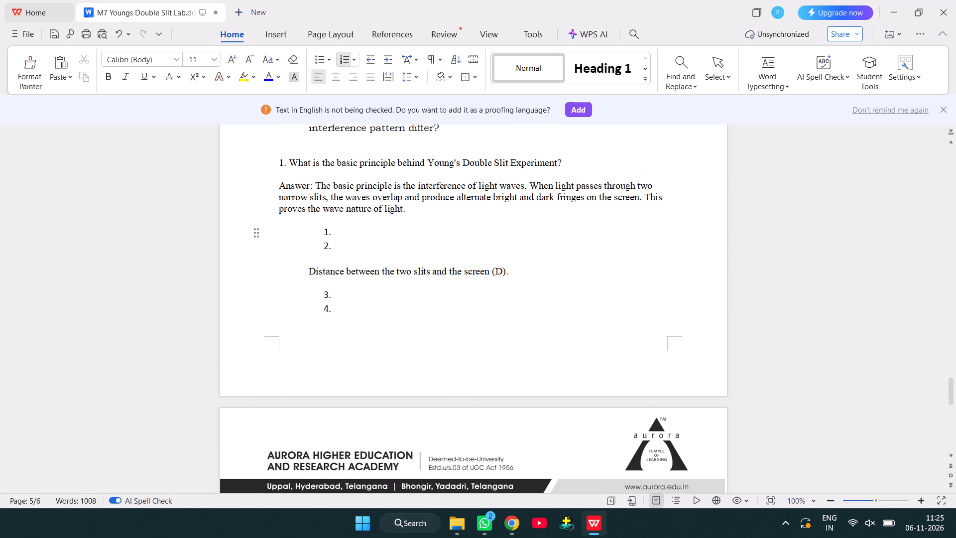
Remove the number from the first empty list item directly below answer 1.
double_click(321, 237)
drag(321, 237, 320, 243)
drag(320, 243, 267, 301)
click(267, 301)
click(497, 376)
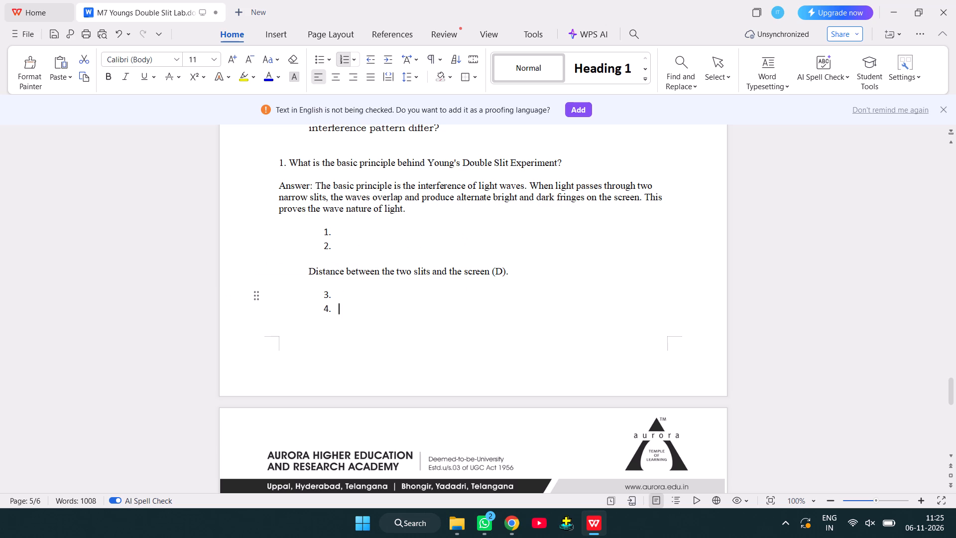
drag(318, 230, 319, 236)
double_click(319, 236)
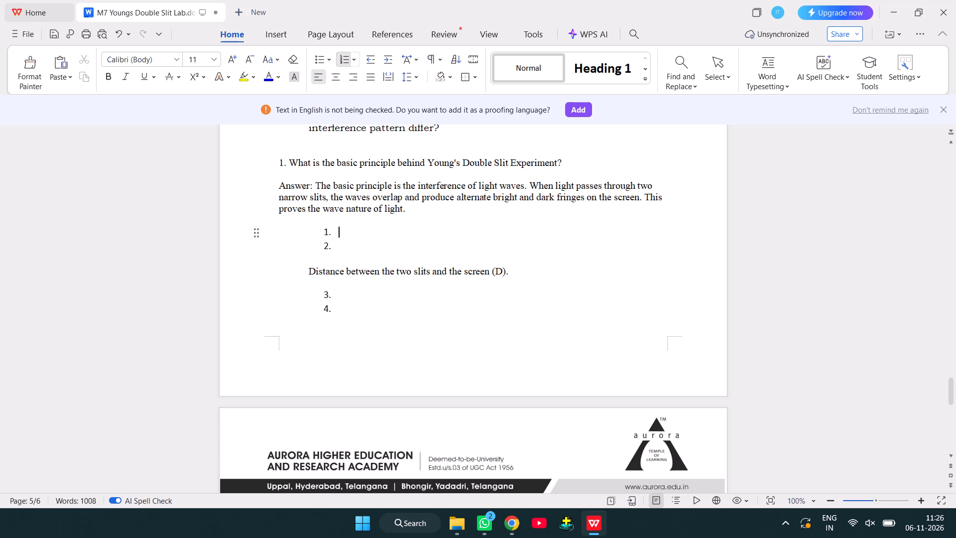
double_click(315, 238)
drag(315, 238, 318, 230)
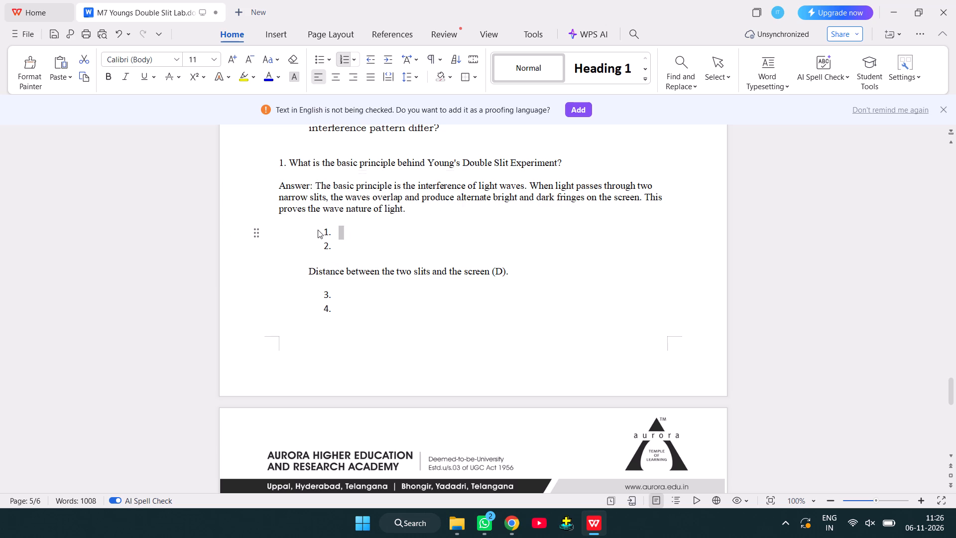
click(318, 230)
drag(312, 232, 324, 235)
drag(324, 235, 336, 236)
key(BackSpace)
drag(336, 236, 306, 251)
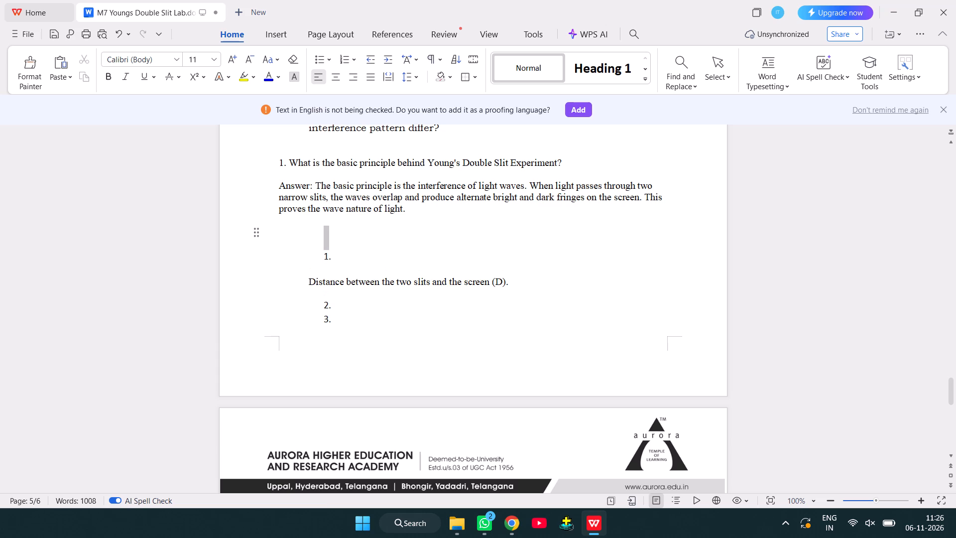
drag(306, 251, 433, 254)
click(433, 254)
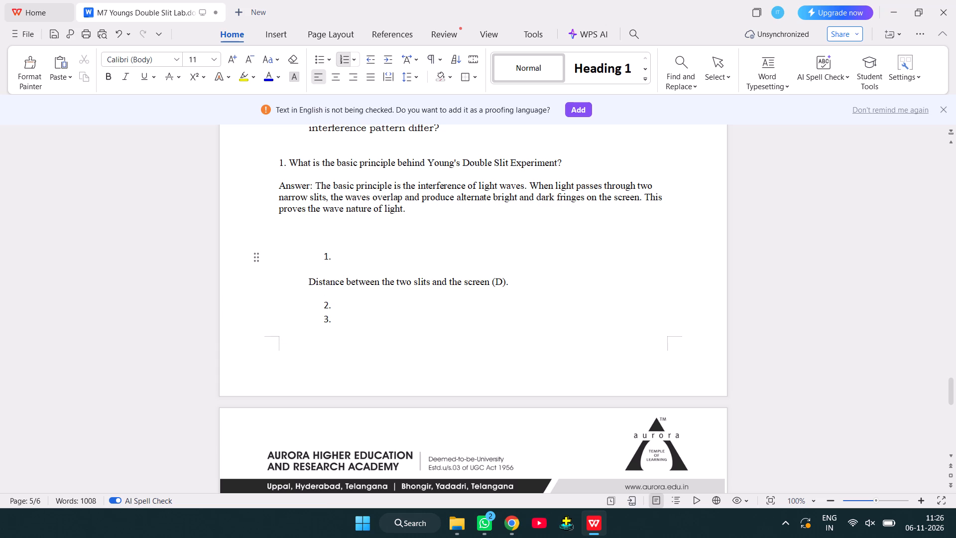
Remove the number from the empty list item above "Distance between the two slits and the screen (D).".
click(320, 259)
drag(320, 259, 314, 297)
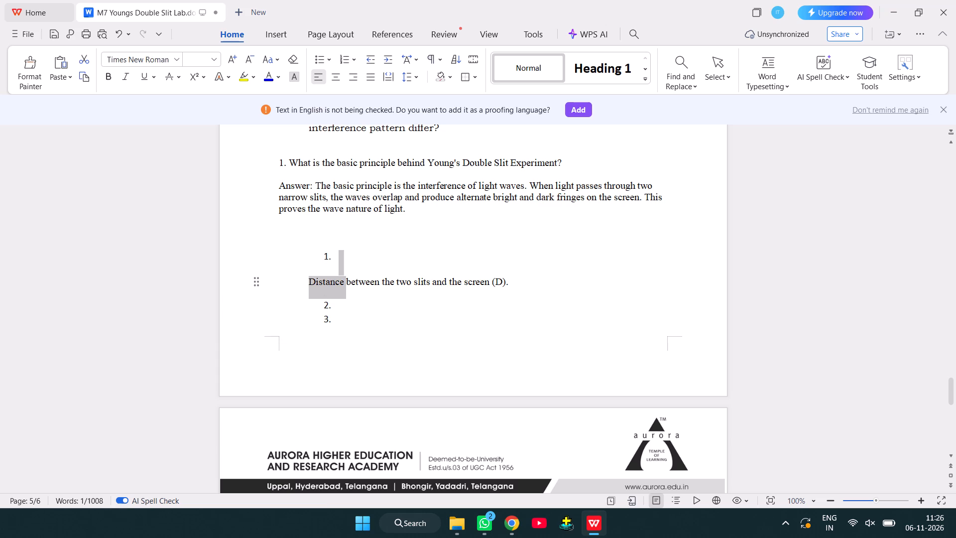
drag(314, 297, 354, 267)
click(354, 267)
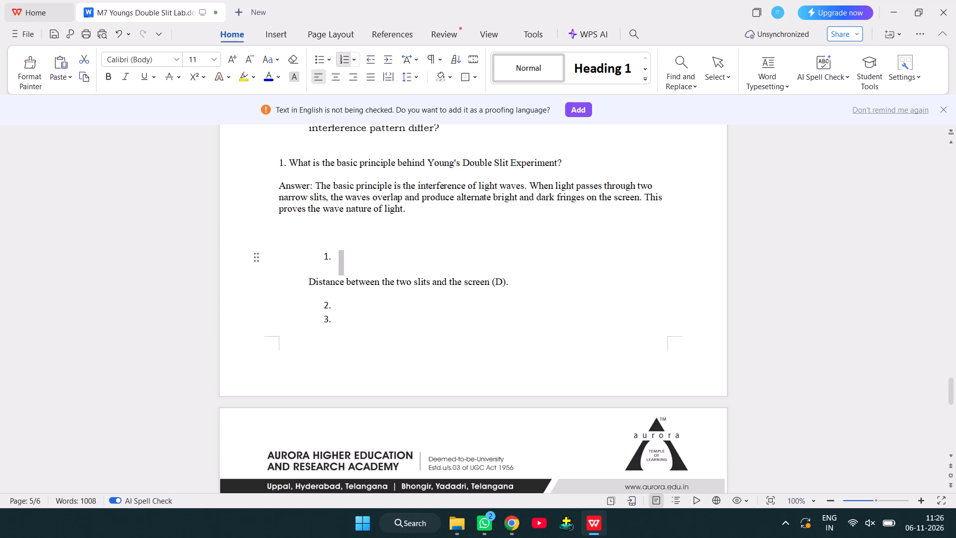
key(BackSpace)
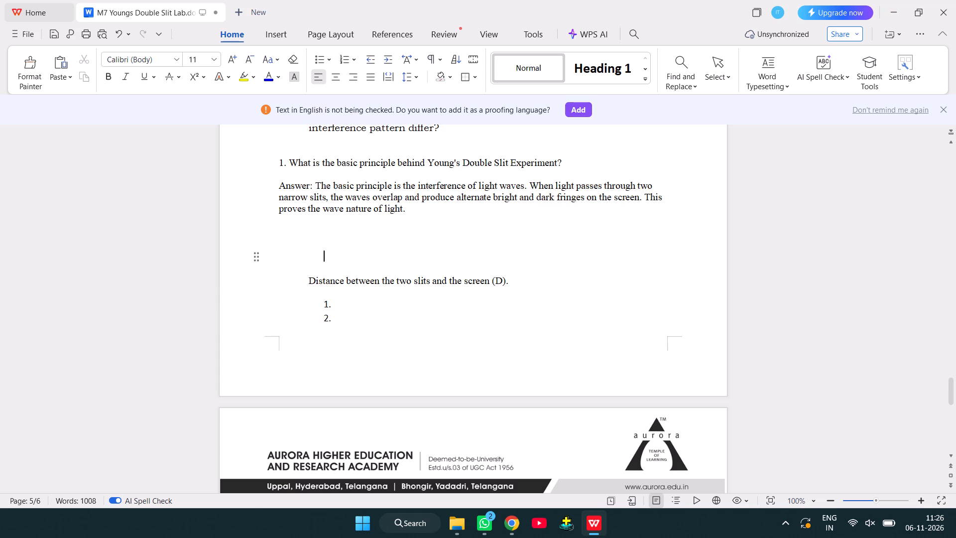
Delete the two empty numbered items between the two "Distance between the two slits" lines.
click(350, 320)
key(BackSpace)
key(BackSpace)
key(BackSpace)
key(BackSpace)
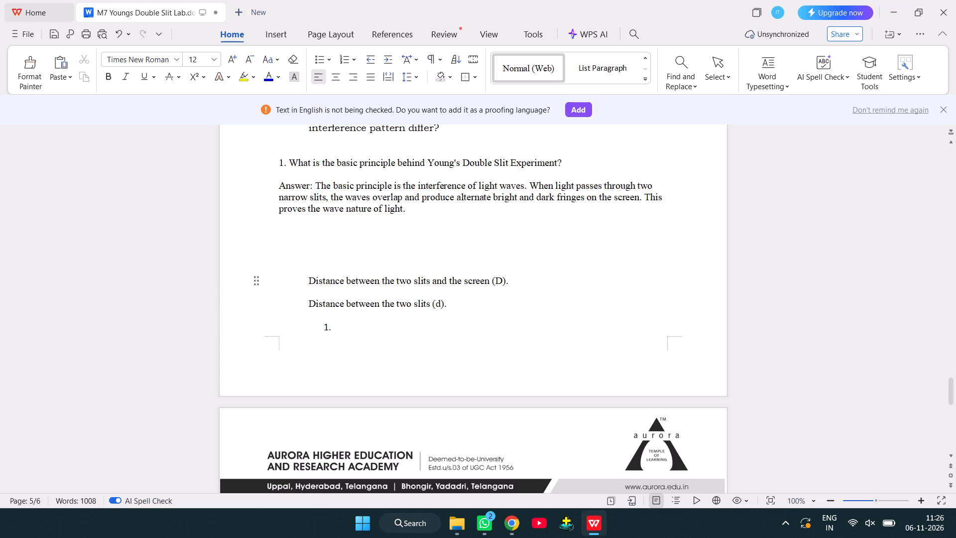
click(306, 283)
drag(306, 283, 356, 332)
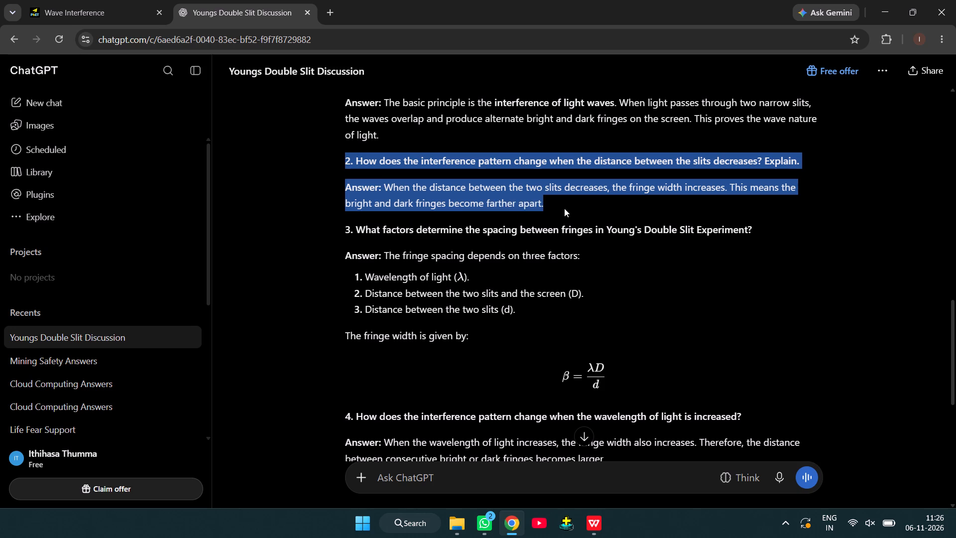
drag(564, 208, 565, 208)
key(ctrl+c)
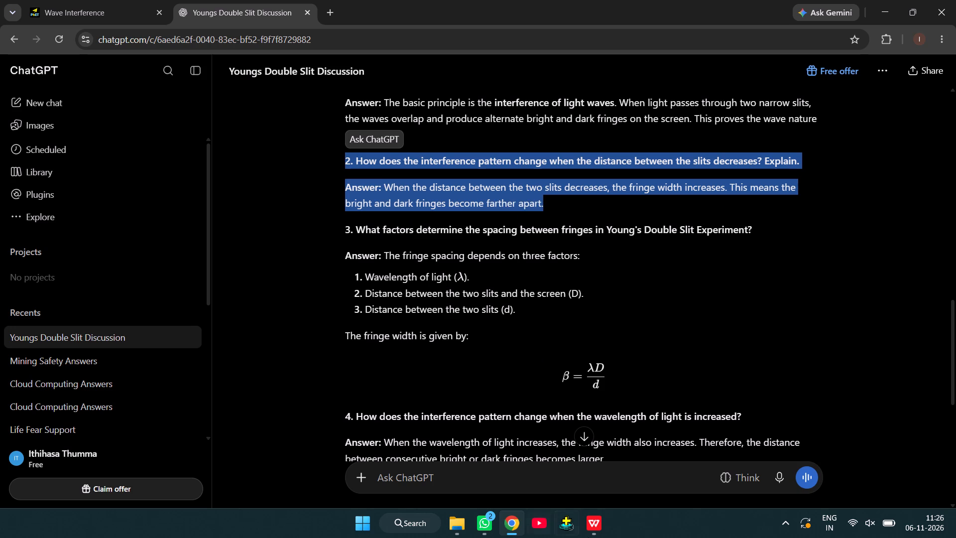
Paste the copied question 2 and answer into the WPS lab document directly below answer 1.
click(598, 520)
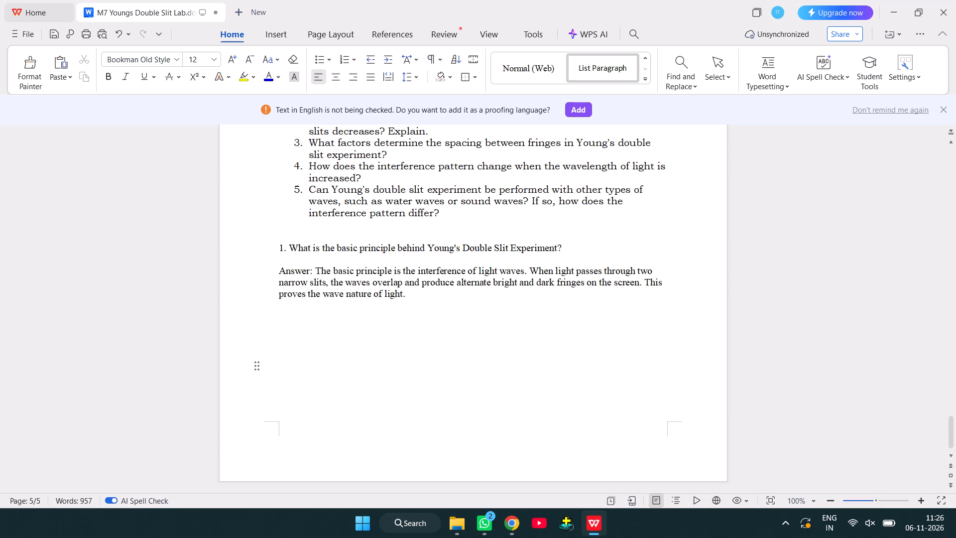
click(280, 319)
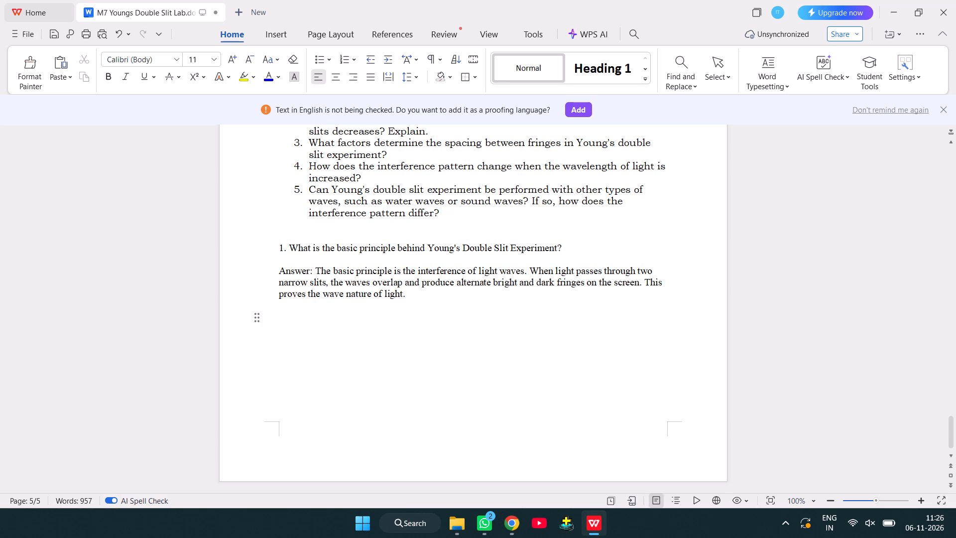
key(ctrl+v)
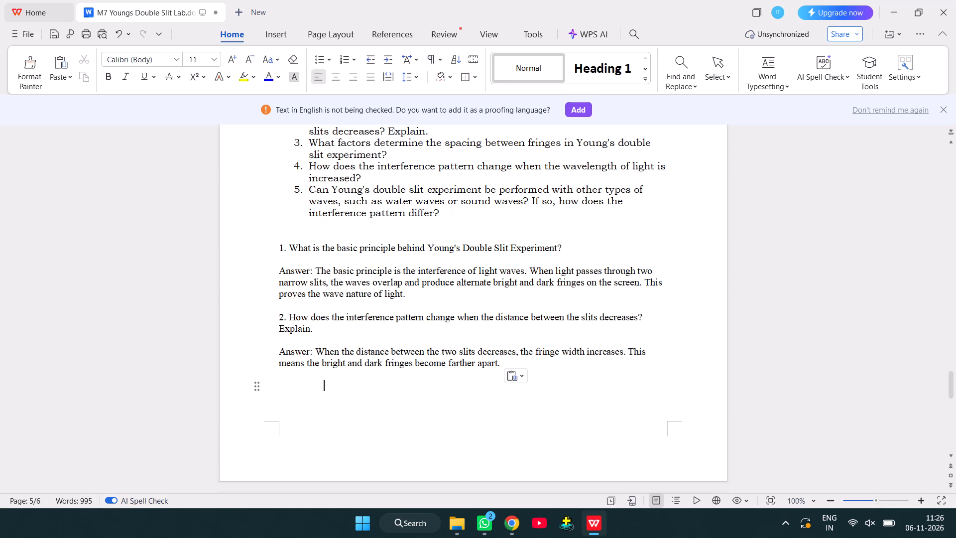
Indent the wrapped word "Explain." in question 2 with two spaces.
click(277, 326)
key(space)
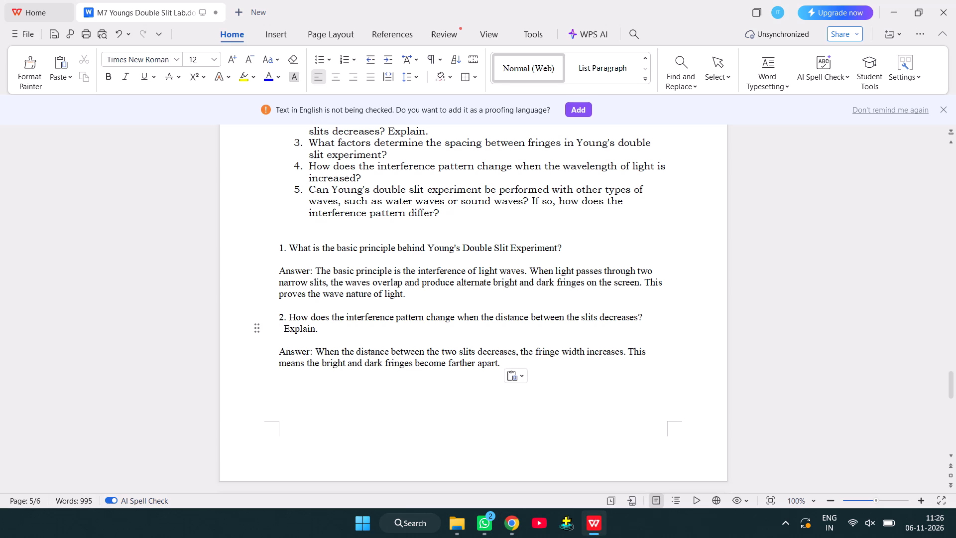
key(space)
Copy viva question 3 with its full answer, including the fringe width formula, from the ChatGPT chat in Chrome.
scroll(394, 406, down, 1)
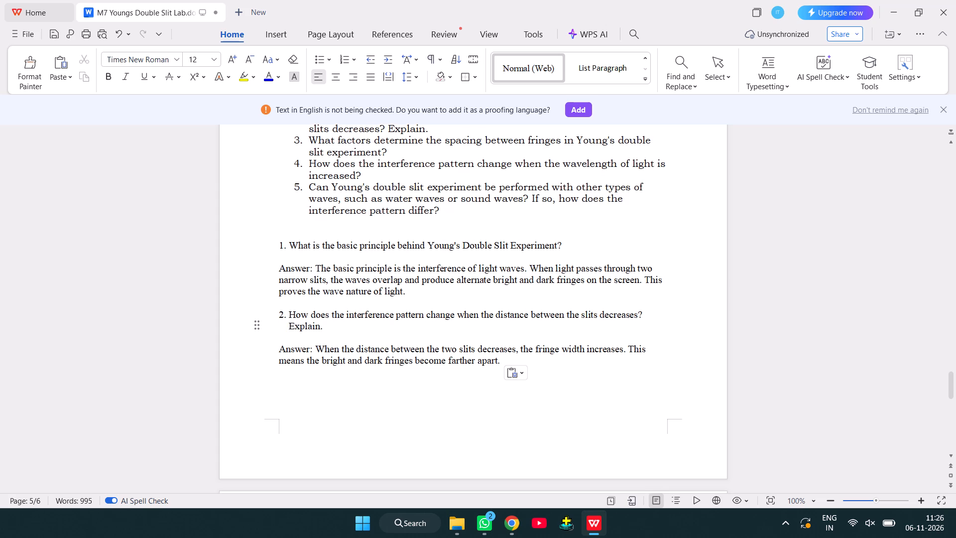
scroll(394, 406, down, 1)
scroll(458, 368, down, 2)
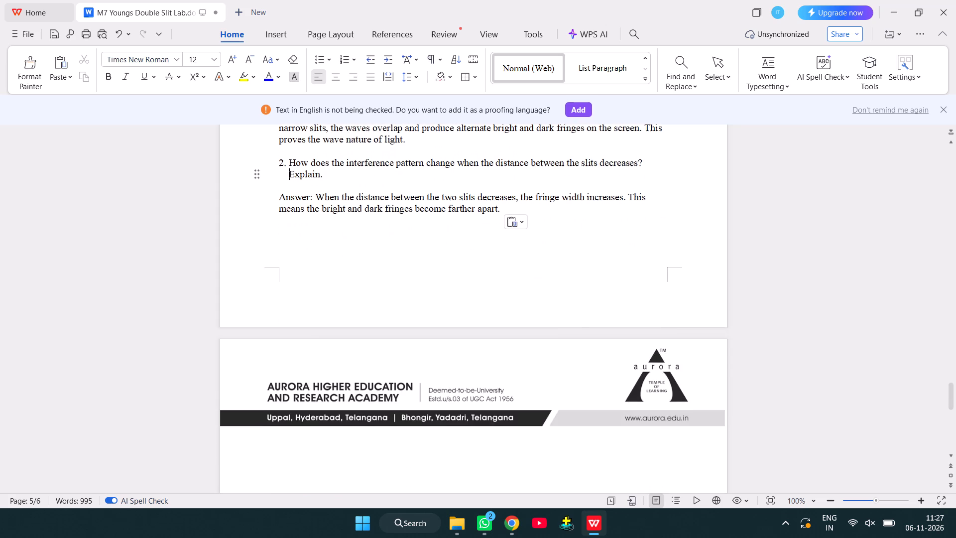
scroll(458, 368, down, 3)
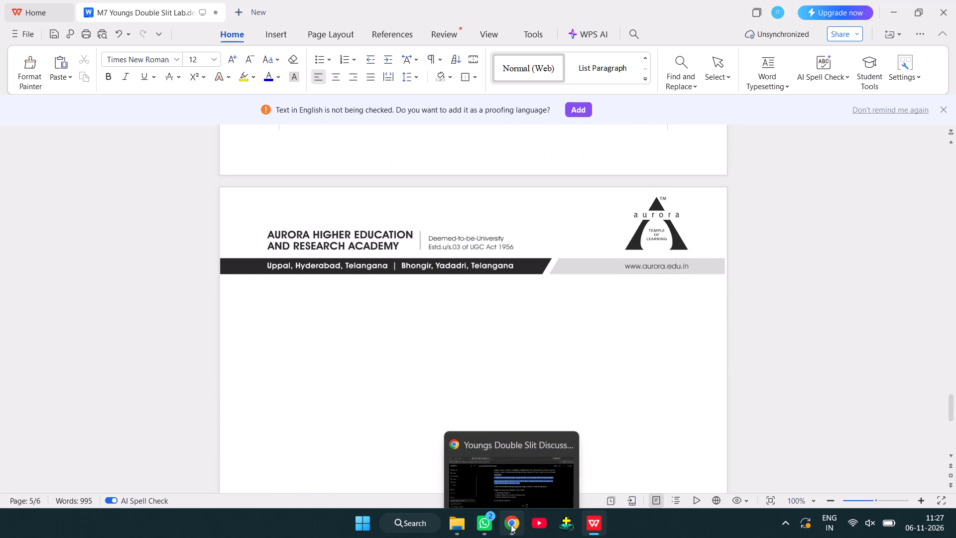
click(514, 464)
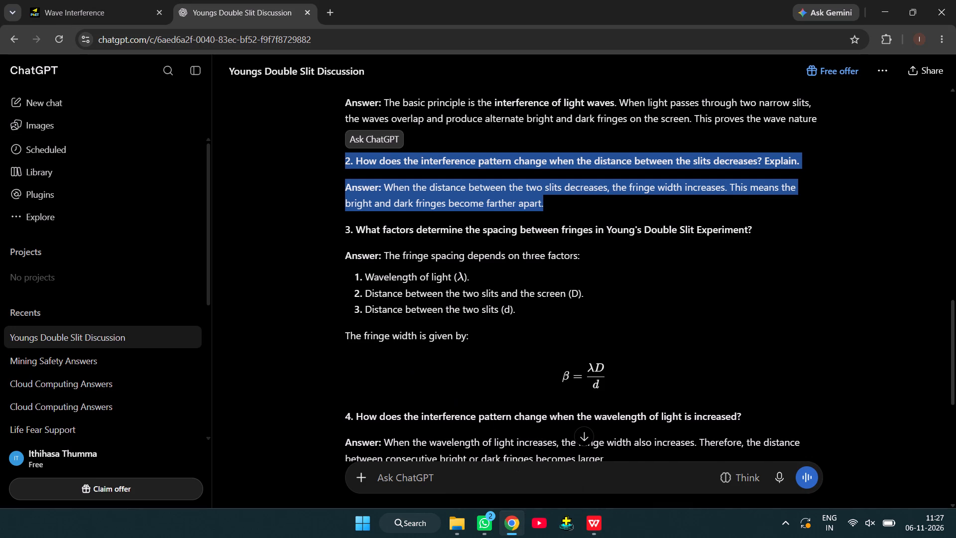
scroll(414, 329, down, 1)
scroll(374, 261, down, 1)
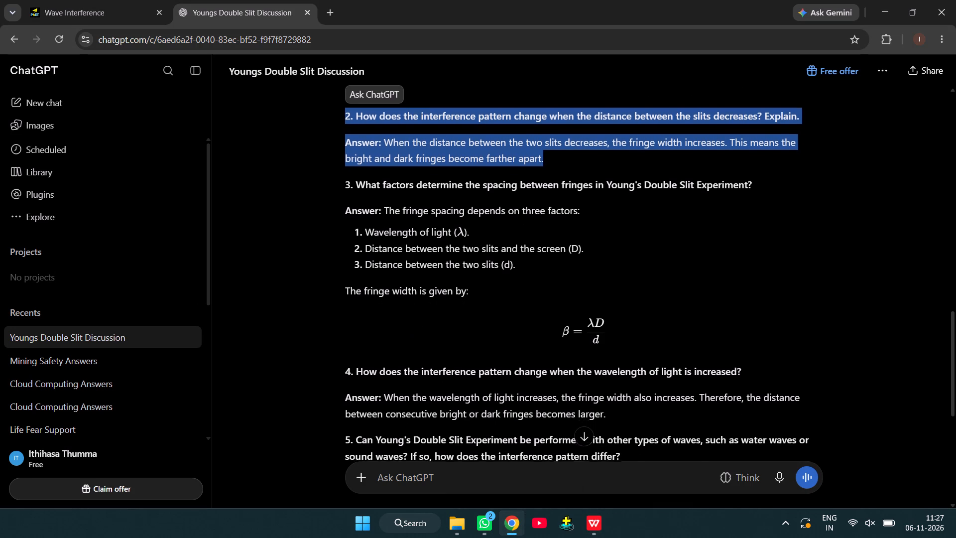
scroll(374, 261, down, 1)
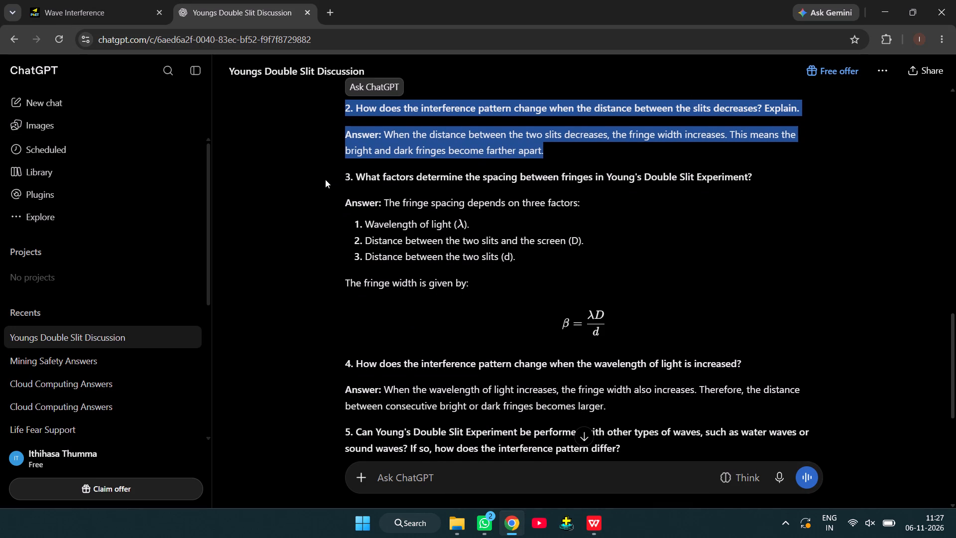
click(325, 179)
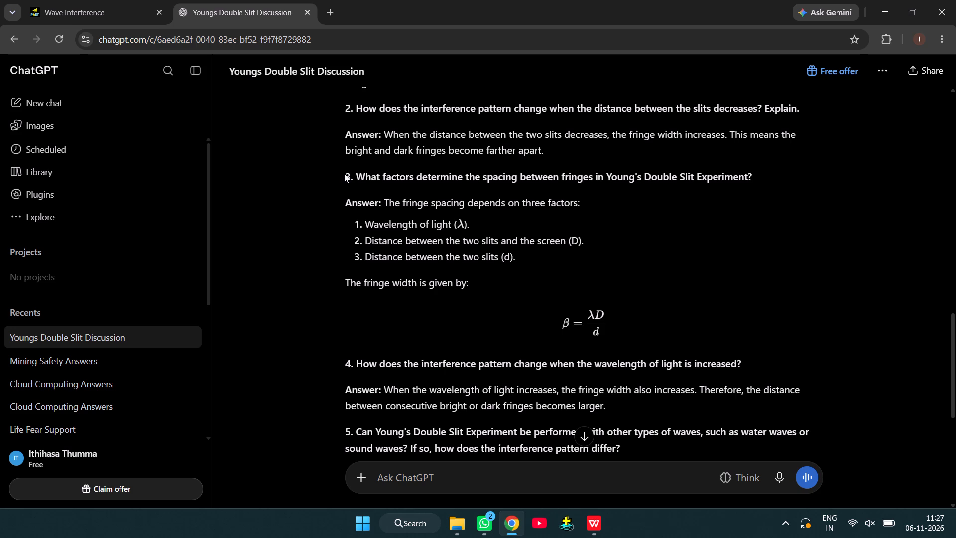
click(344, 174)
drag(344, 174, 347, 176)
drag(347, 176, 537, 294)
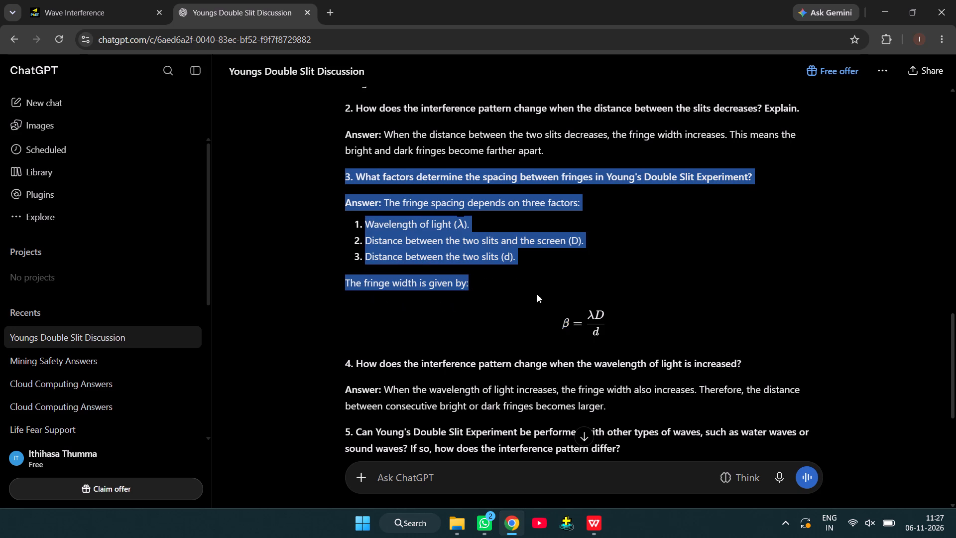
drag(537, 294, 610, 319)
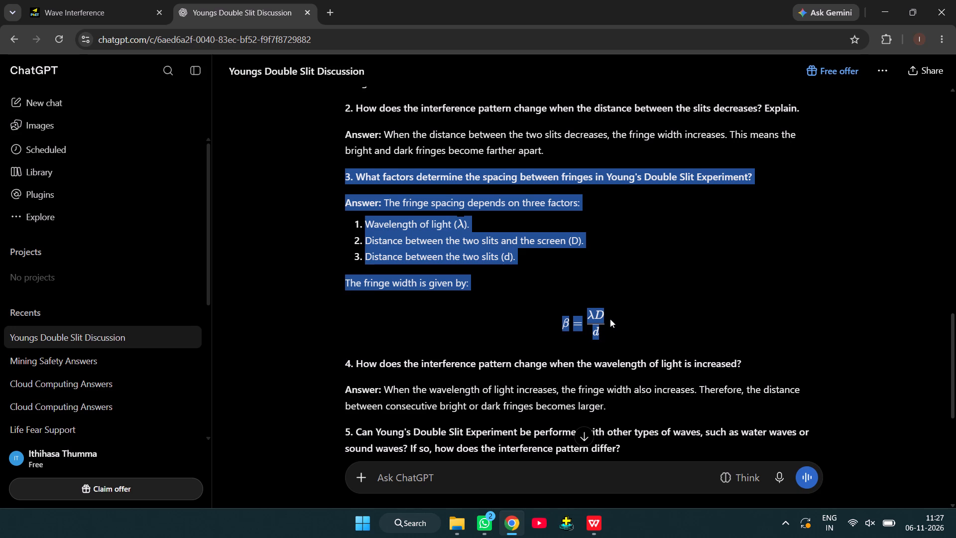
key(ctrl+c)
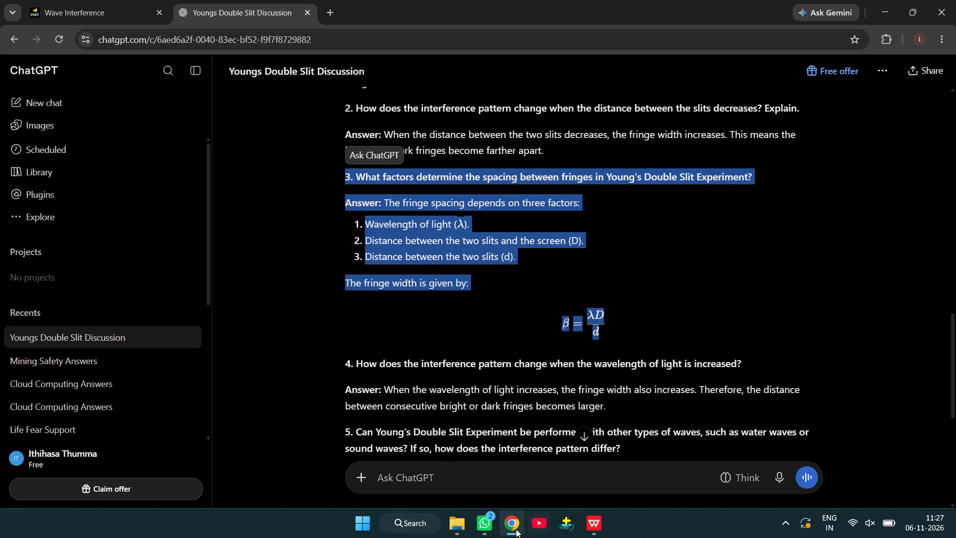
Paste the copied question 3 and answer into the WPS lab document at the start of page 6, below the letterhead.
click(593, 530)
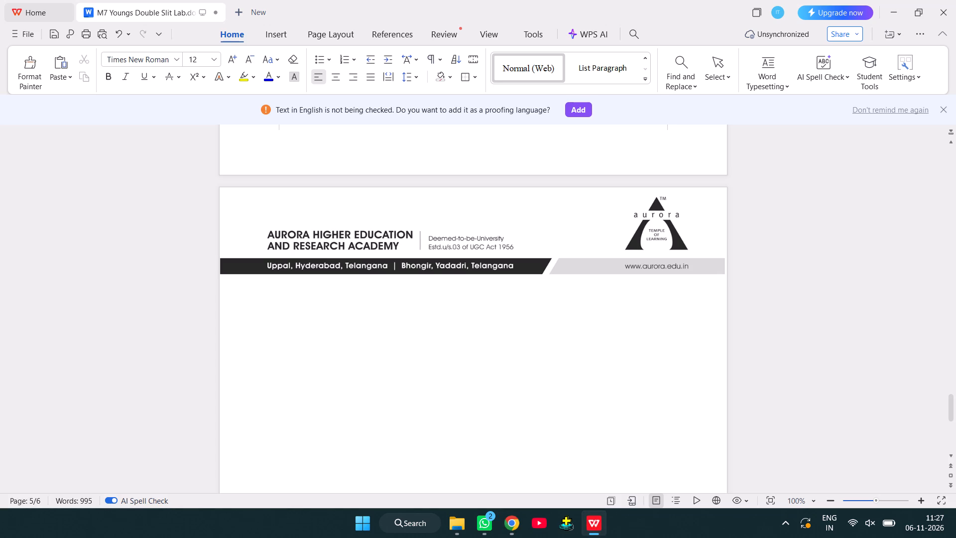
click(278, 300)
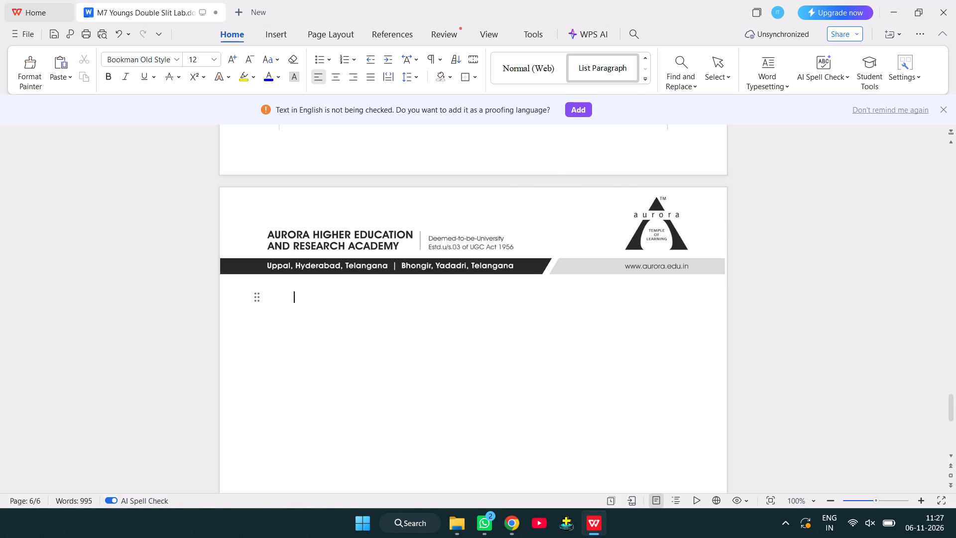
key(ctrl+v)
scroll(379, 272, down, 1)
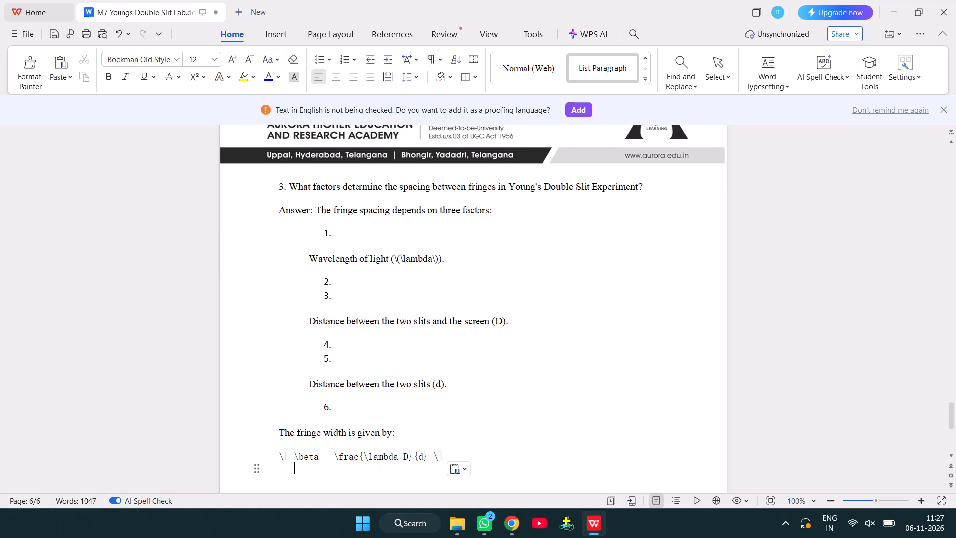
scroll(379, 272, down, 1)
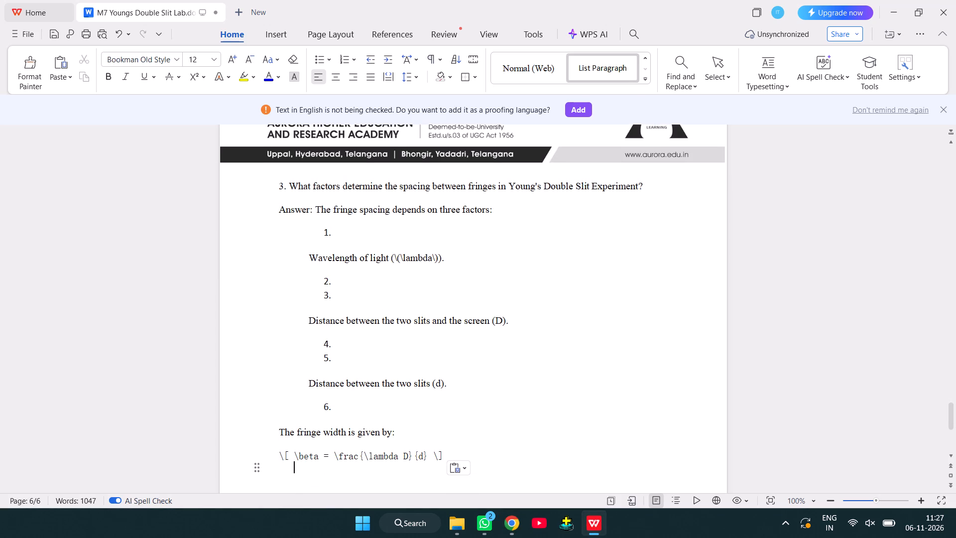
Remove the indent of the "Wavelength of light" line and delete the empty numbered line above it.
click(306, 261)
key(BackSpace)
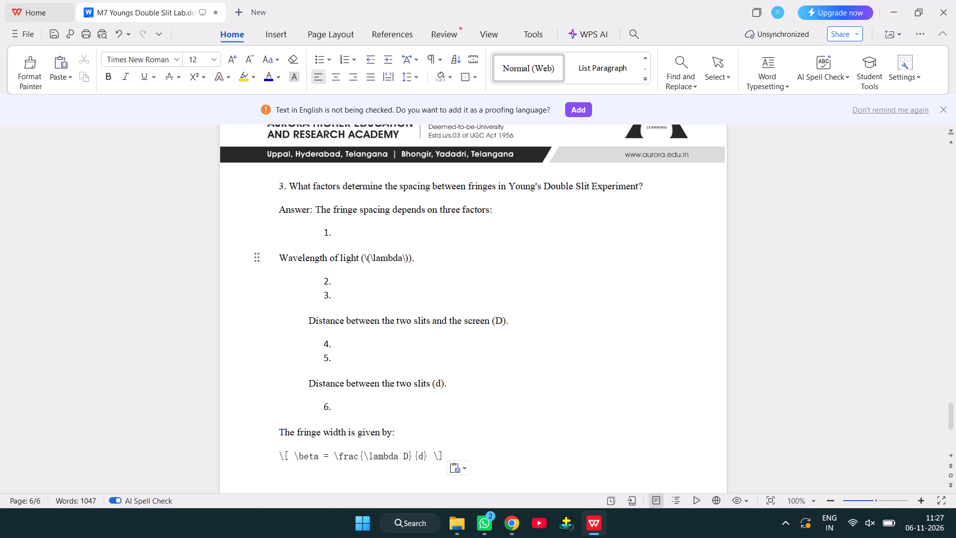
key(BackSpace)
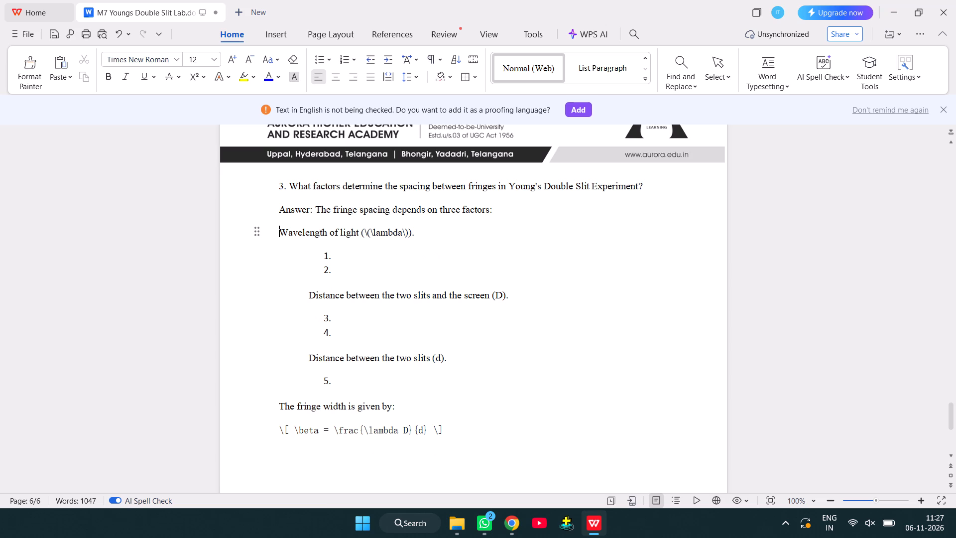
scroll(356, 388, down, 2)
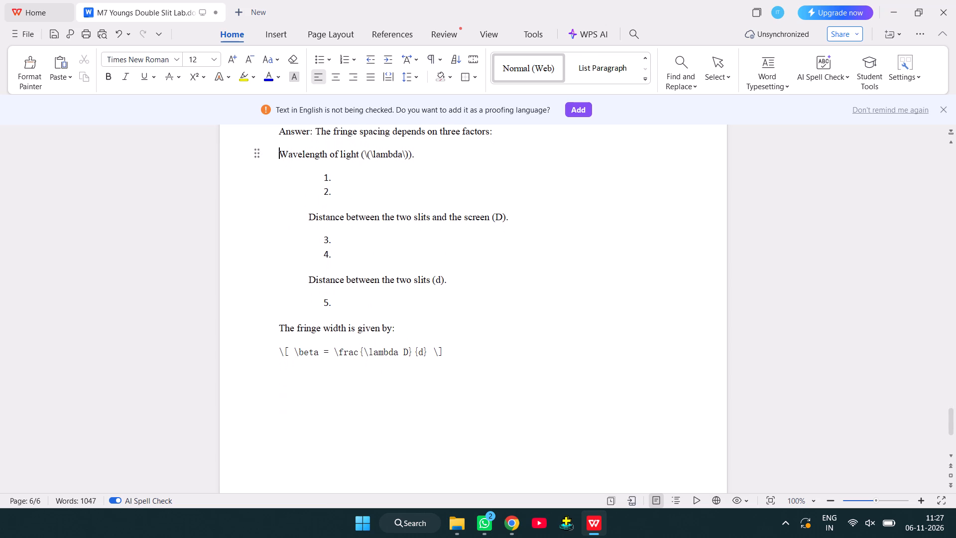
scroll(356, 388, down, 1)
scroll(356, 388, up, 1)
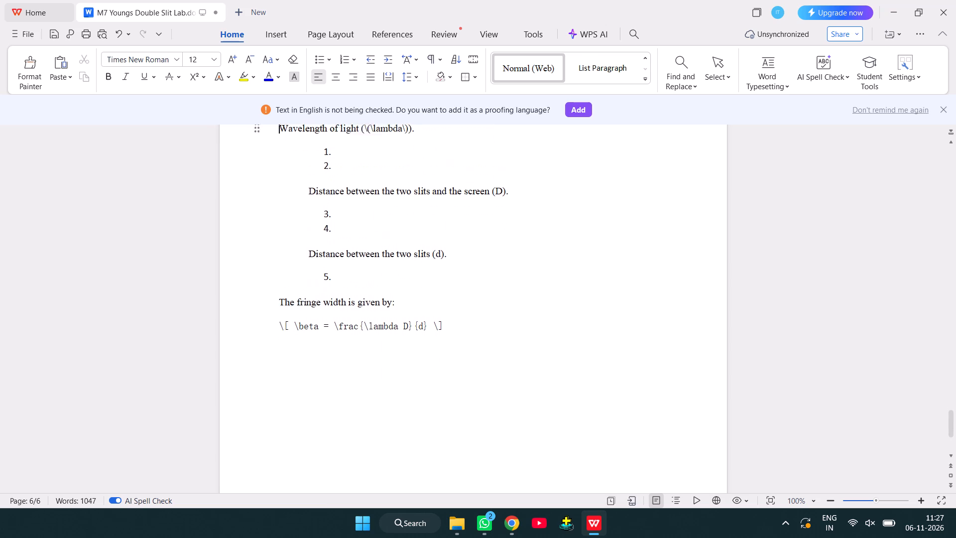
scroll(356, 388, up, 1)
scroll(356, 388, right, 1)
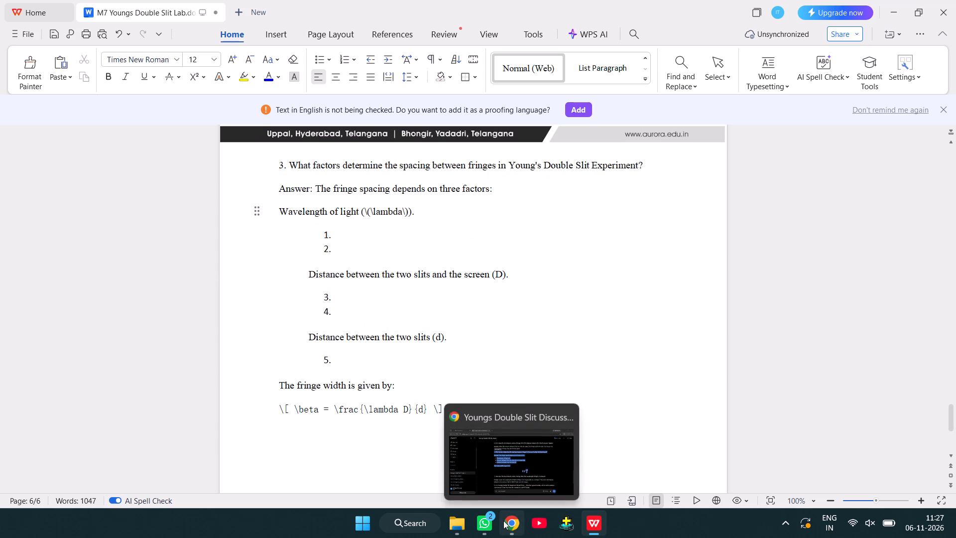
click(510, 460)
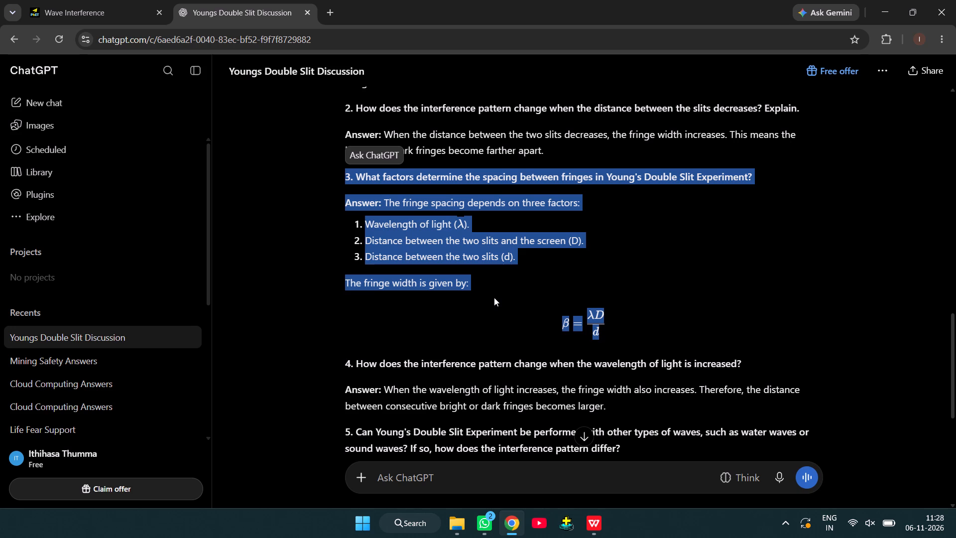
click(601, 518)
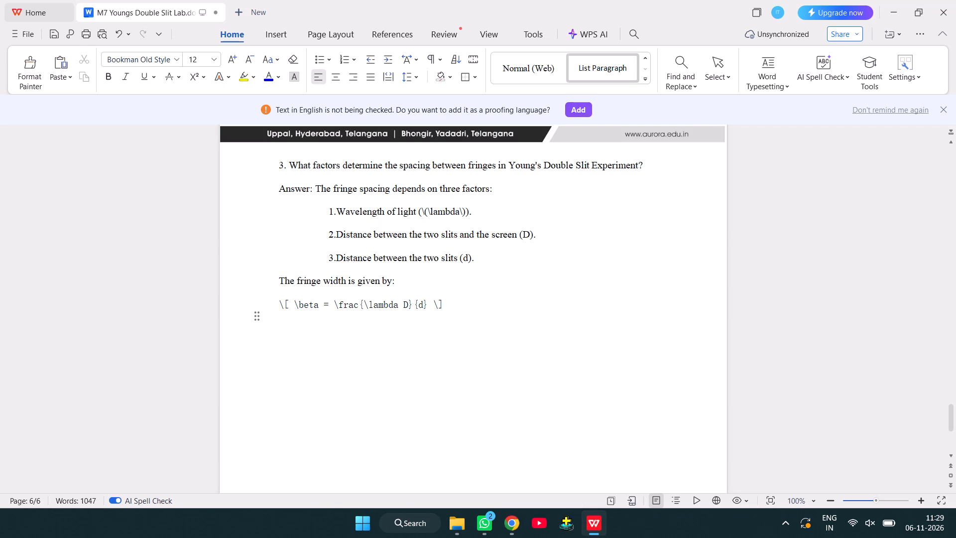
click(308, 345)
key(space)
key(space)
key(Return)
key(Return)
key(ctrl+v)
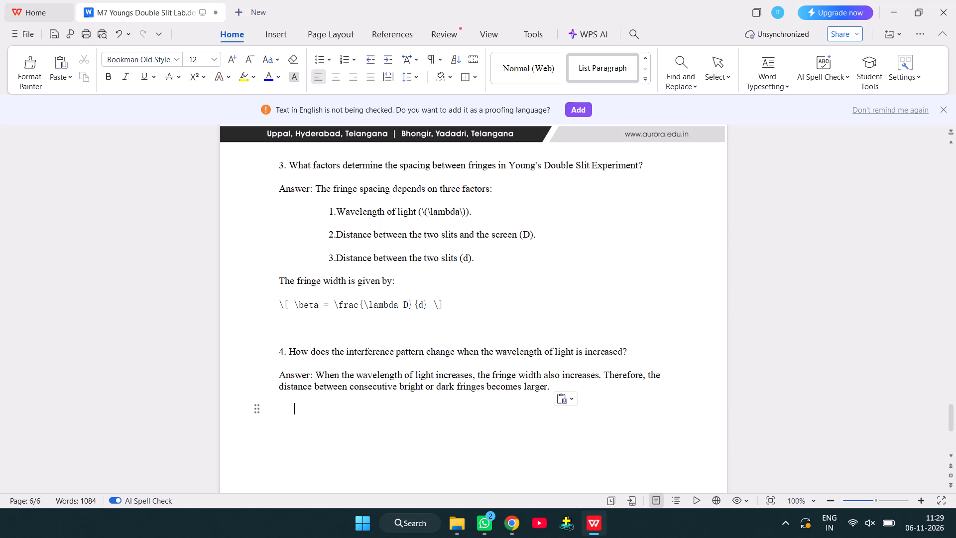
Add two blank lines below the answer to question 4.
scroll(353, 355, down, 2)
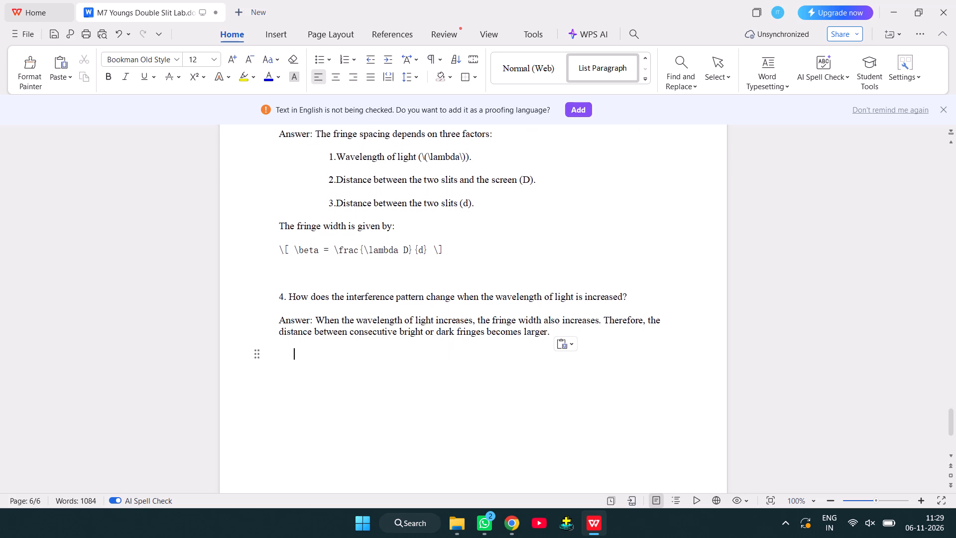
scroll(353, 355, down, 1)
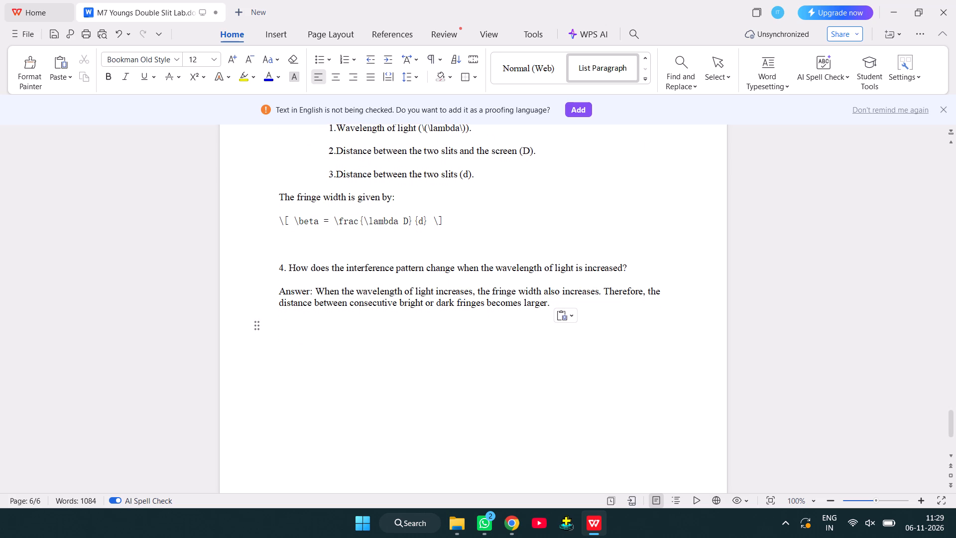
key(Return)
key(Return)
Switch to ChatGPT in Chrome and copy question 5 with its full answer, through "Thus, all these waves show the phenomenon of interference.".
drag(507, 517, 504, 516)
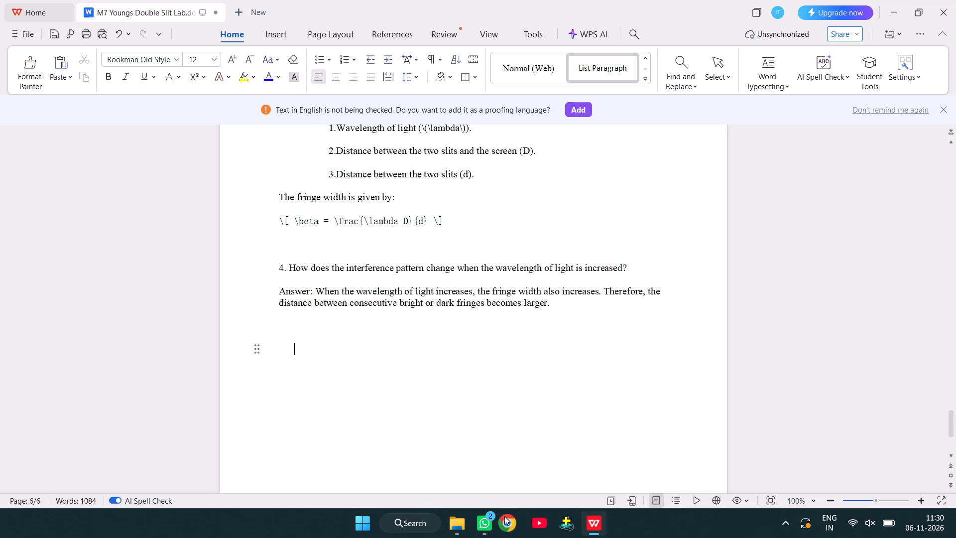
drag(504, 516, 501, 437)
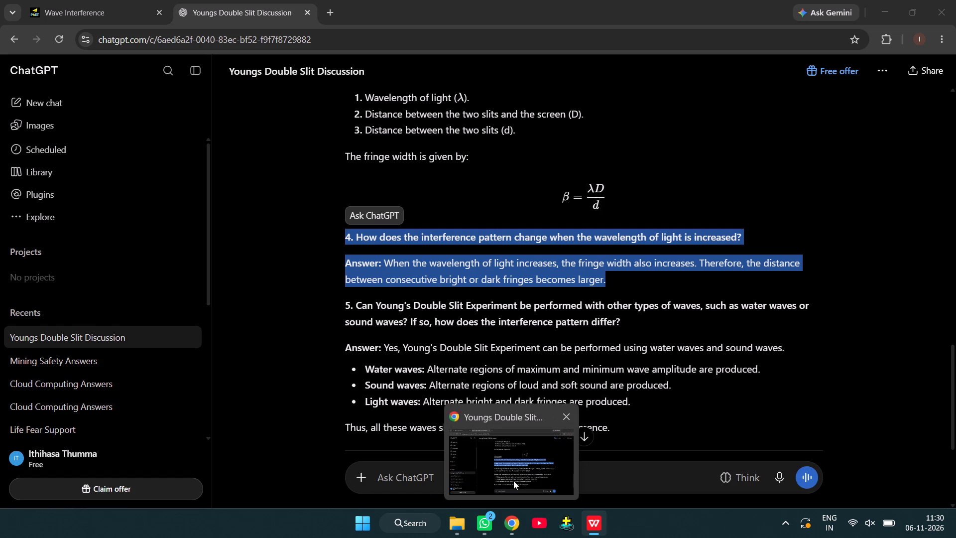
click(513, 481)
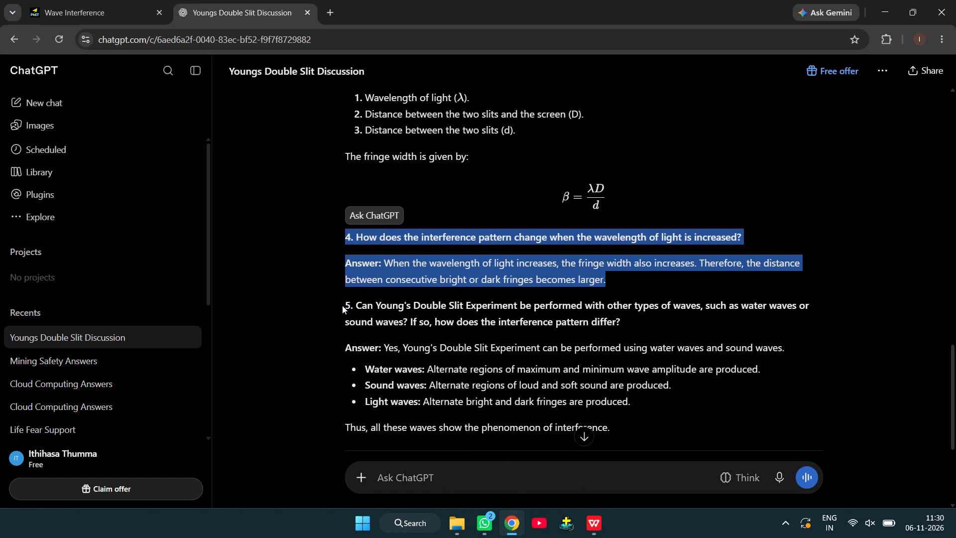
click(342, 305)
drag(342, 305, 476, 406)
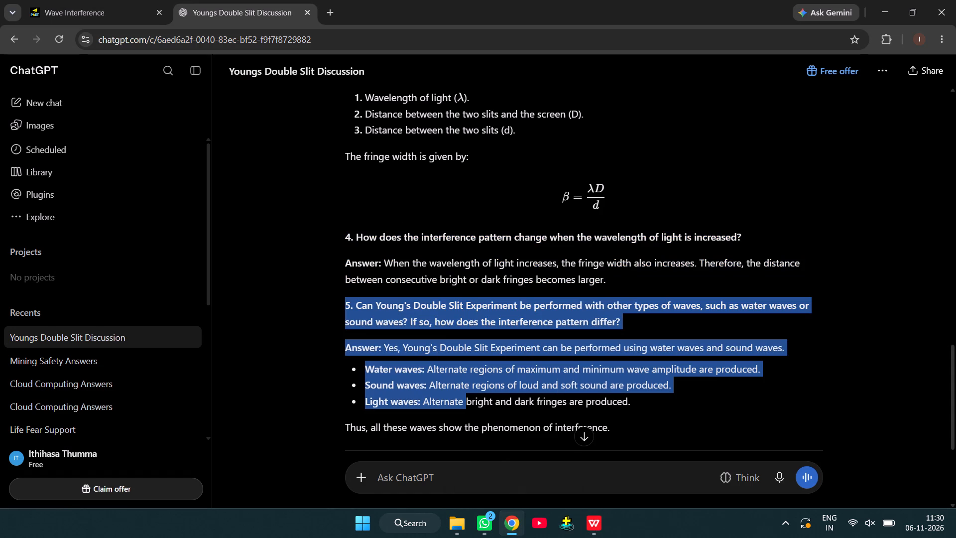
drag(476, 406, 610, 425)
scroll(610, 425, down, 1)
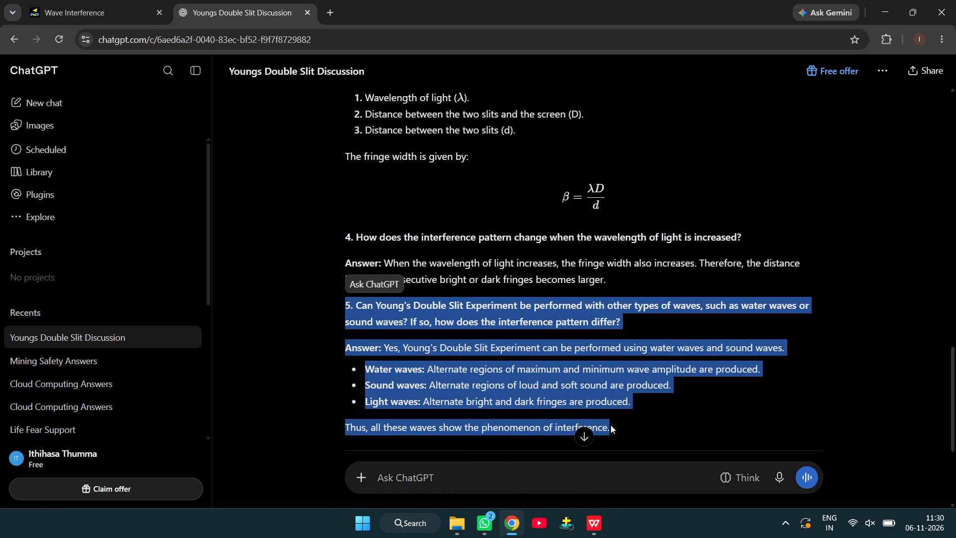
scroll(610, 425, down, 1)
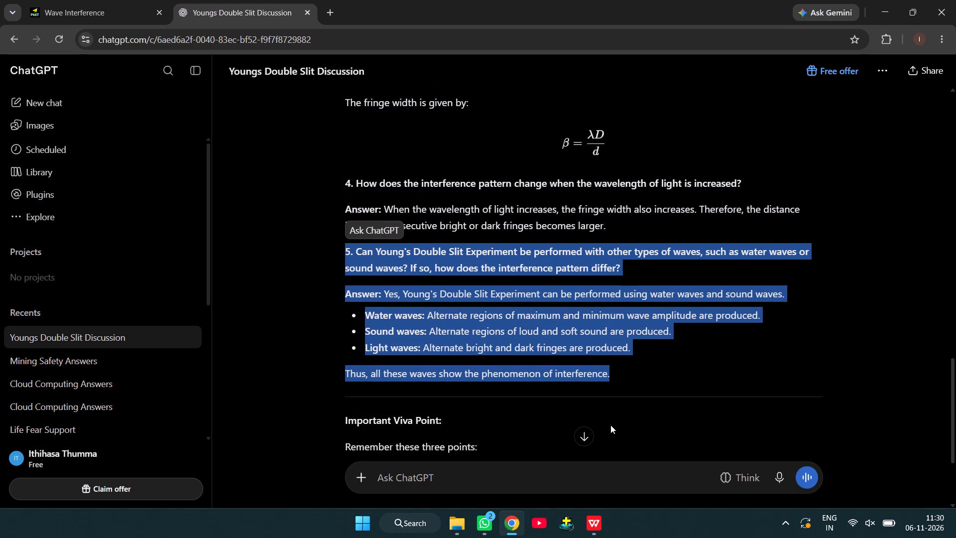
key(ctrl+c)
Switch to the WPS Office document and paste question 5 with its answer on the blank line below question 4.
click(590, 522)
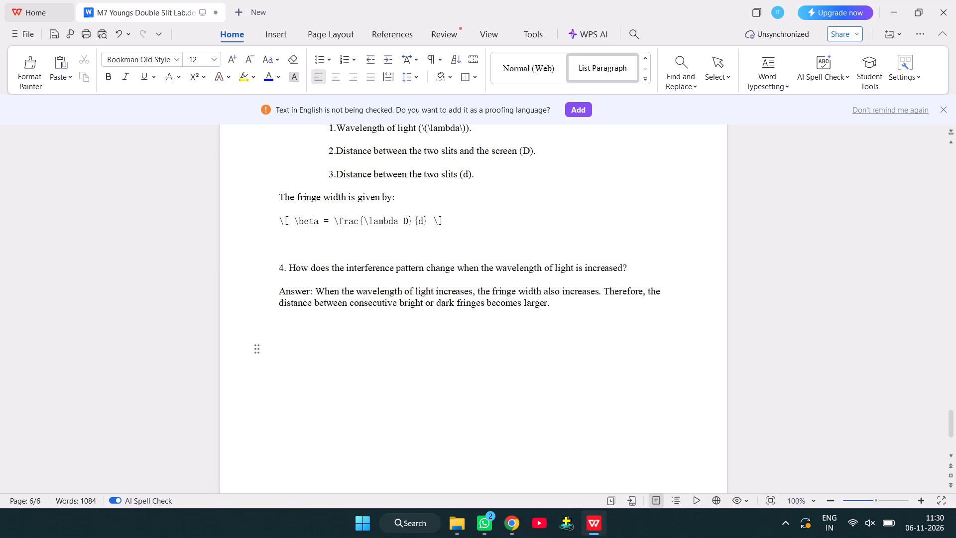
click(300, 351)
key(ctrl+v)
Remove the empty bullets directly above and below the "Water waves" line in the answer to question 5.
scroll(370, 404, up, 2)
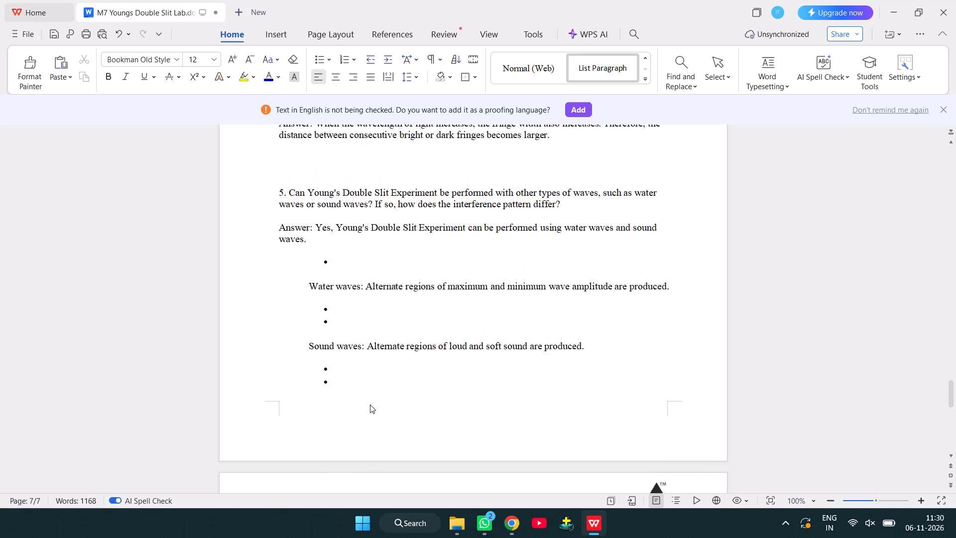
scroll(370, 404, up, 2)
click(334, 286)
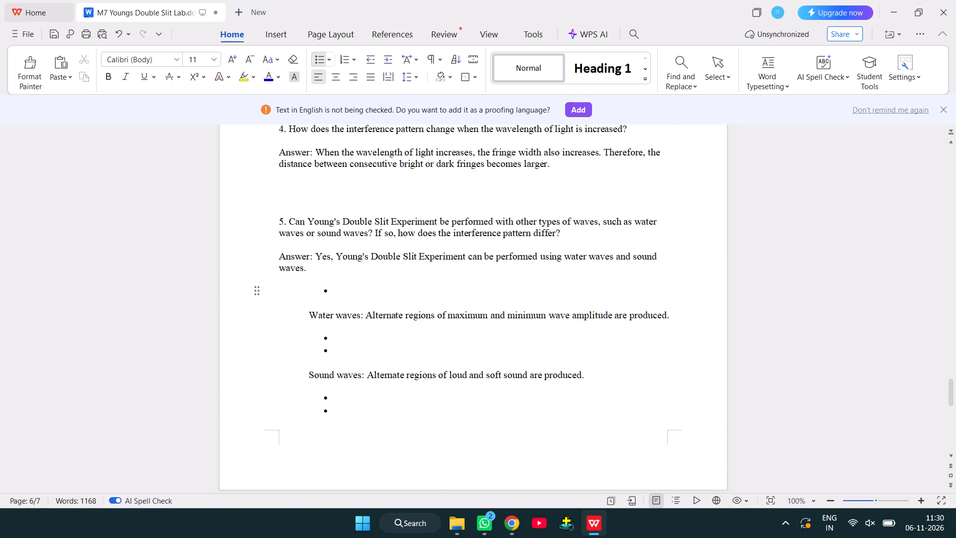
key(BackSpace)
key(BackSpace)
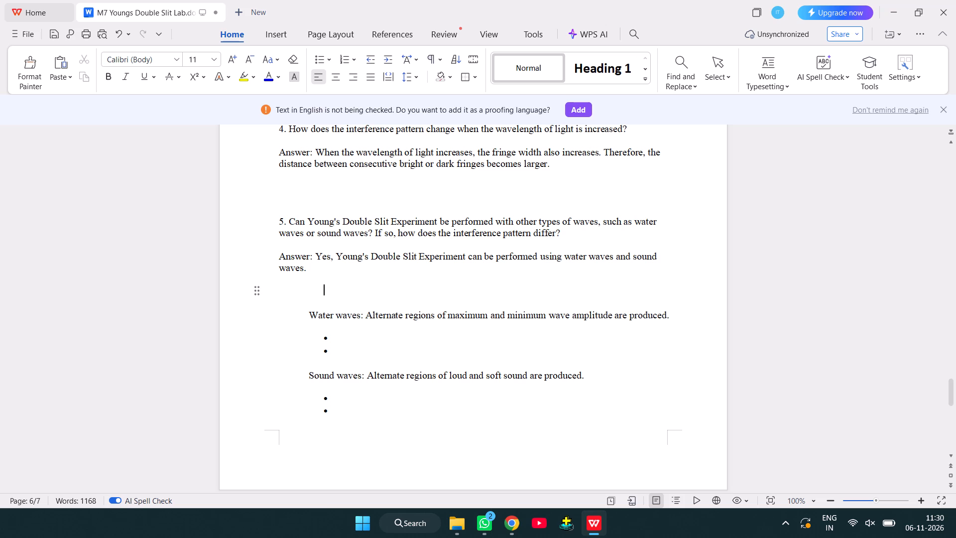
key(BackSpace)
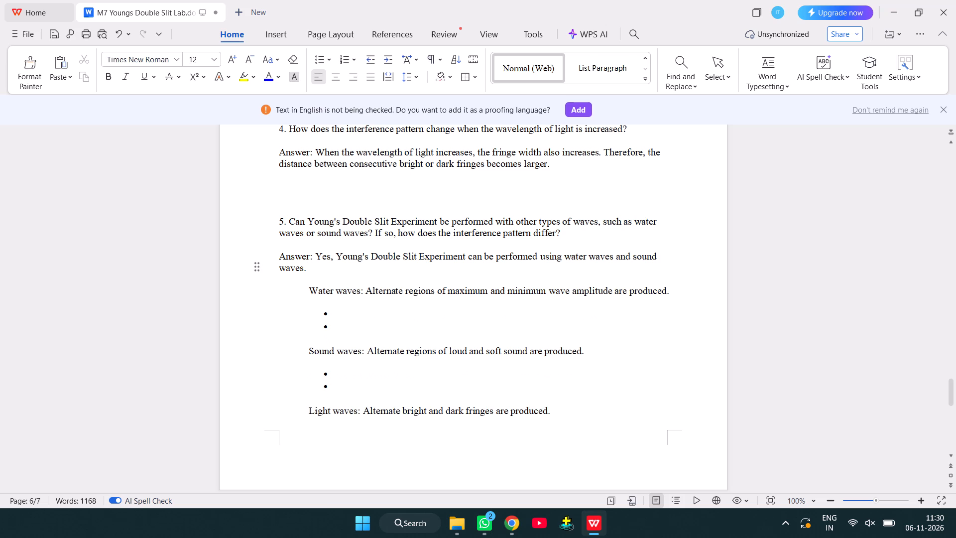
click(306, 293)
click(346, 330)
key(BackSpace)
key(BackSpace)
key(BackSpace)
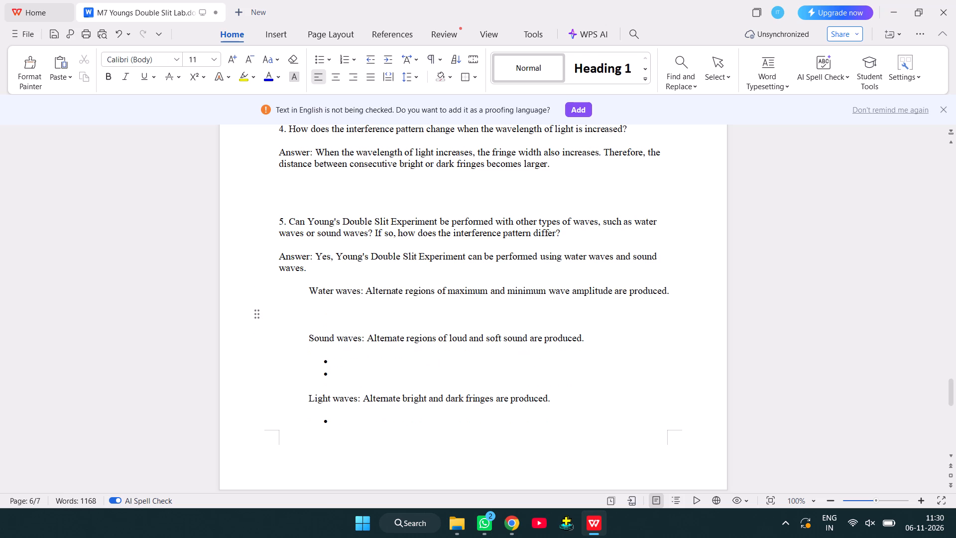
key(BackSpace)
Remove the empty bullets directly above and below the "Light waves" line in the answer to question 5.
click(340, 342)
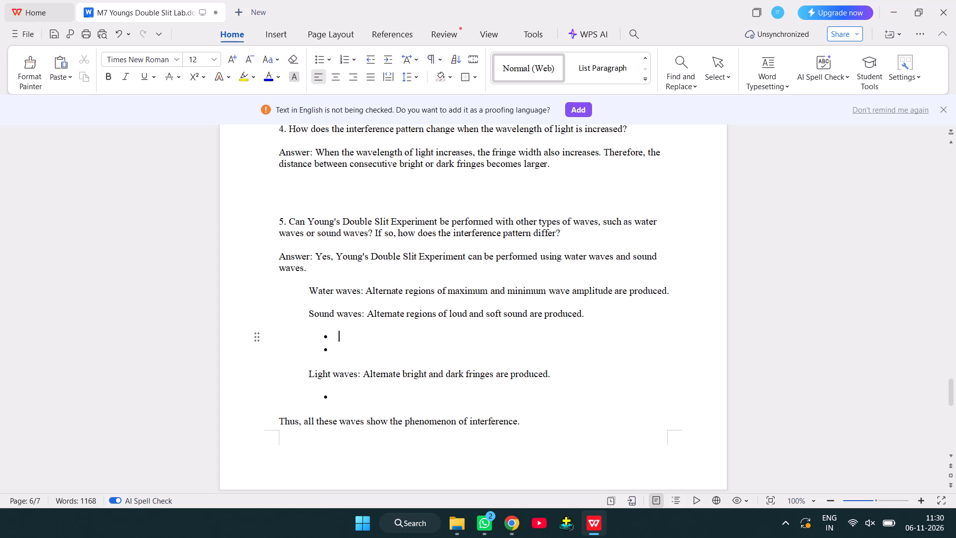
click(341, 361)
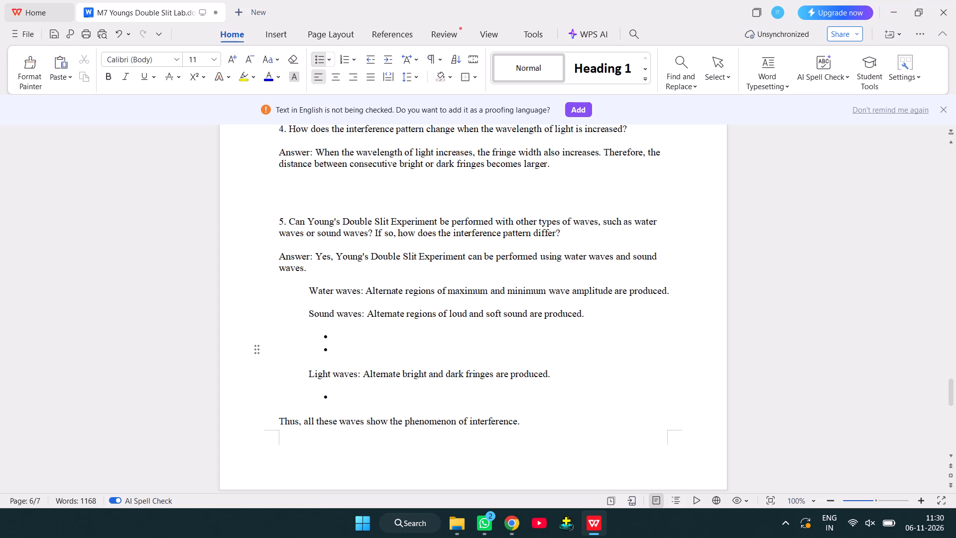
key(BackSpace)
key(BackSpace)
key(BackSpace)
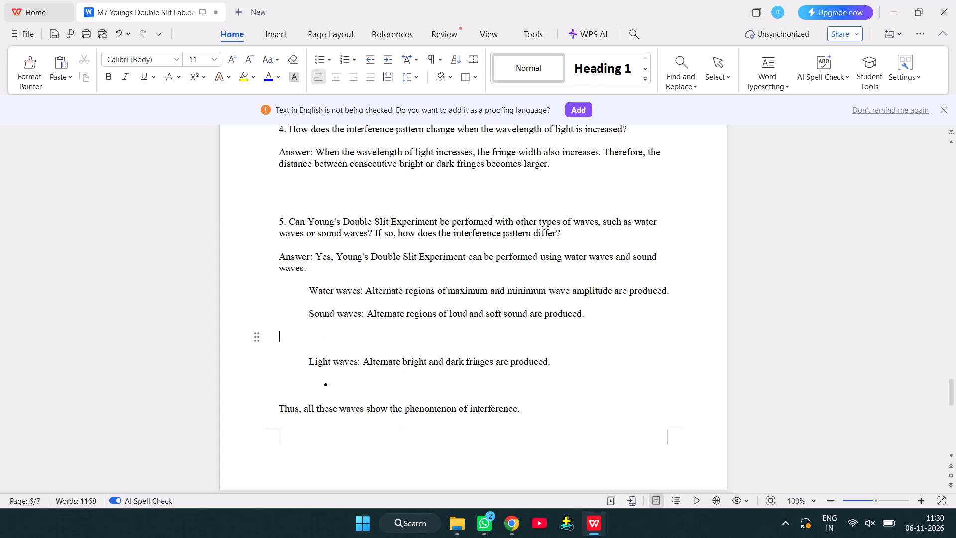
key(BackSpace)
click(340, 364)
key(BackSpace)
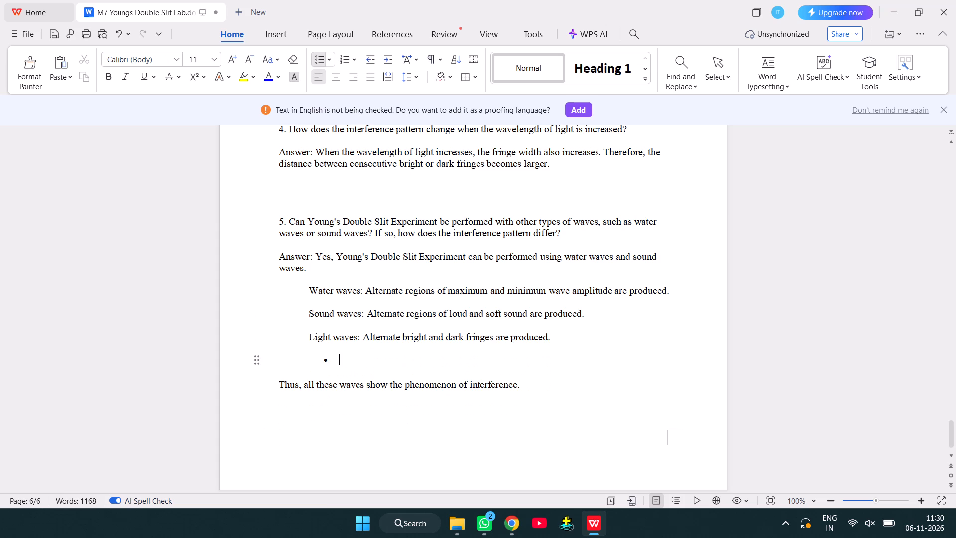
key(BackSpace)
key(BackSpace)
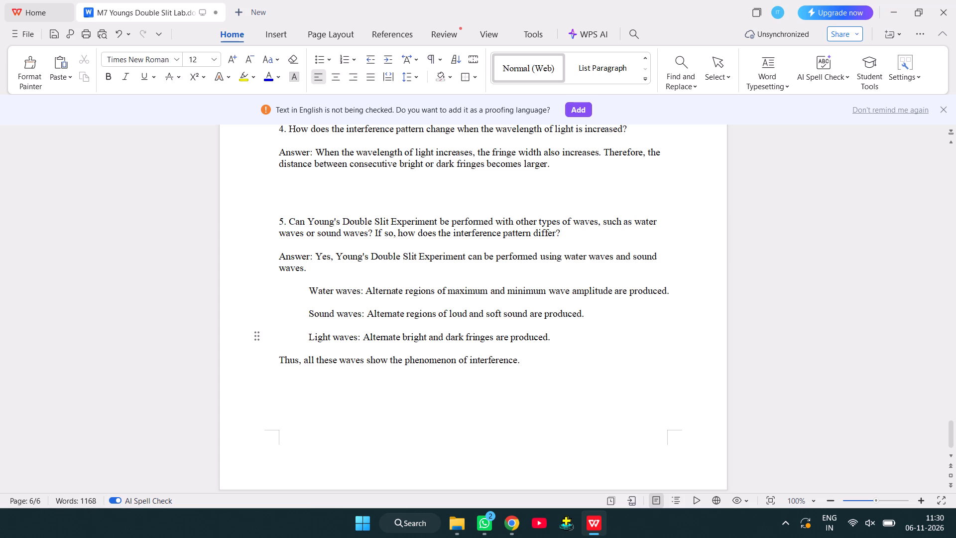
Indent the second line of question 5, starting "waves or sound waves?", with two spaces.
click(295, 293)
click(277, 235)
key(space)
key(space)
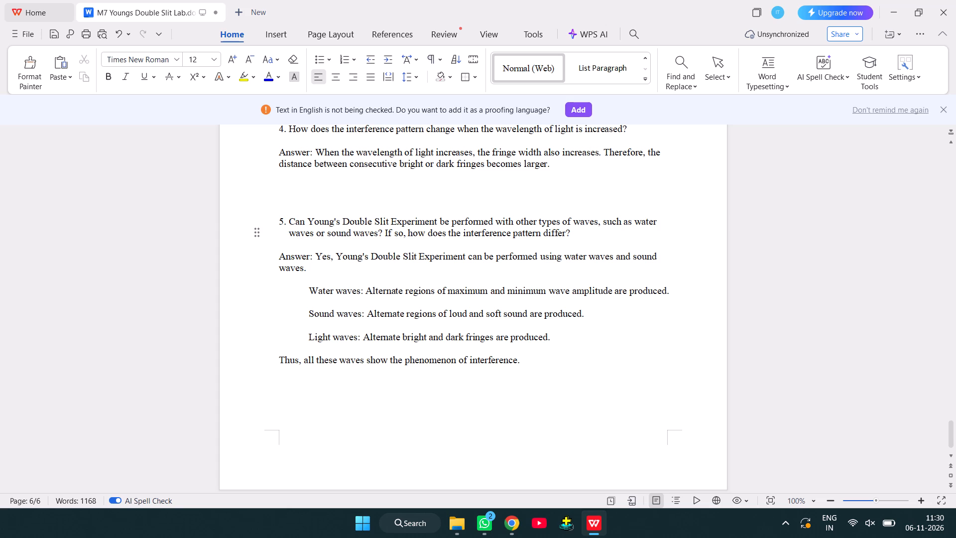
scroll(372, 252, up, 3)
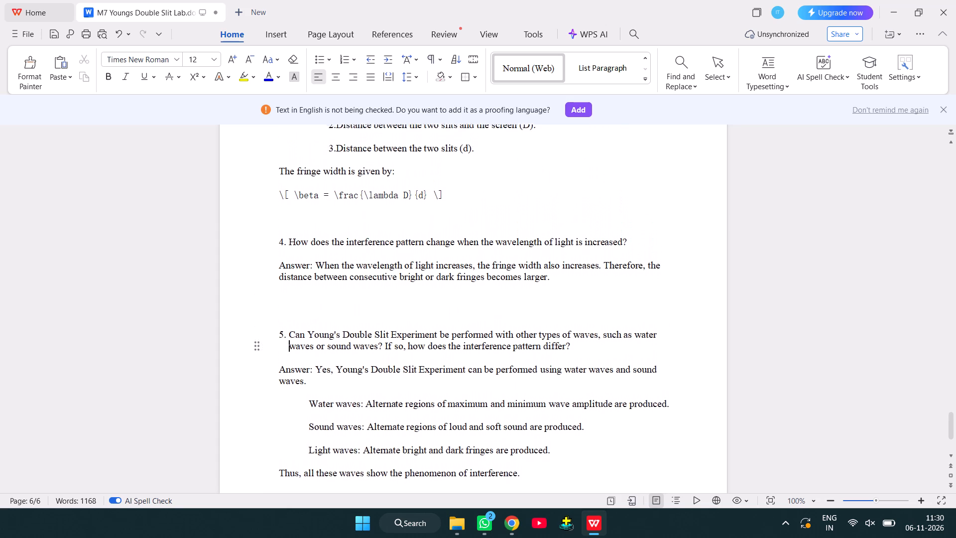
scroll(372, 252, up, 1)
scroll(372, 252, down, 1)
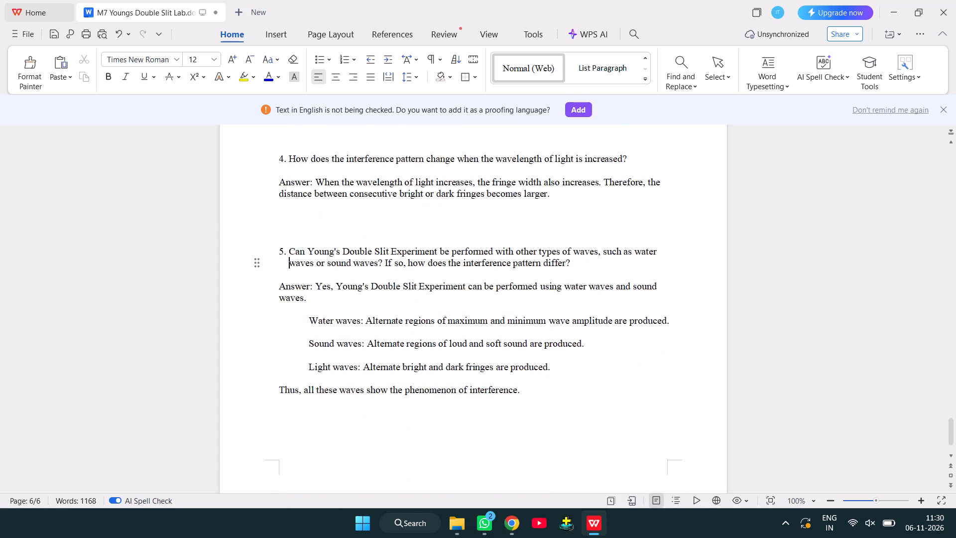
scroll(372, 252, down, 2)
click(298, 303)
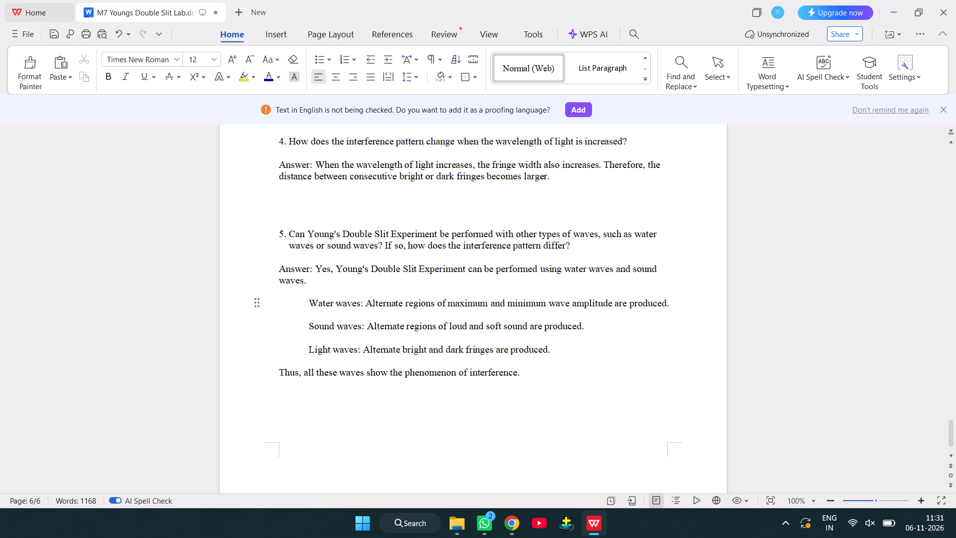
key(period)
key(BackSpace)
Delete the raw "(\(\lambda\))" notation from item 1 of question 3's answer, ending the line with a period after "Wavelength of light".
scroll(444, 304, up, 4)
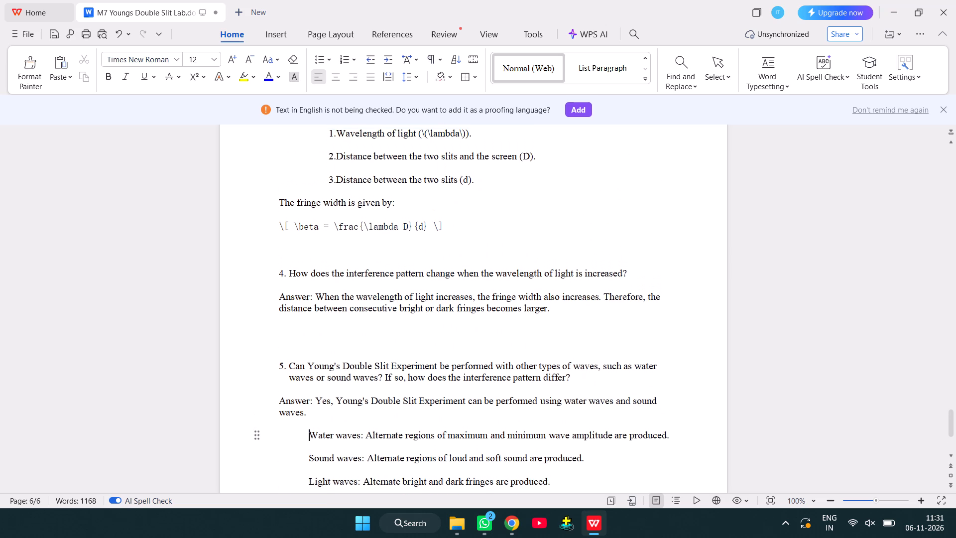
scroll(444, 304, up, 3)
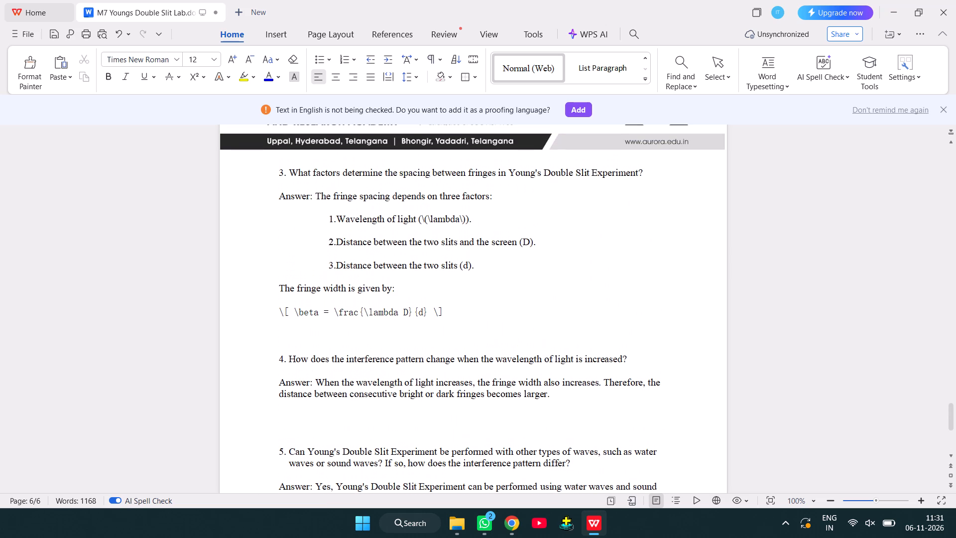
scroll(444, 304, up, 2)
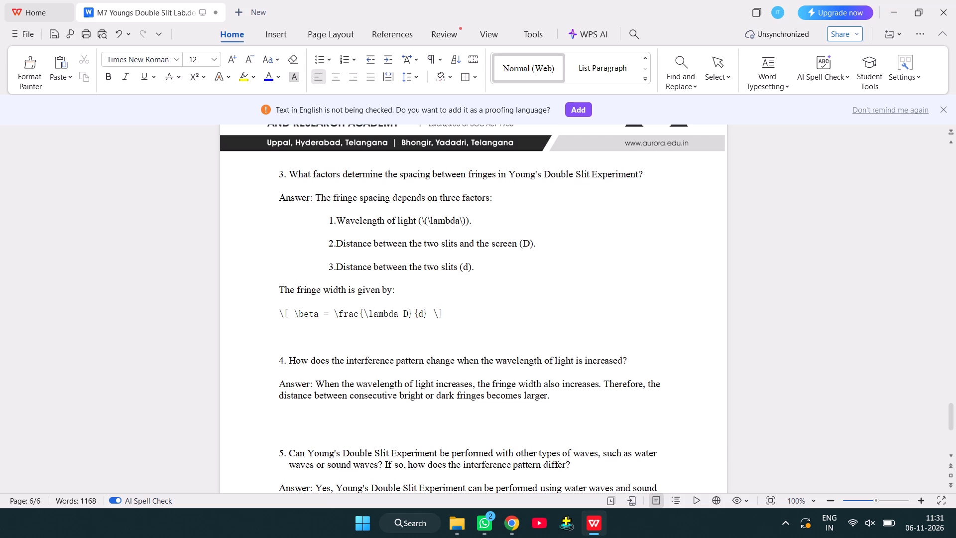
click(478, 222)
key(BackSpace)
key(BackSpace)
key(BackSpace)
key(BackSpace)
key(BackSpace)
key(BackSpace)
key(BackSpace)
key(BackSpace)
key(BackSpace)
key(BackSpace)
key(BackSpace)
key(BackSpace)
key(BackSpace)
key(BackSpace)
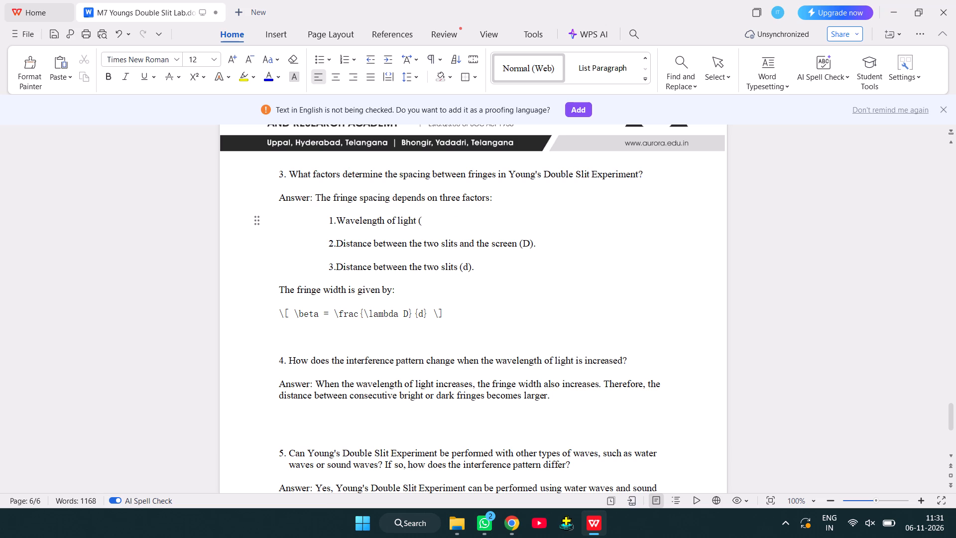
key(period)
Review the pasted answer to question 3 and its surroundings, from the end of question 2's answer through question 4.
scroll(489, 313, down, 1)
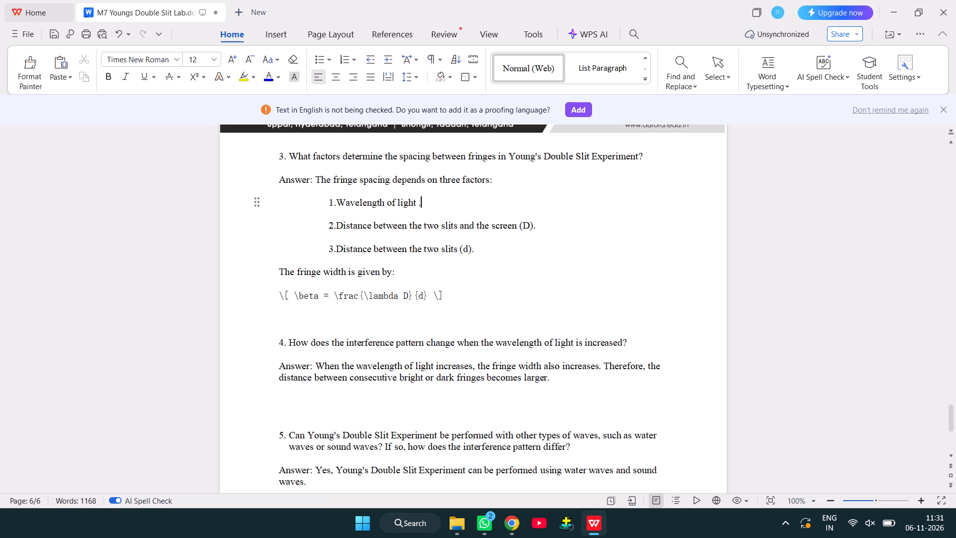
scroll(489, 271, up, 1)
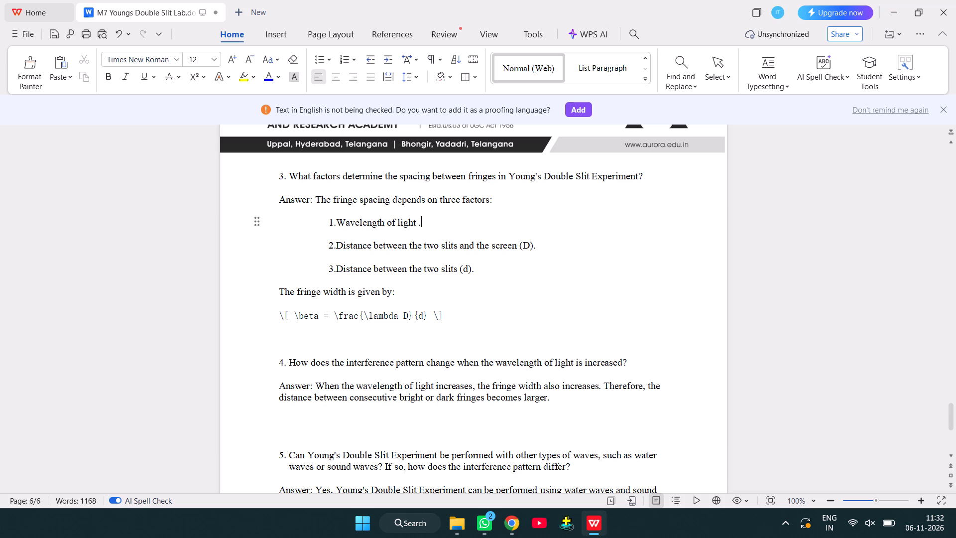
scroll(469, 322, up, 1)
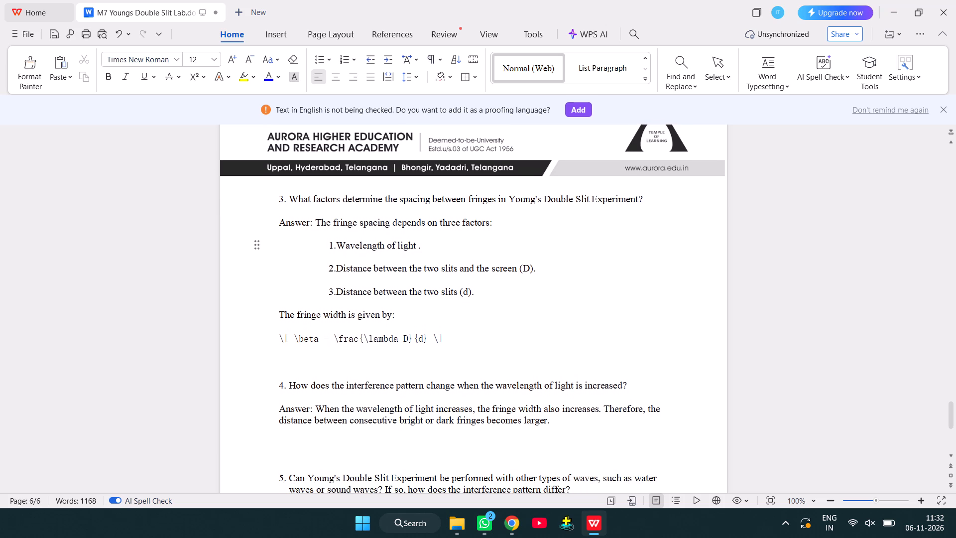
scroll(469, 322, up, 3)
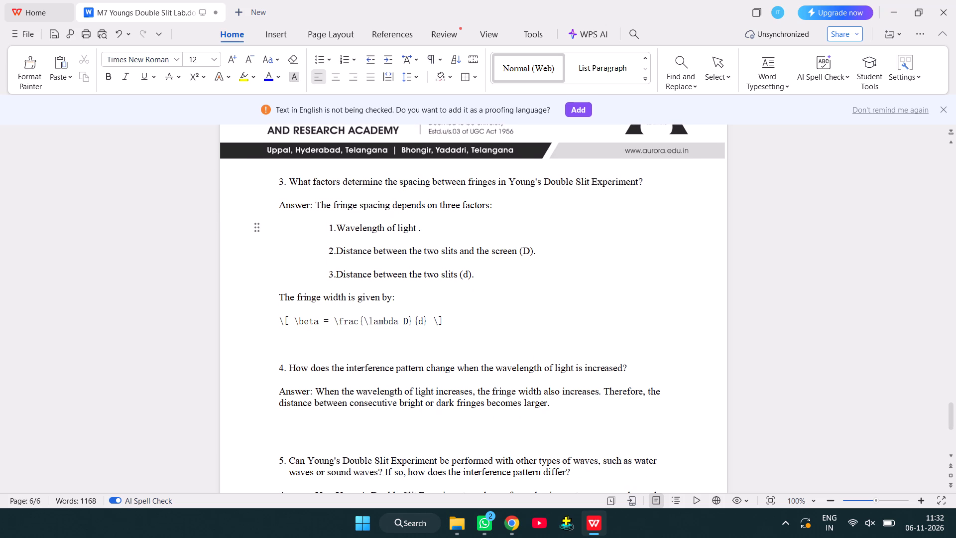
scroll(469, 322, up, 1)
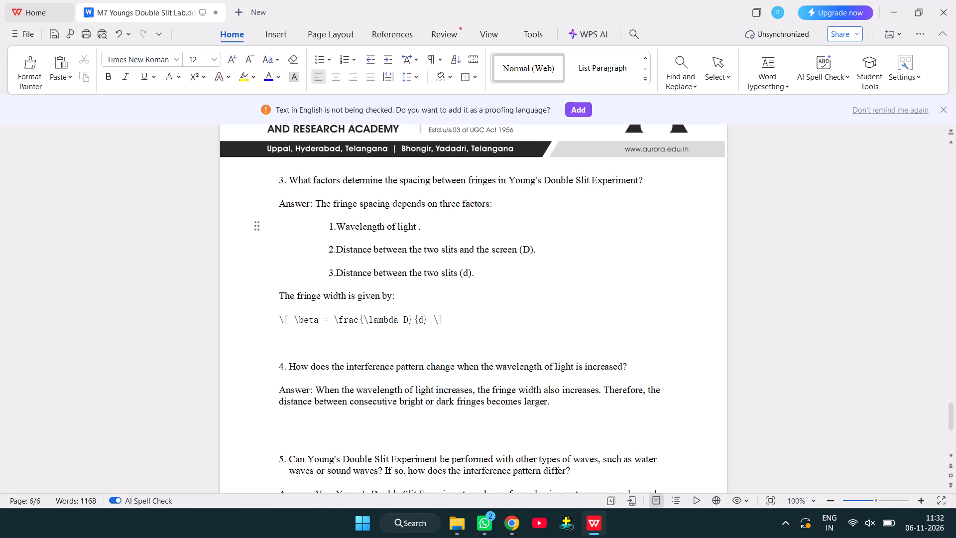
scroll(469, 322, up, 1)
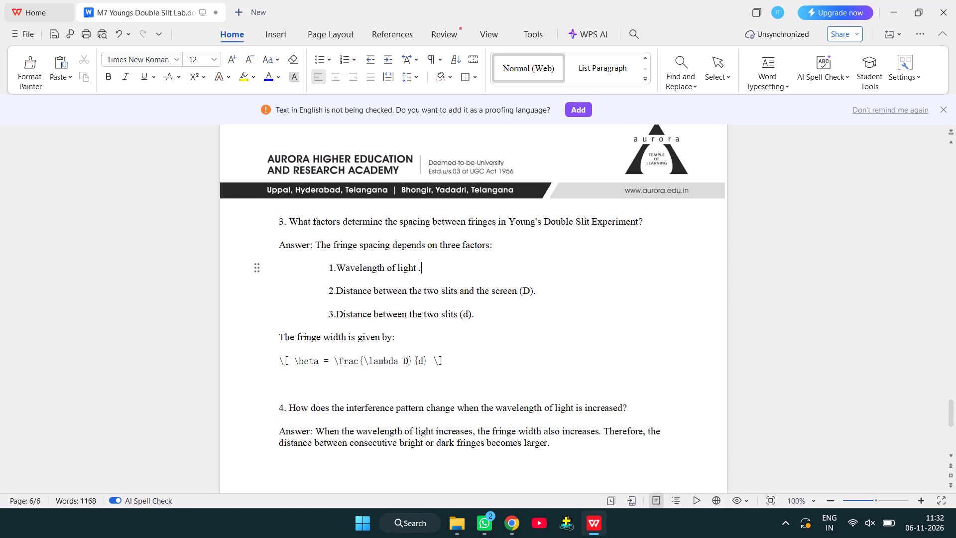
scroll(469, 322, up, 2)
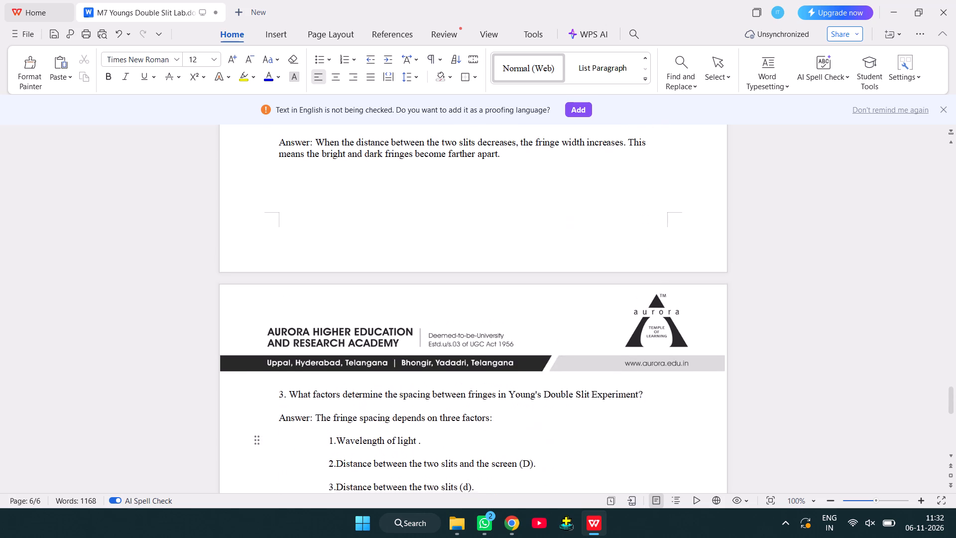
scroll(469, 322, up, 2)
scroll(469, 322, down, 1)
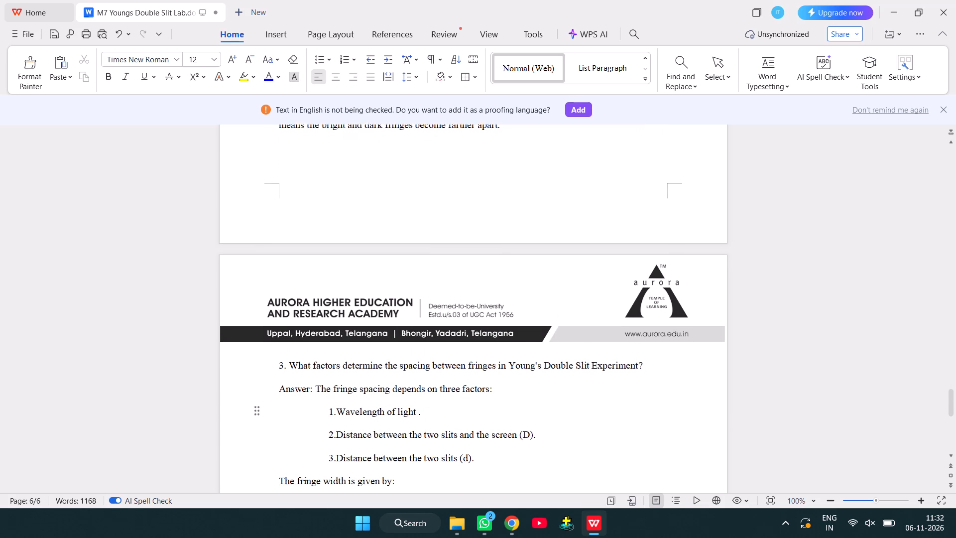
scroll(469, 322, down, 1)
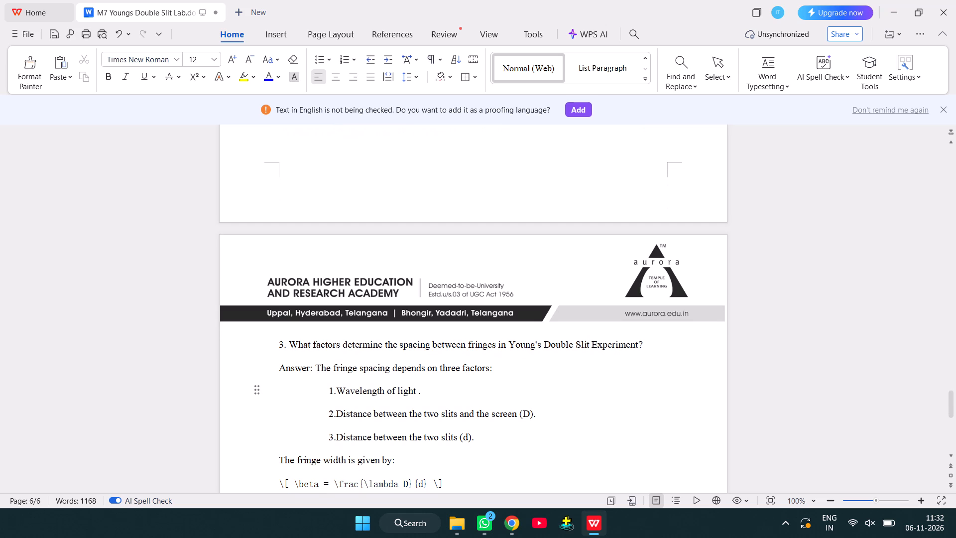
scroll(469, 322, down, 4)
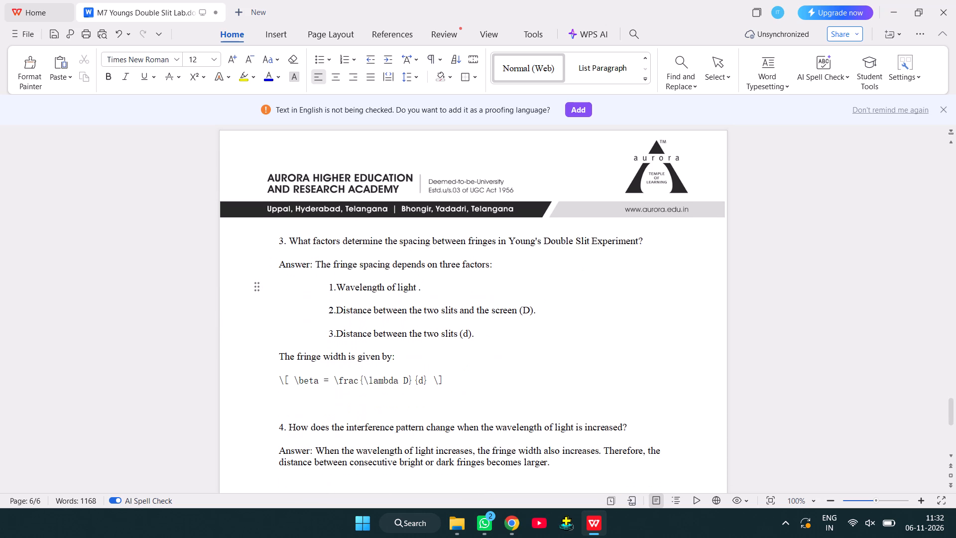
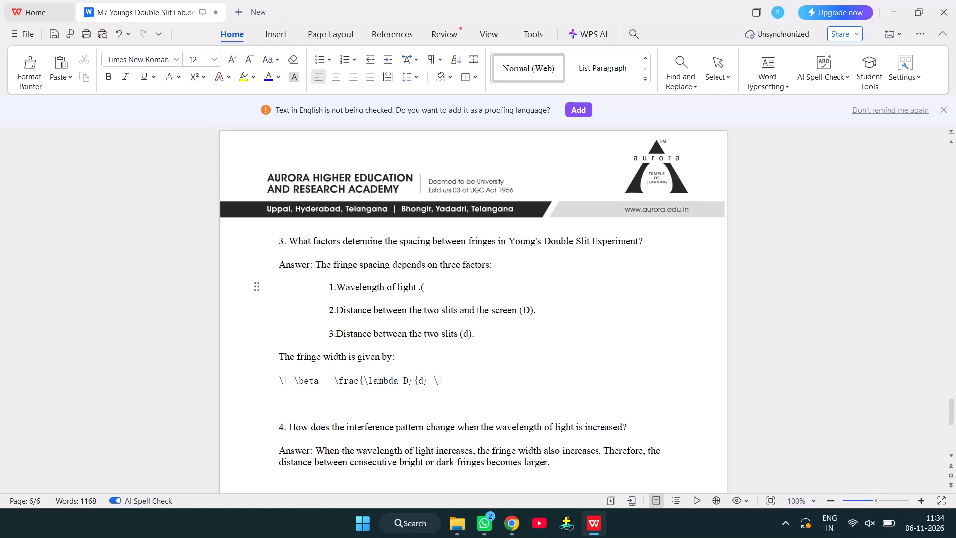
Complete item 1 of question 3's answer to read "Wavelength of light (lambda).", removing the stray period before the bracket.
text(LAM)
key(BackSpace)
key(BackSpace)
key(BackSpace)
text(lam)
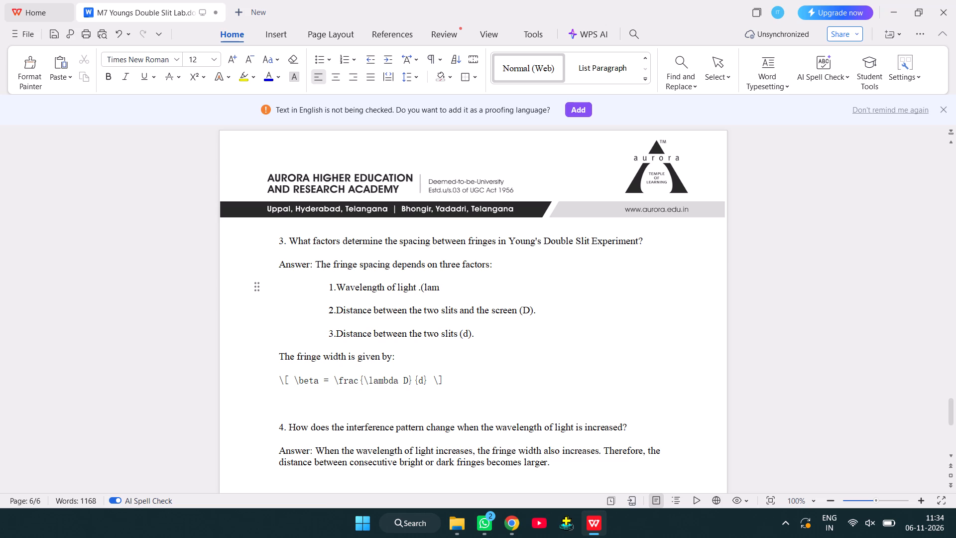
text(bda)
key(shift+parenright)
click(420, 291)
key(BackSpace)
click(458, 285)
key(period)
Insert two empty lines between the answer to question 1 and question 2.
scroll(368, 370, up, 2)
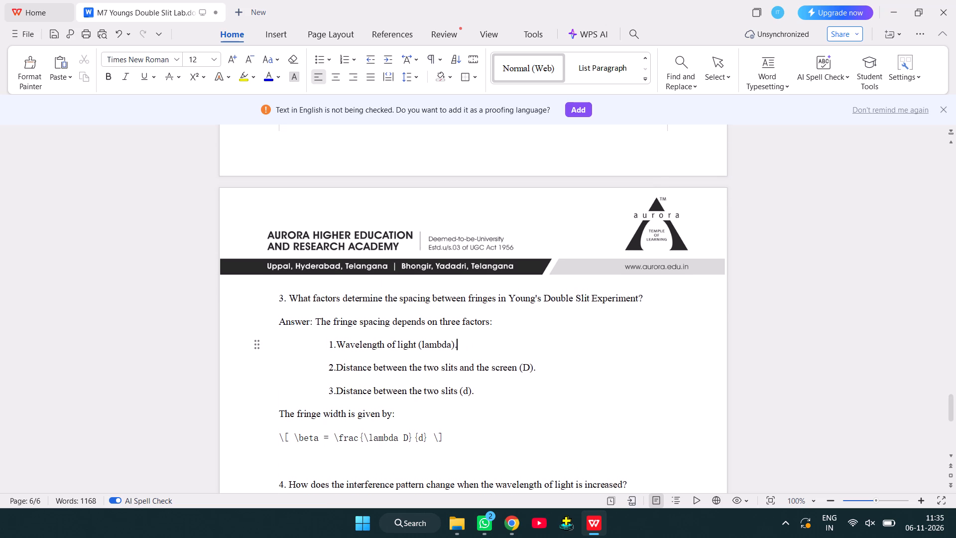
scroll(368, 370, up, 6)
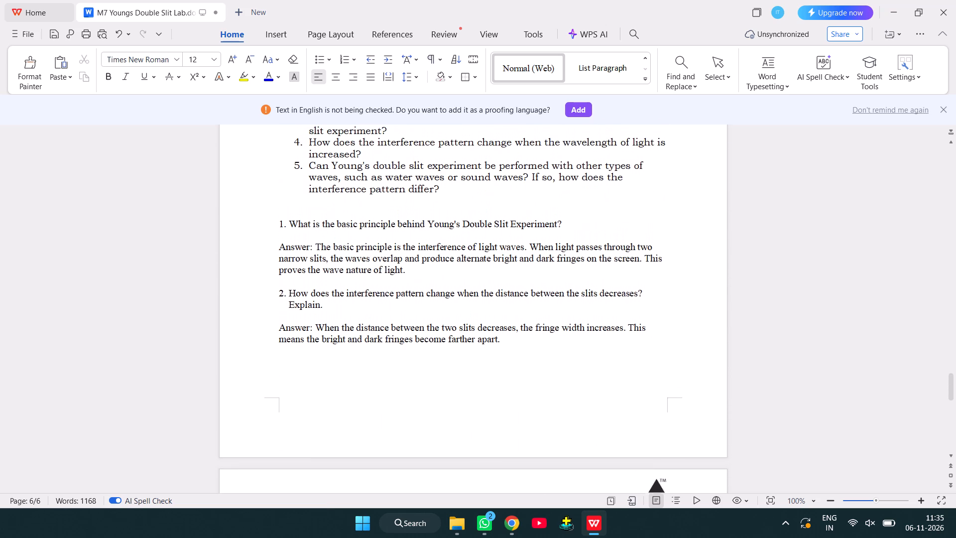
scroll(368, 370, up, 1)
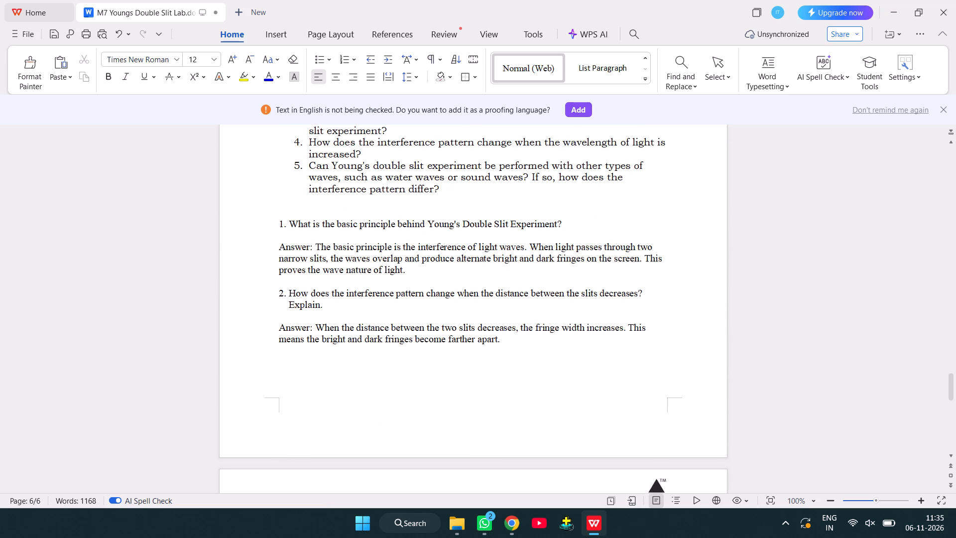
click(387, 282)
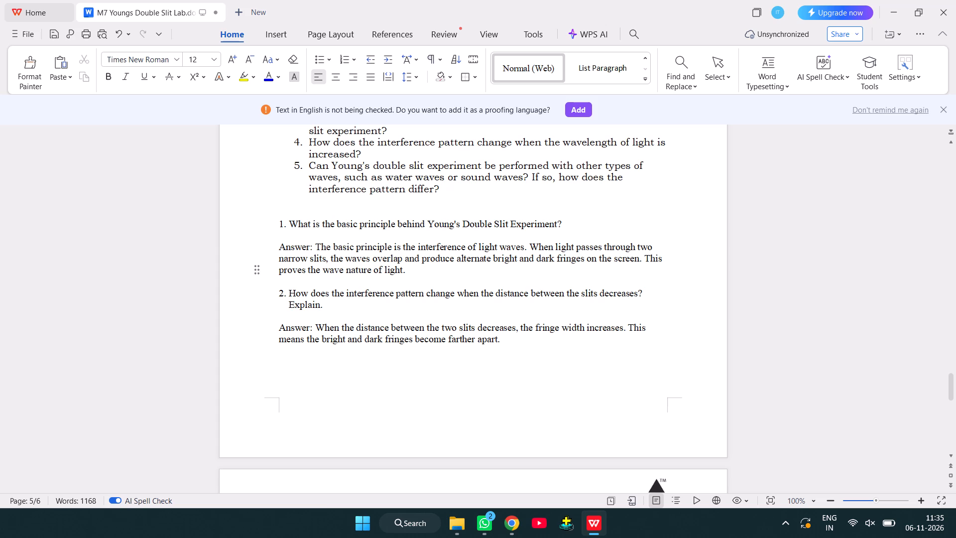
click(414, 279)
key(Return)
key(Return)
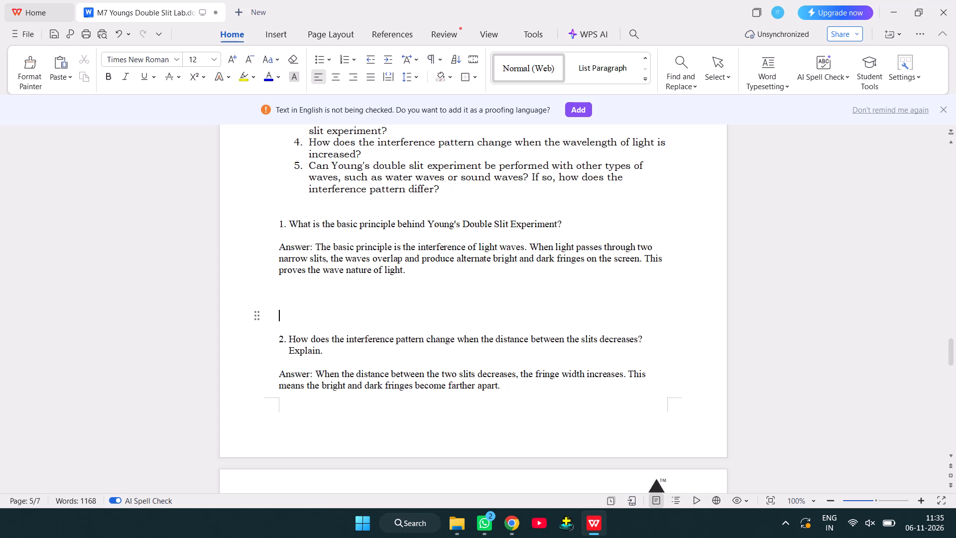
Insert two empty lines after the raw fringe-width formula that ends question 3's answer.
scroll(431, 275, down, 6)
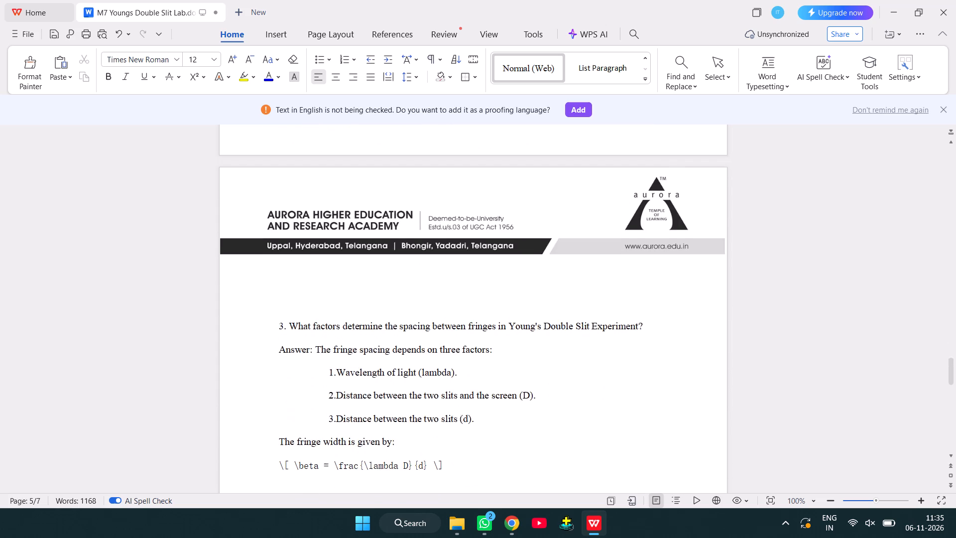
scroll(431, 275, down, 2)
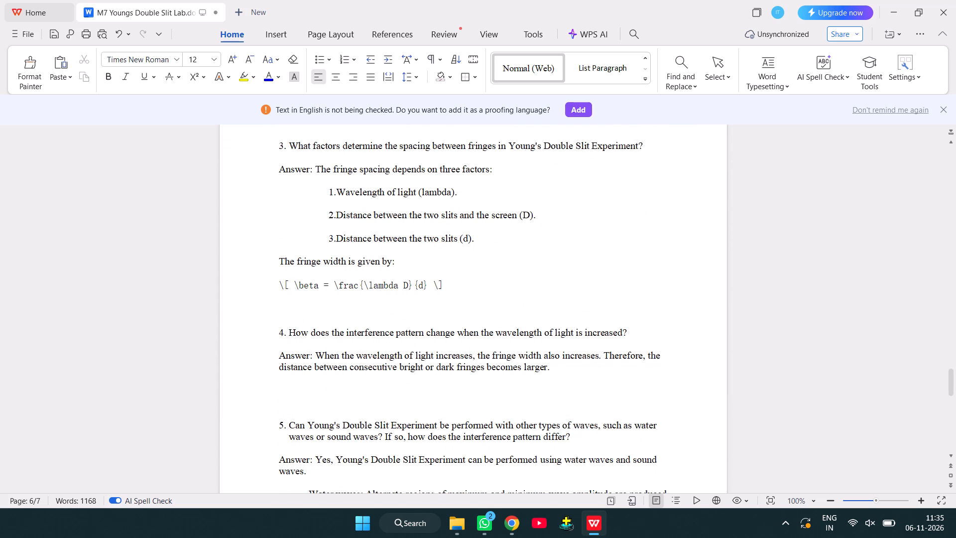
click(450, 289)
click(450, 289)
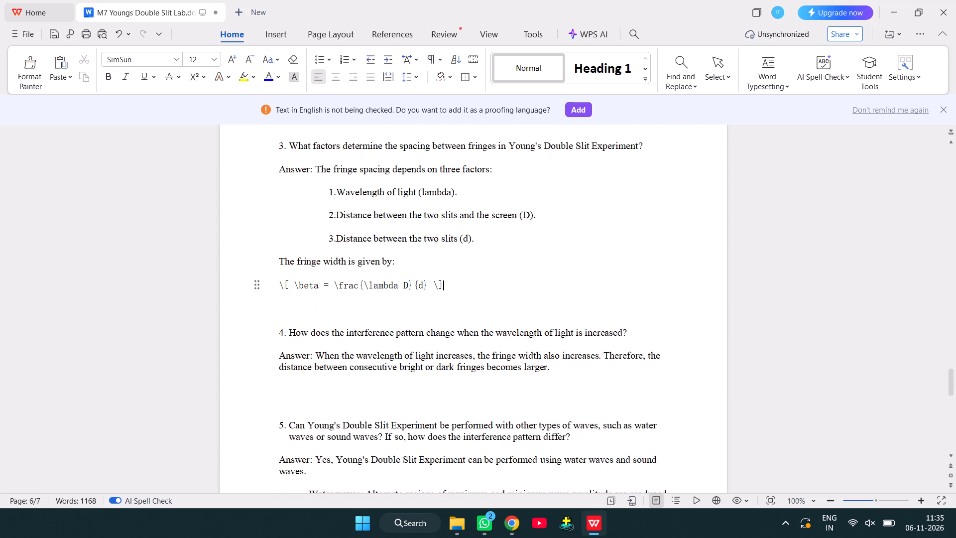
key(Return)
key(Return)
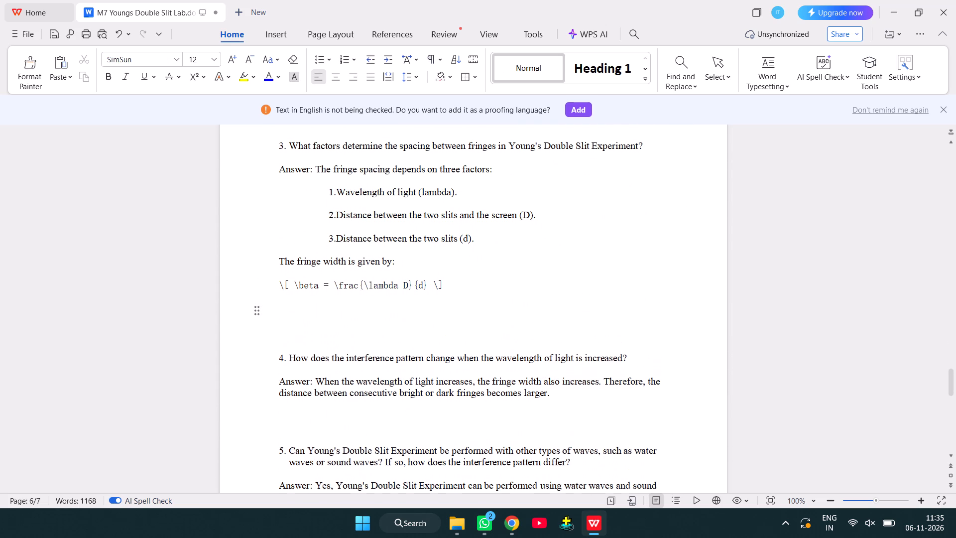
Delete surplus empty space between the fringe-width formula and question 4.
scroll(456, 296, down, 6)
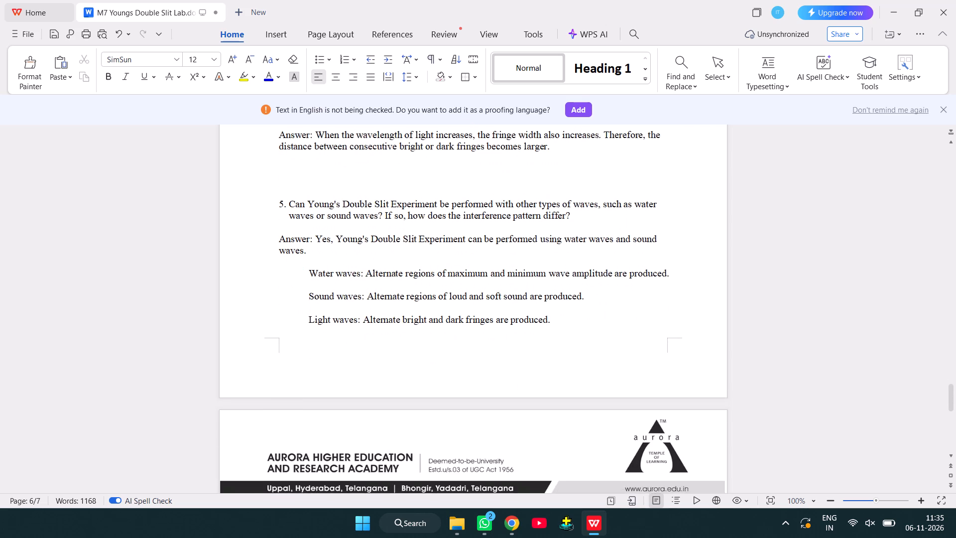
scroll(456, 296, down, 2)
scroll(456, 296, up, 2)
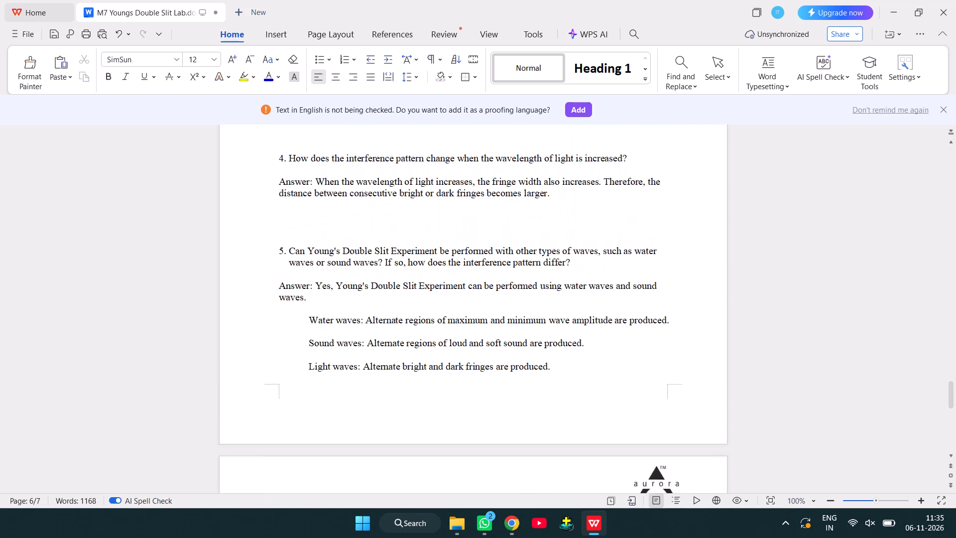
scroll(456, 296, up, 1)
click(372, 160)
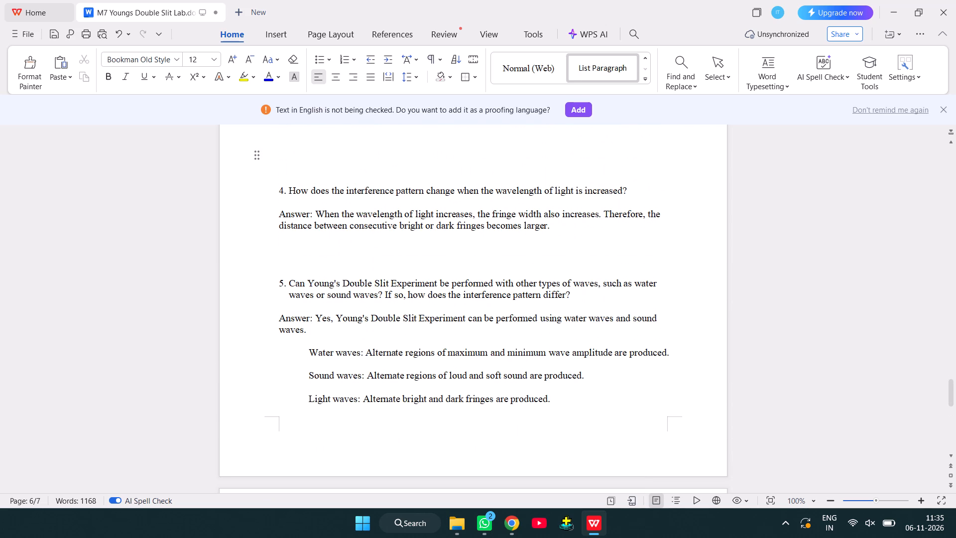
key(BackSpace)
key(BackSpace)
key(BackSpace)
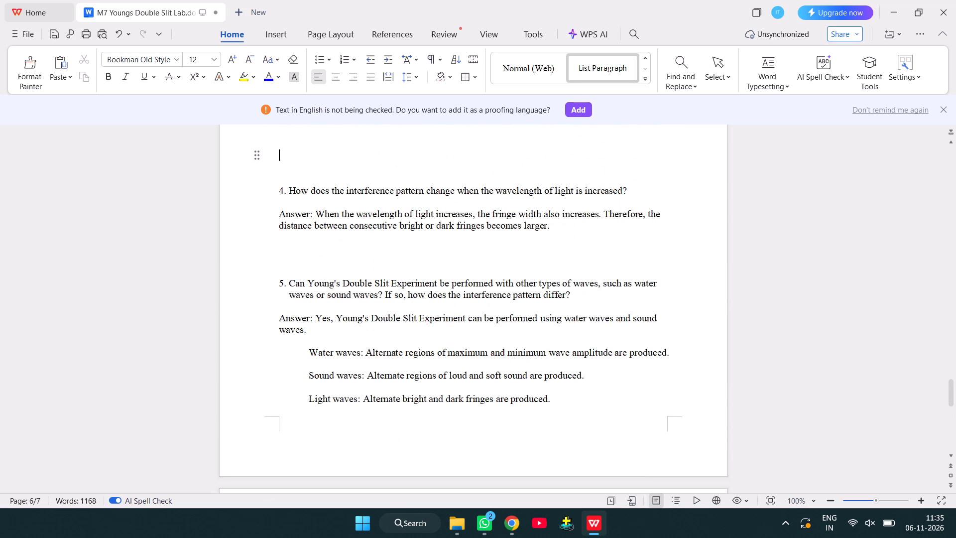
click(372, 160)
key(BackSpace)
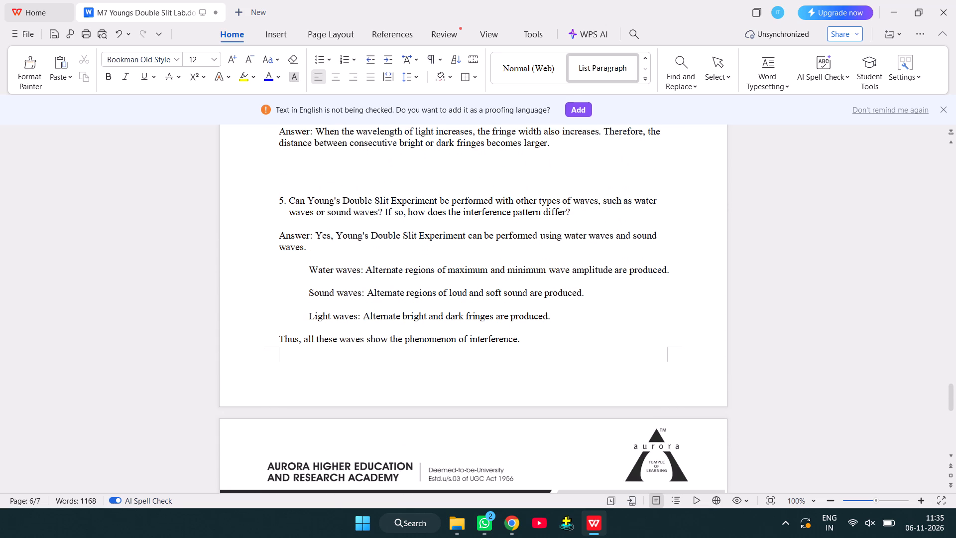
Place the cursor at the end of the raw "\beta" fringe-width formula in question 3's answer.
scroll(372, 160, up, 3)
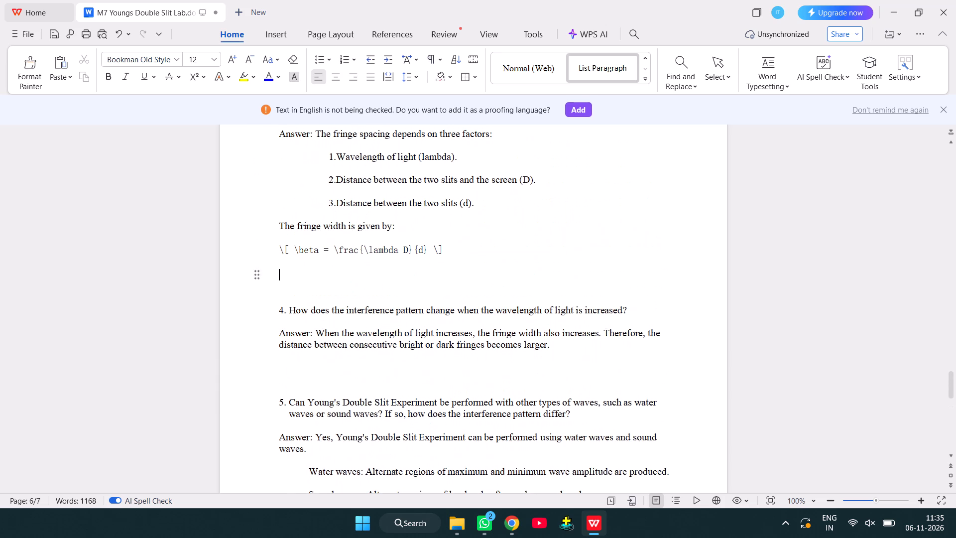
scroll(372, 160, up, 1)
click(444, 265)
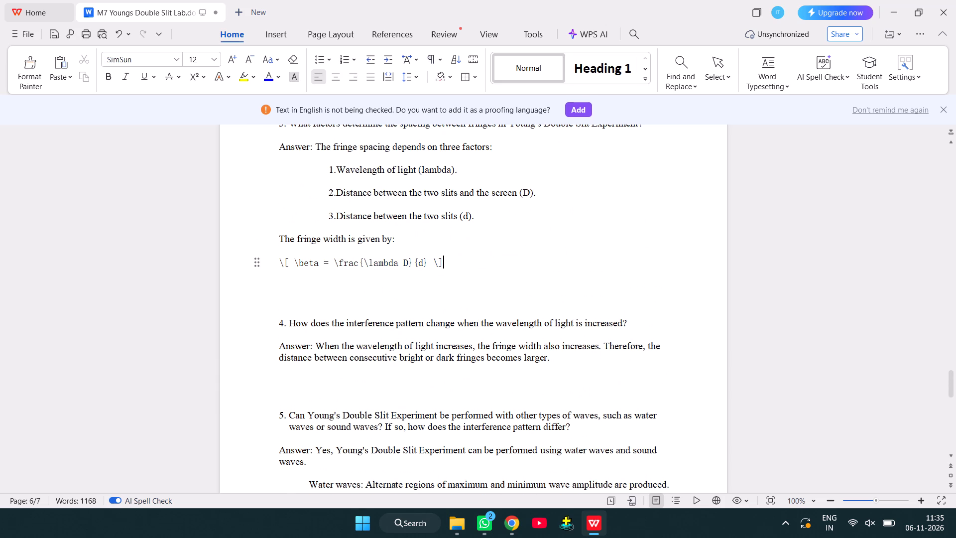
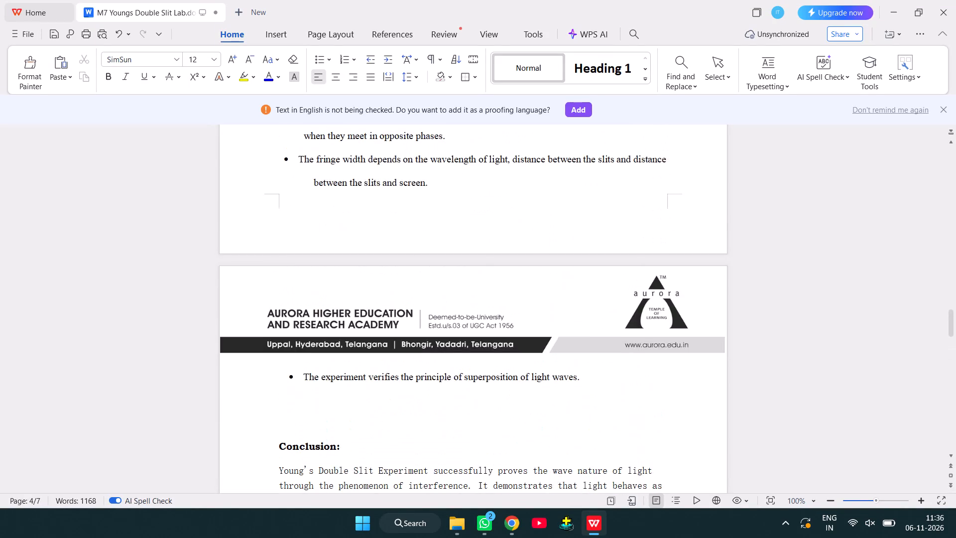
Review the lab document from the wavelength calculations through the conclusion and viva voce answers, returning to question 3's raw fringe-width formula.
scroll(444, 265, up, 1)
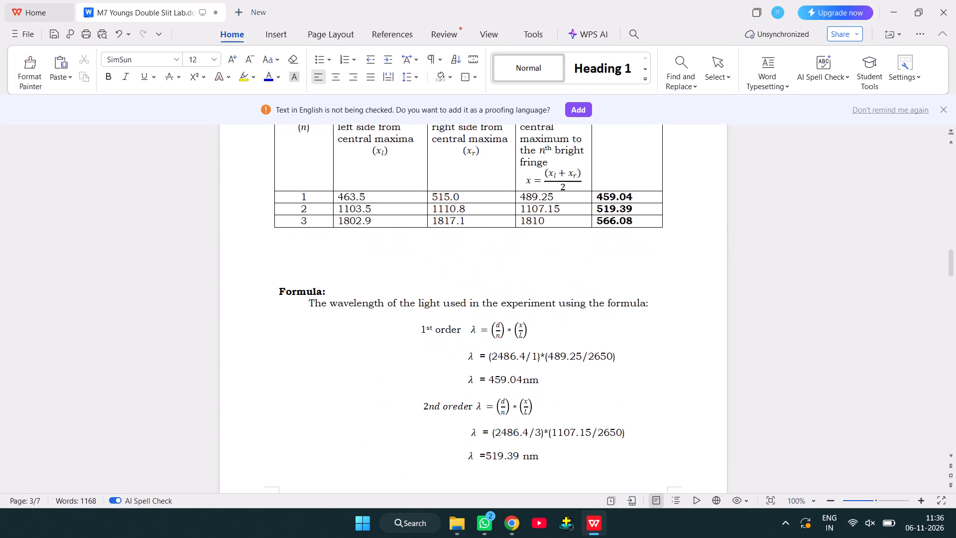
scroll(444, 265, up, 1)
scroll(444, 265, down, 8)
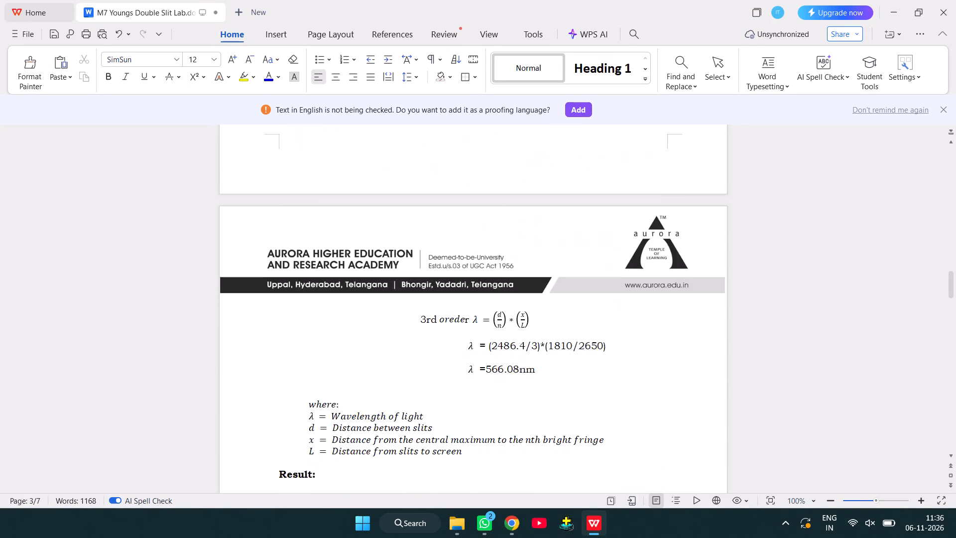
scroll(444, 265, down, 7)
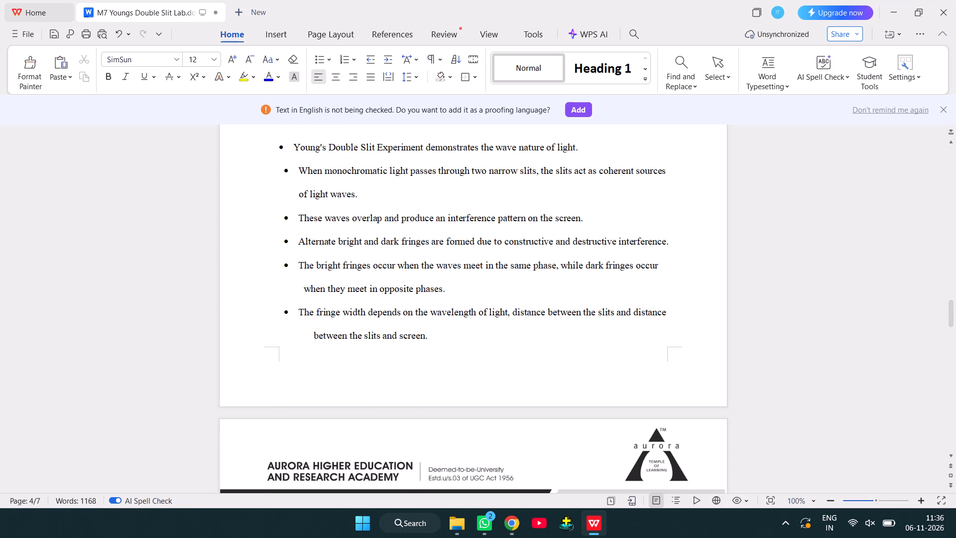
scroll(444, 265, down, 9)
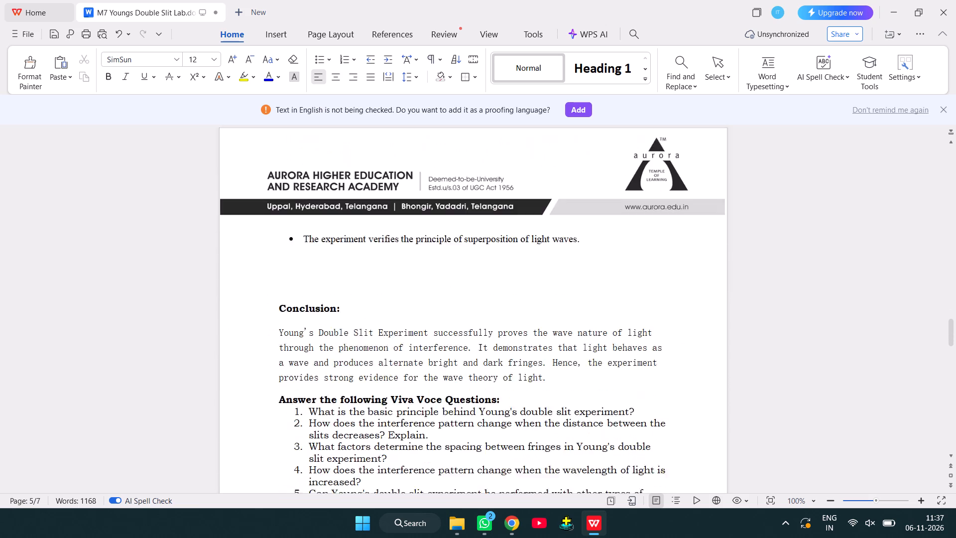
scroll(444, 265, down, 9)
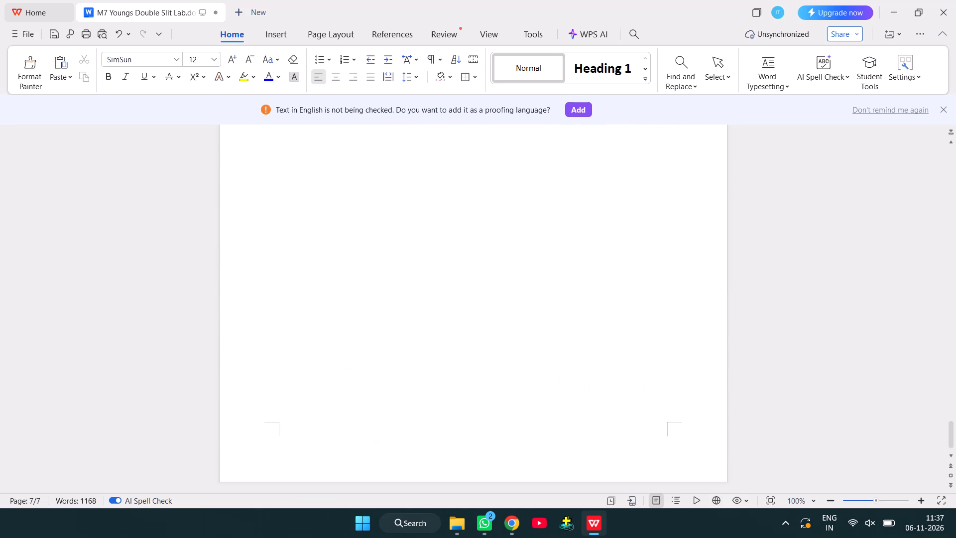
scroll(444, 265, up, 12)
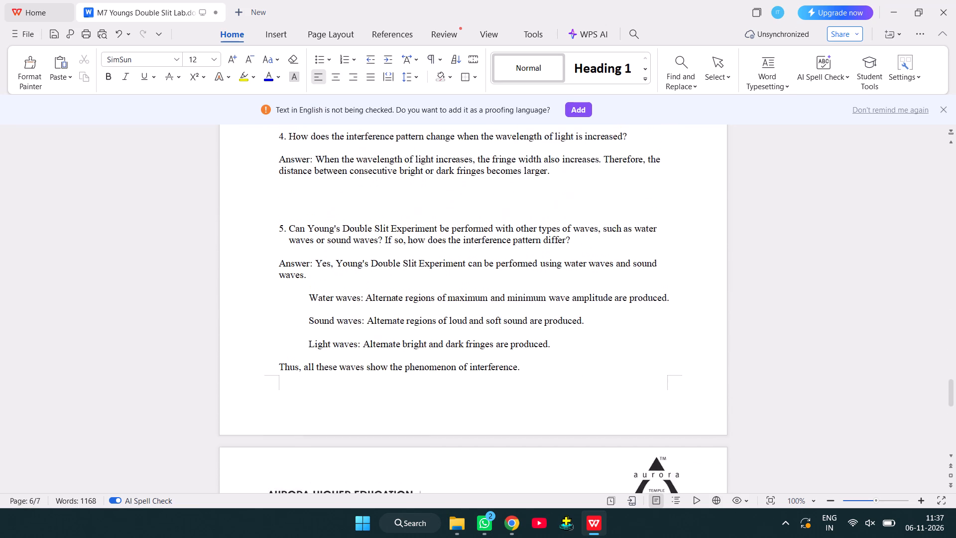
scroll(444, 265, up, 1)
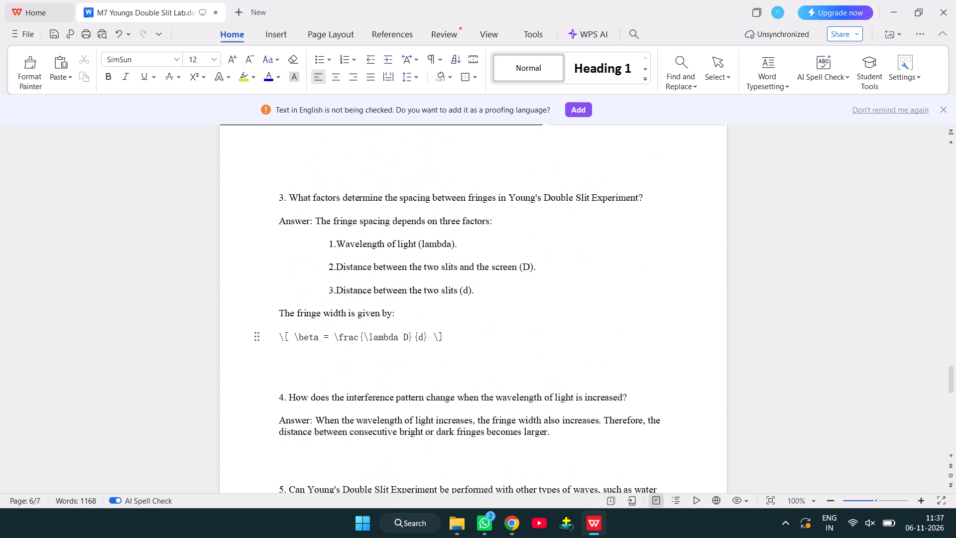
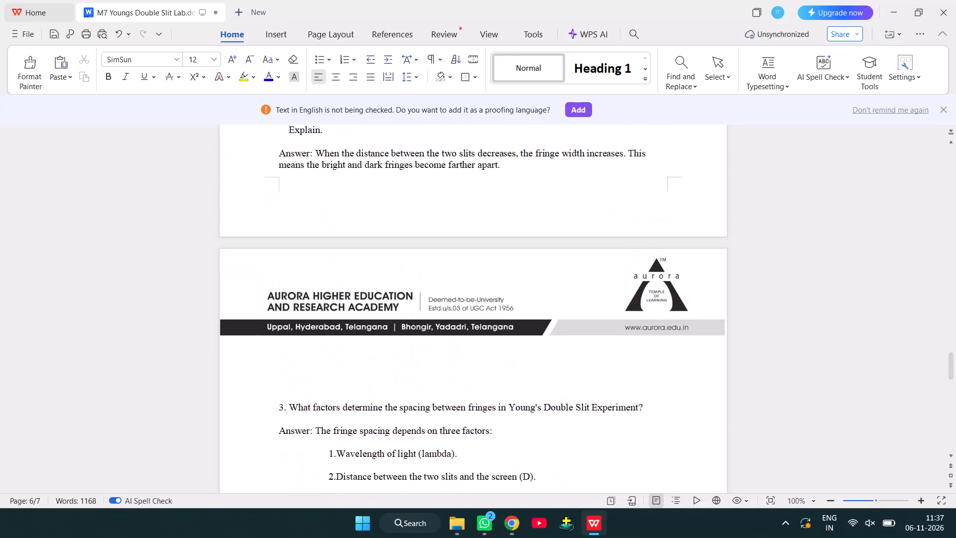
Review the lab document backwards from the viva voce answers through the conclusion to the Discussion section's bullet points.
scroll(444, 265, up, 8)
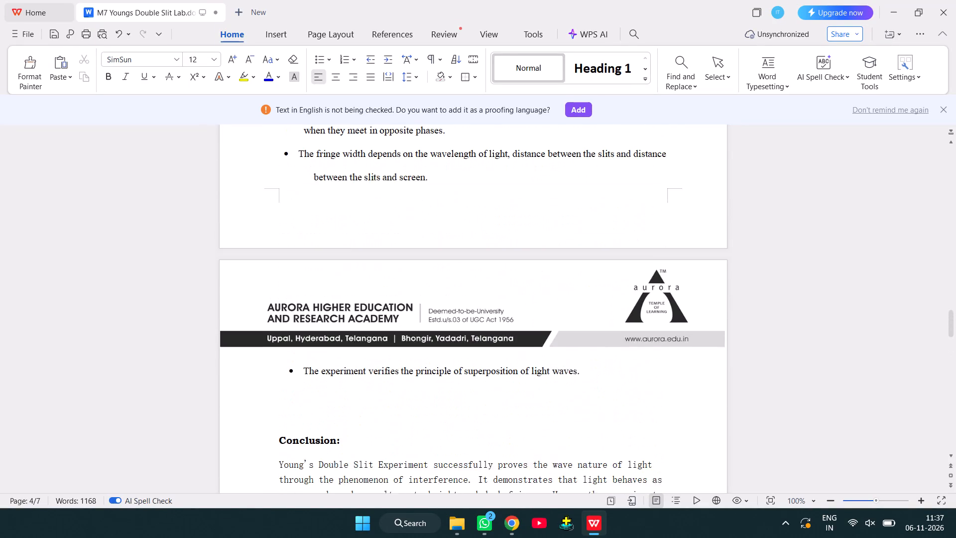
scroll(444, 265, up, 2)
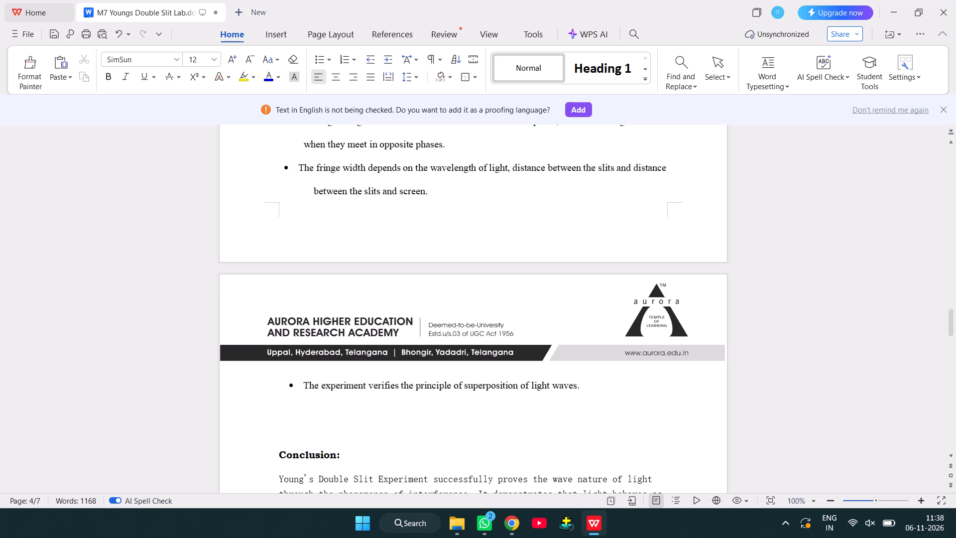
scroll(444, 265, up, 5)
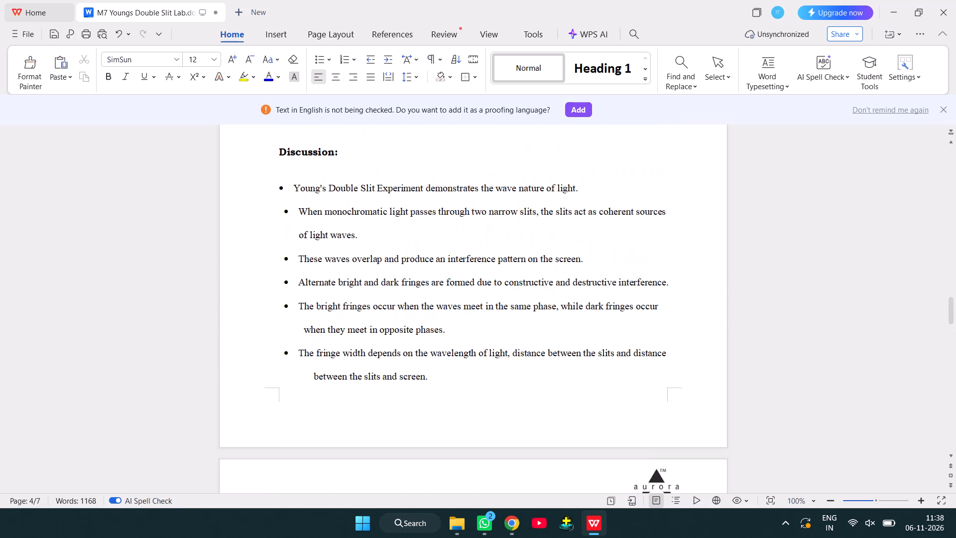
scroll(444, 265, up, 1)
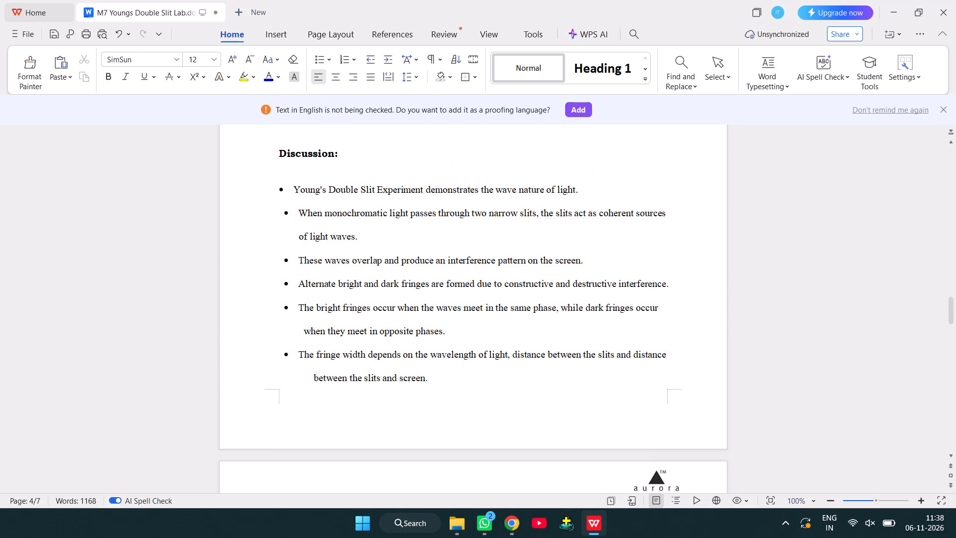
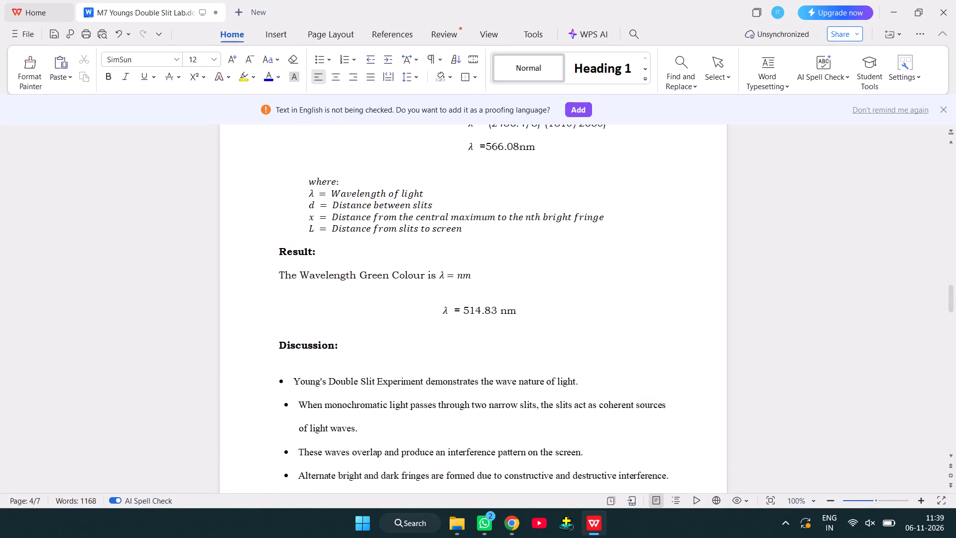
Review the lab document's wavelength calculations and viva answers, ending at the student details table on the first page.
scroll(444, 265, up, 8)
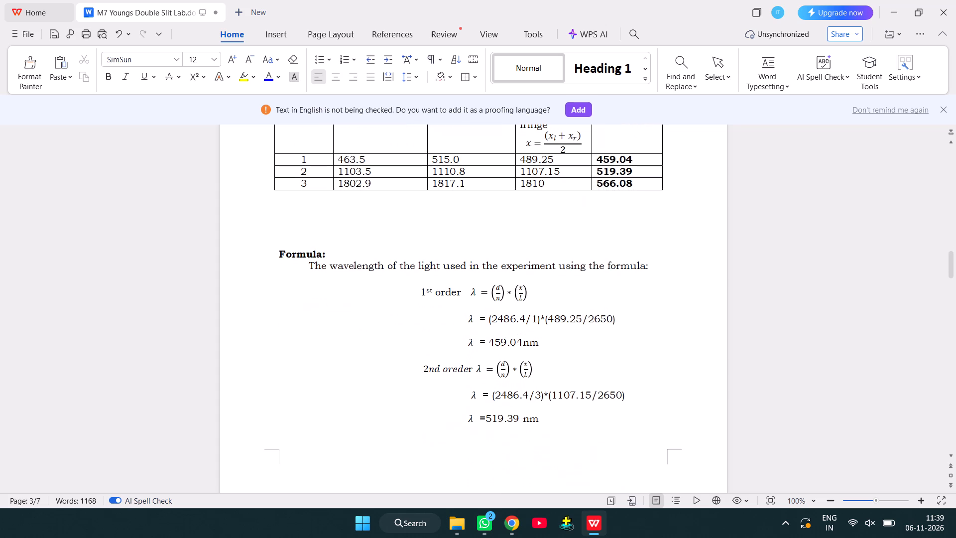
scroll(444, 265, down, 7)
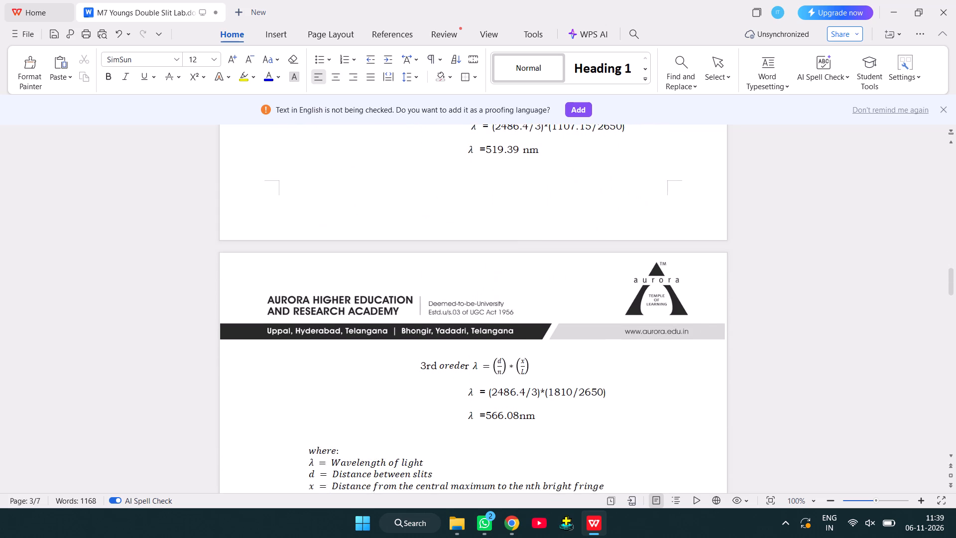
scroll(444, 265, down, 8)
scroll(444, 265, up, 20)
scroll(444, 265, up, 3)
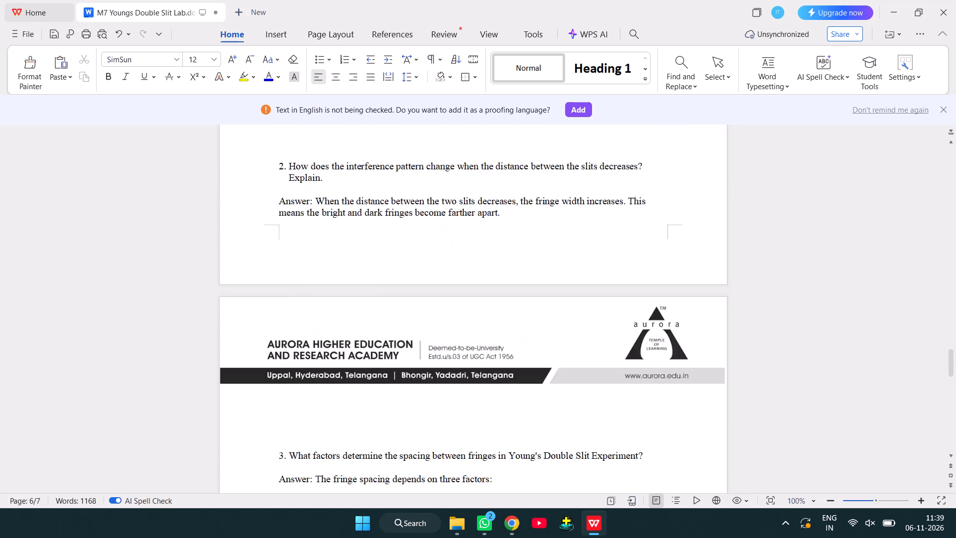
scroll(444, 265, up, 15)
scroll(444, 265, up, 13)
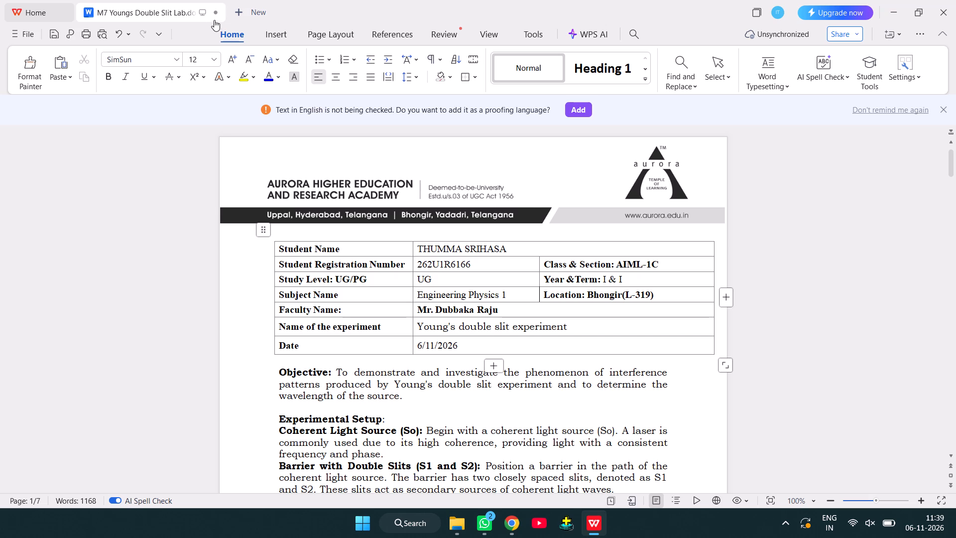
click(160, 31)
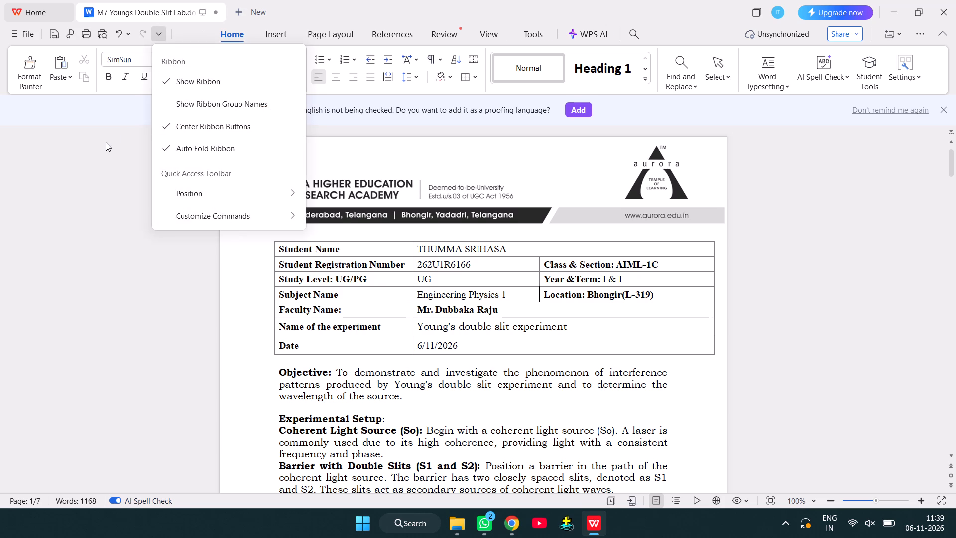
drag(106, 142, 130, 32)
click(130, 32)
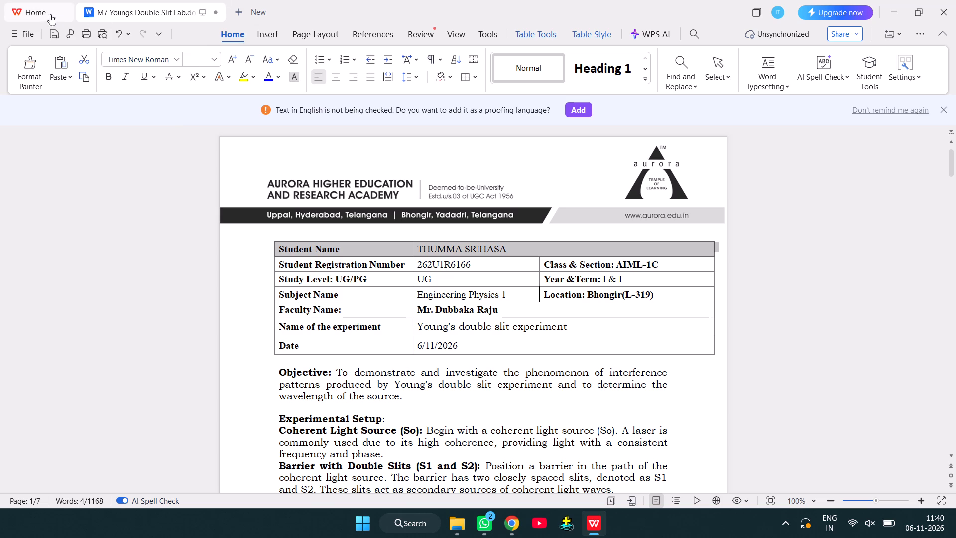
Save the Young's Double Slit lab document and close the WPS Office window.
click(18, 41)
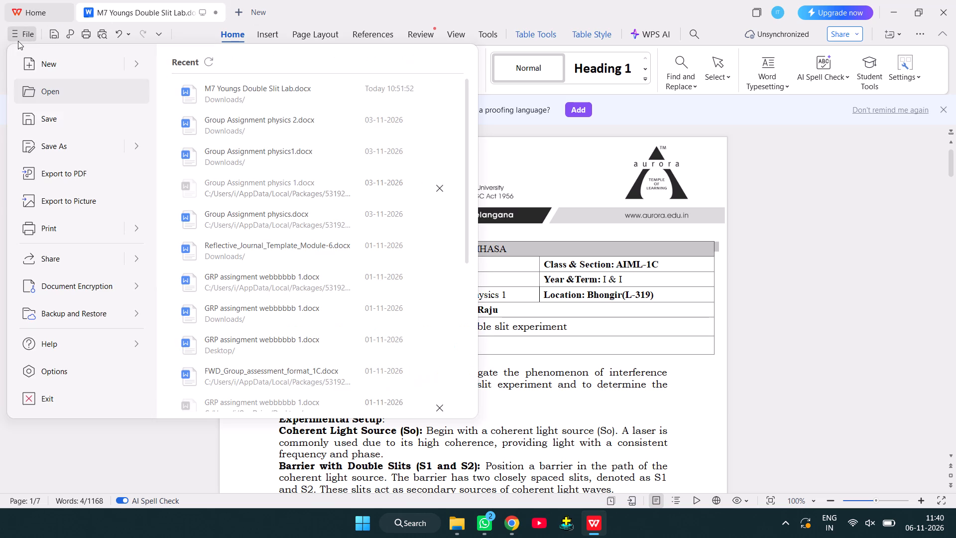
click(52, 119)
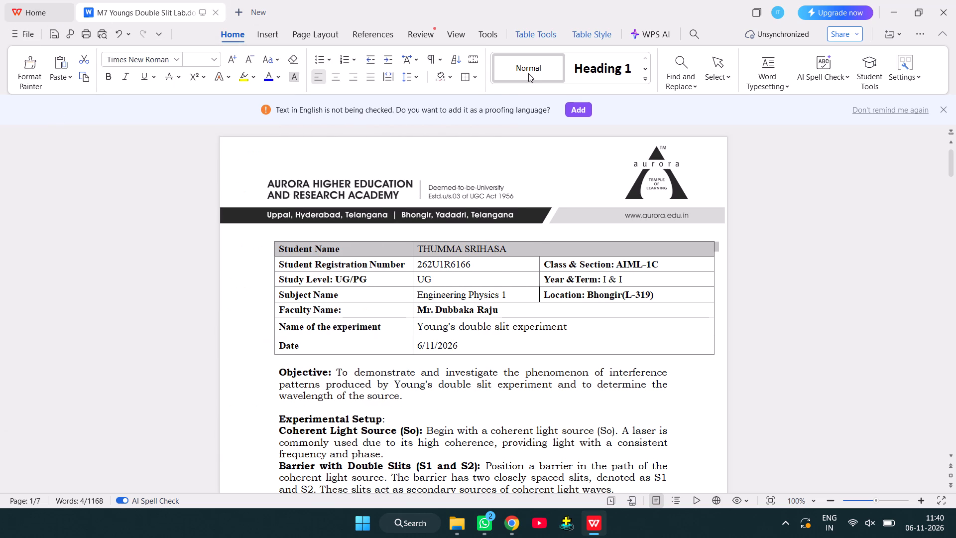
click(949, 13)
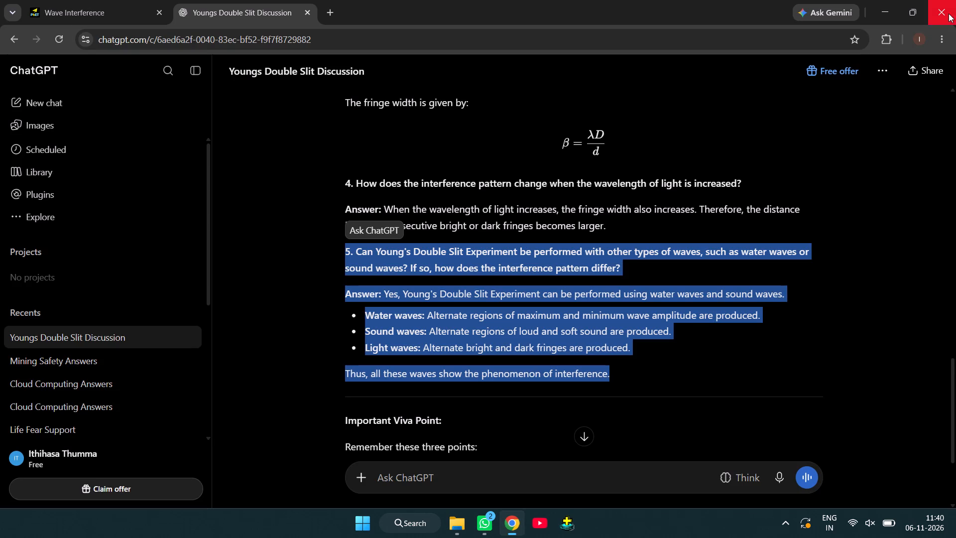
Switch to the Downloads folder in File Explorer and reopen the M7 Youngs Double Slit Lab document.
scroll(687, 216, down, 1)
click(473, 528)
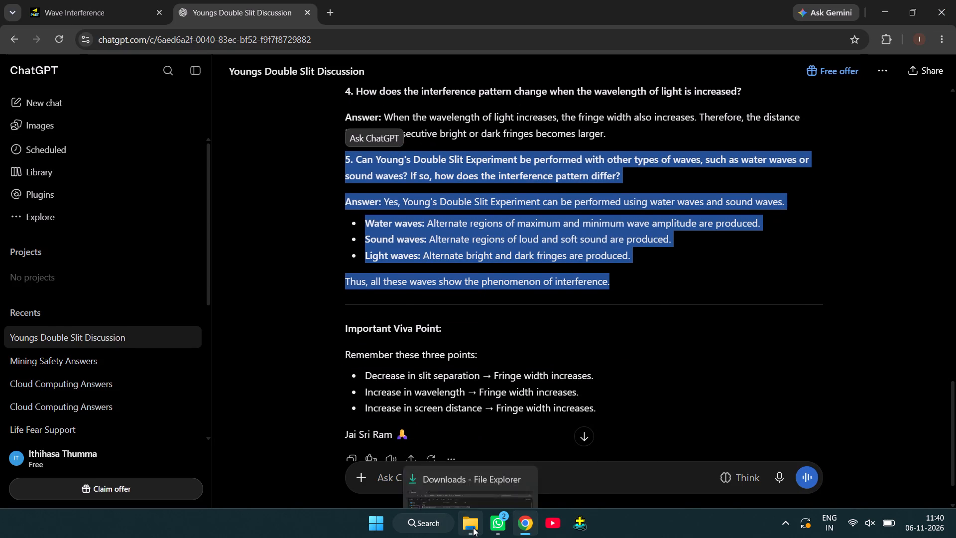
double_click(292, 123)
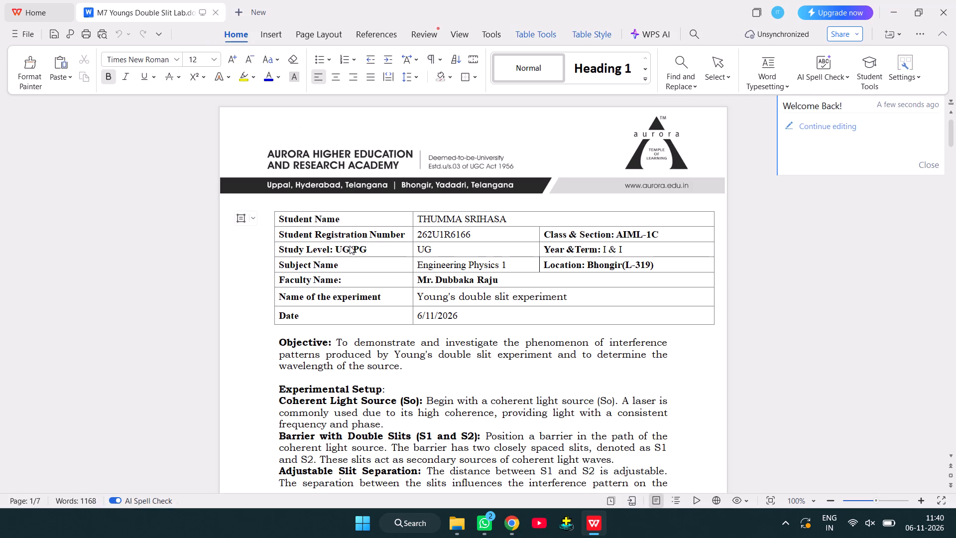
Review the reopened lab document from the first page through the wavelength formula to the viva answers, and dismiss the Kaspersky notification.
scroll(350, 246, down, 7)
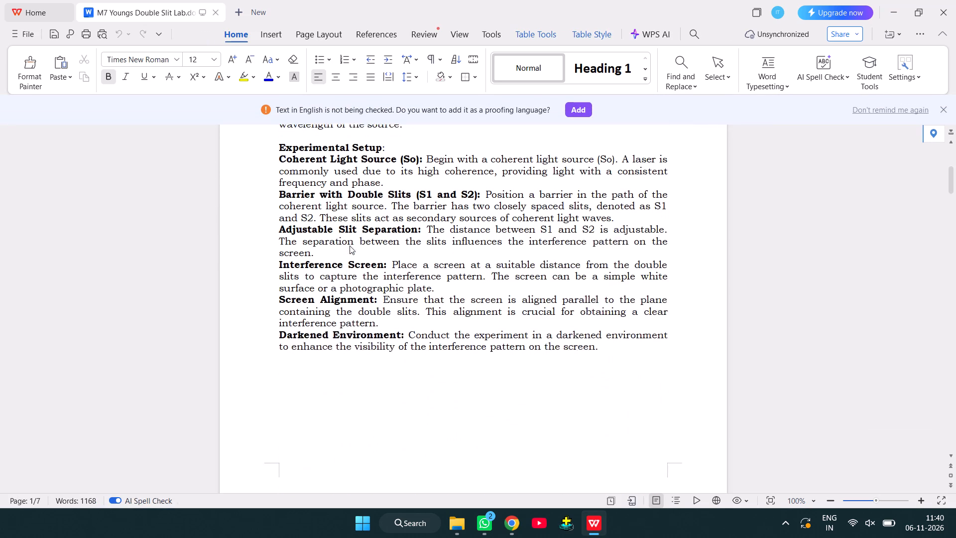
scroll(350, 246, down, 6)
scroll(350, 246, up, 2)
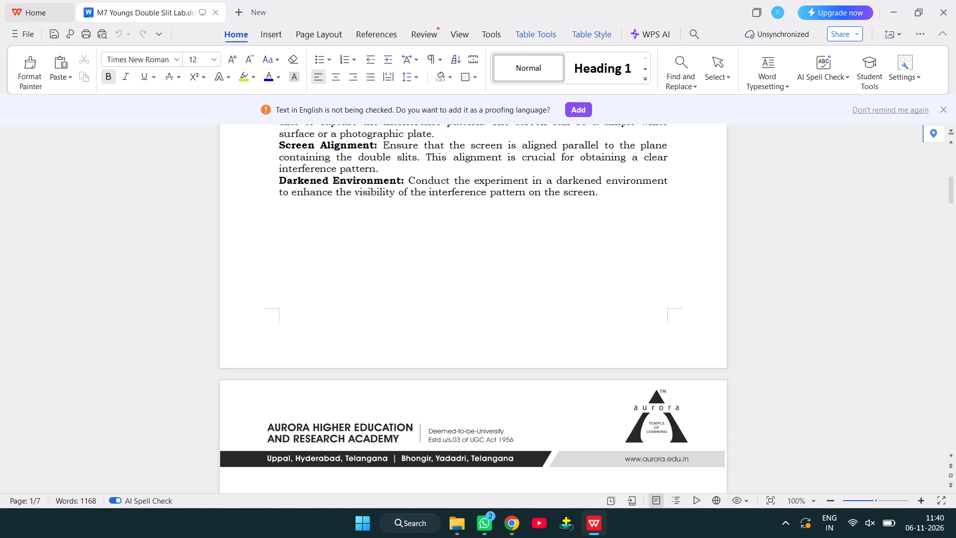
scroll(535, 351, up, 2)
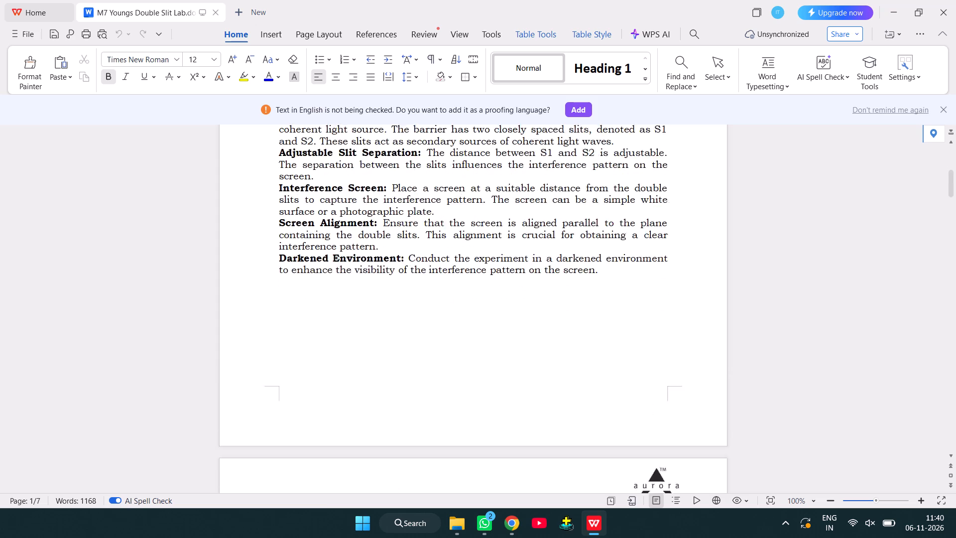
scroll(535, 351, up, 6)
scroll(535, 351, down, 1)
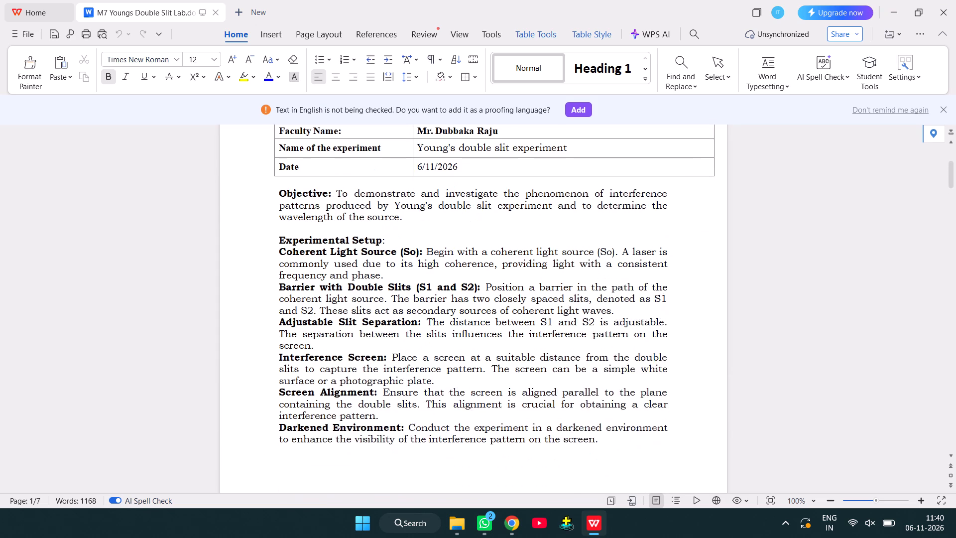
scroll(535, 351, down, 7)
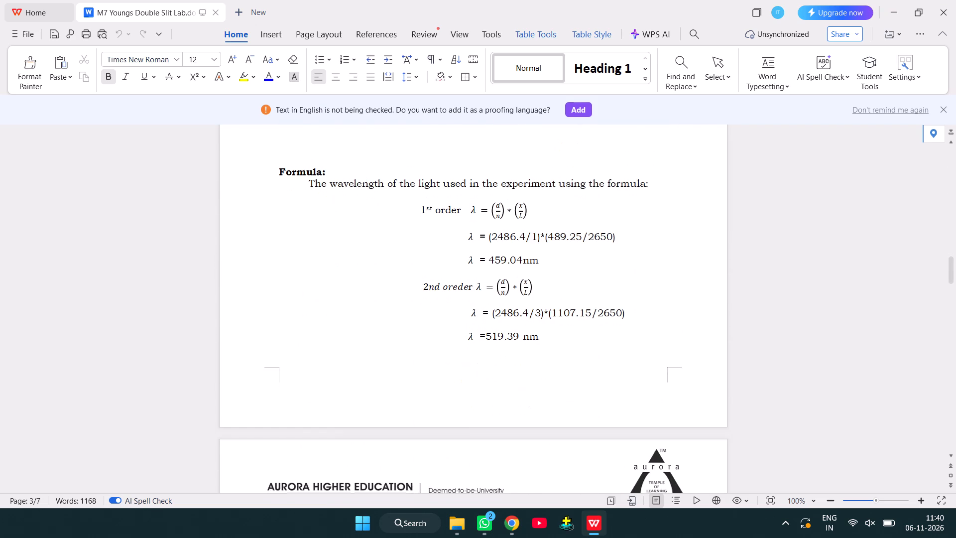
scroll(535, 351, down, 12)
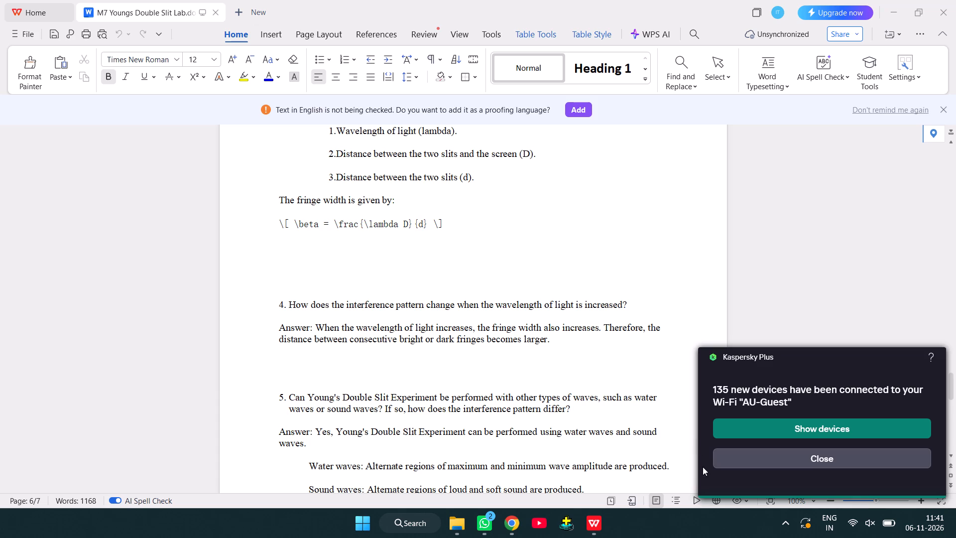
click(757, 453)
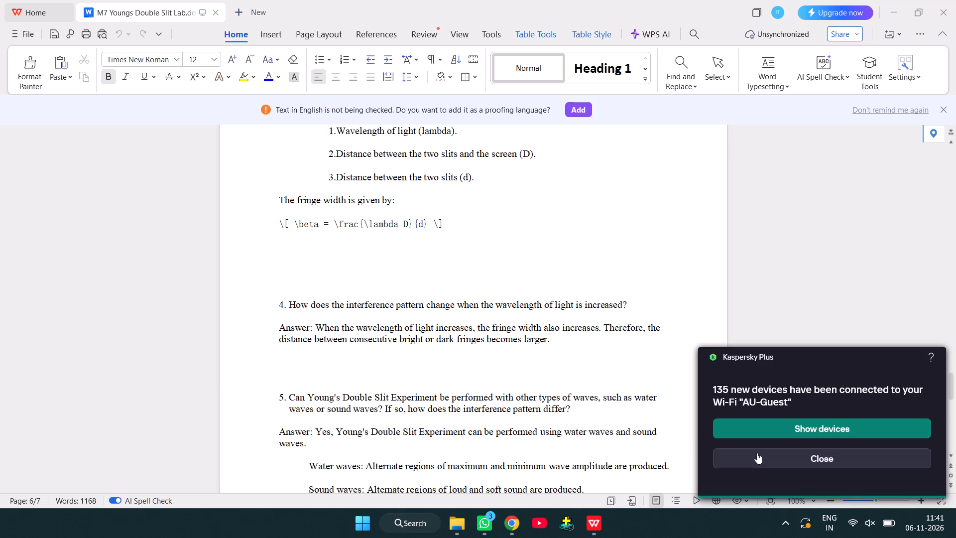
Review the lab document backwards from the viva answers to the Discussion and Result sections, dismissing the WhatsApp notification on the way.
scroll(532, 391, up, 2)
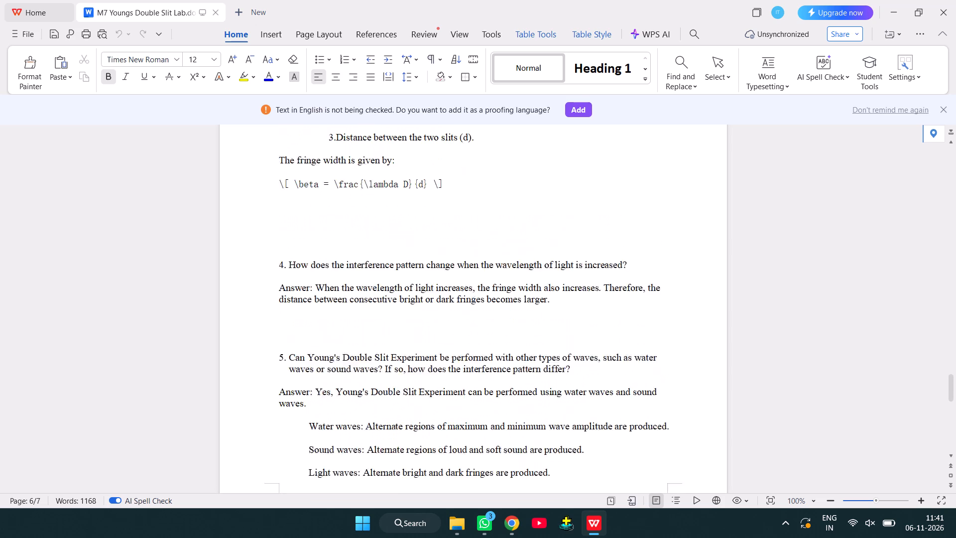
scroll(532, 391, up, 3)
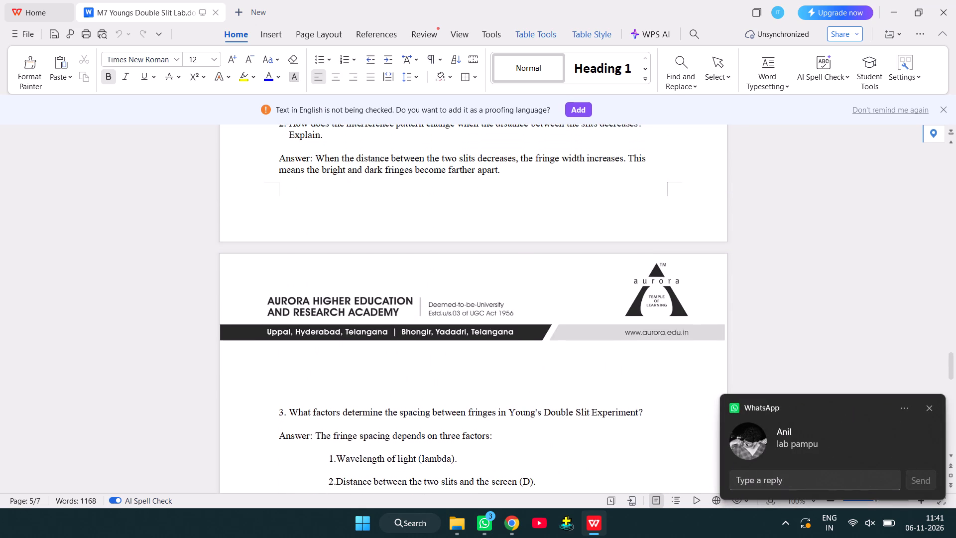
scroll(532, 391, up, 2)
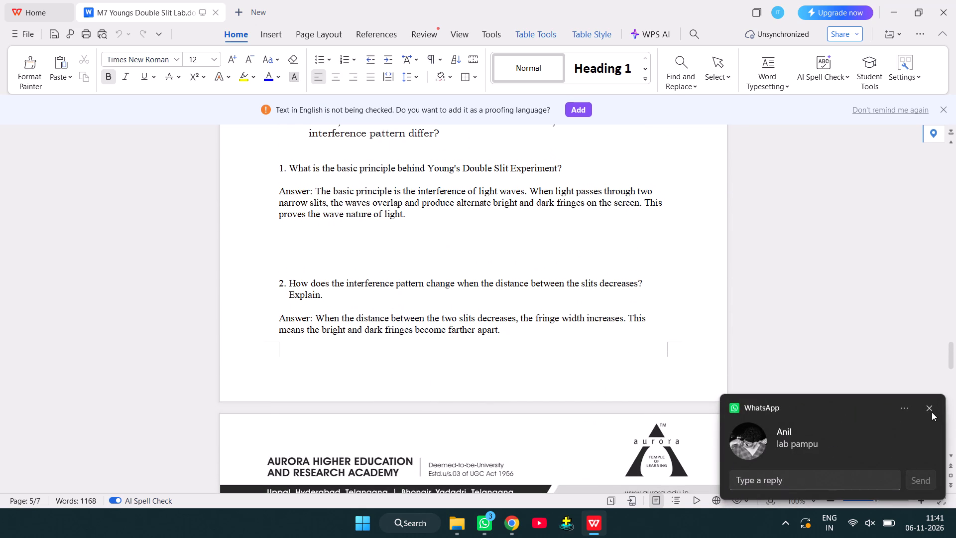
click(926, 411)
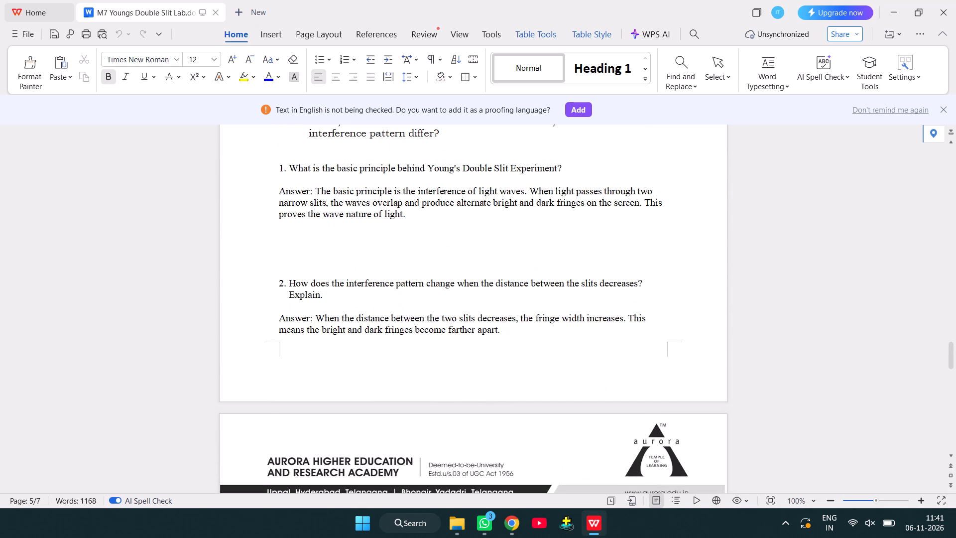
scroll(667, 329, up, 9)
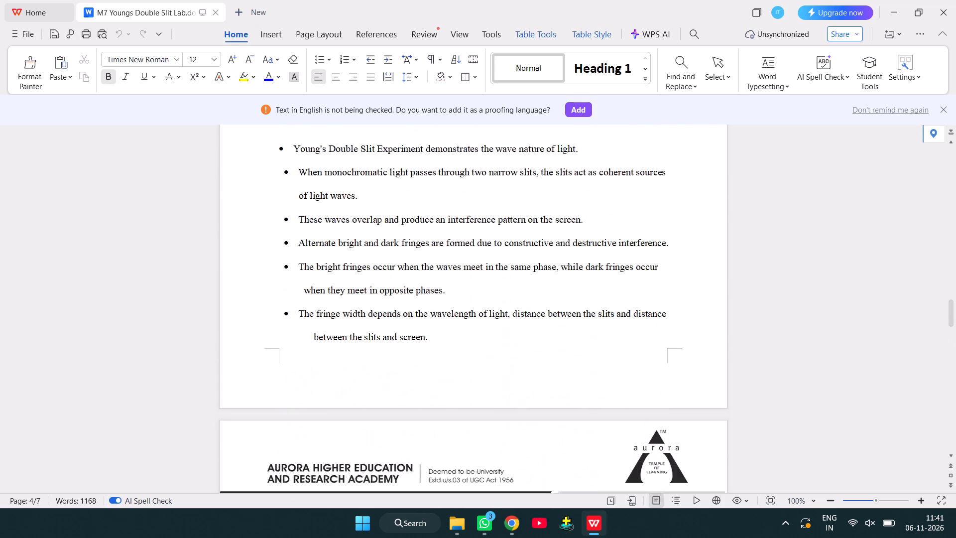
scroll(667, 329, up, 2)
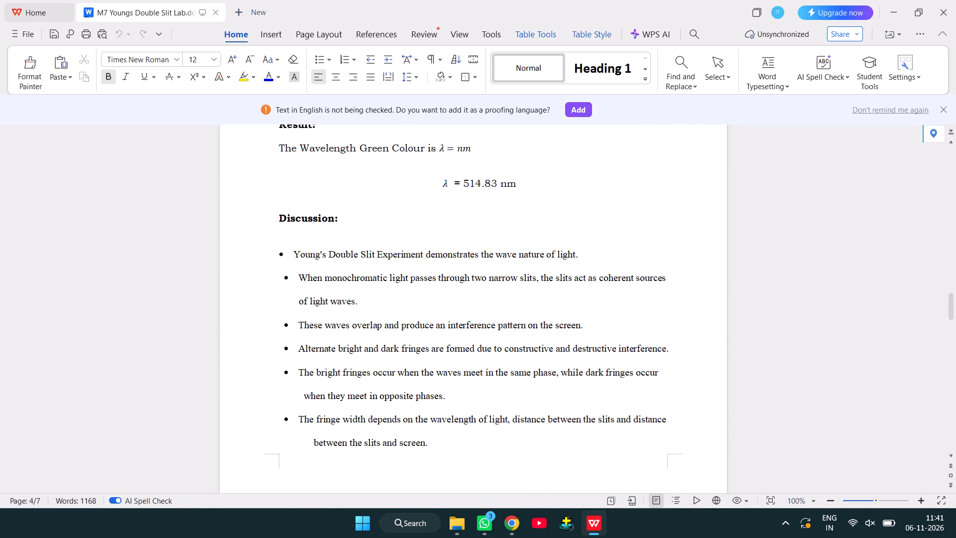
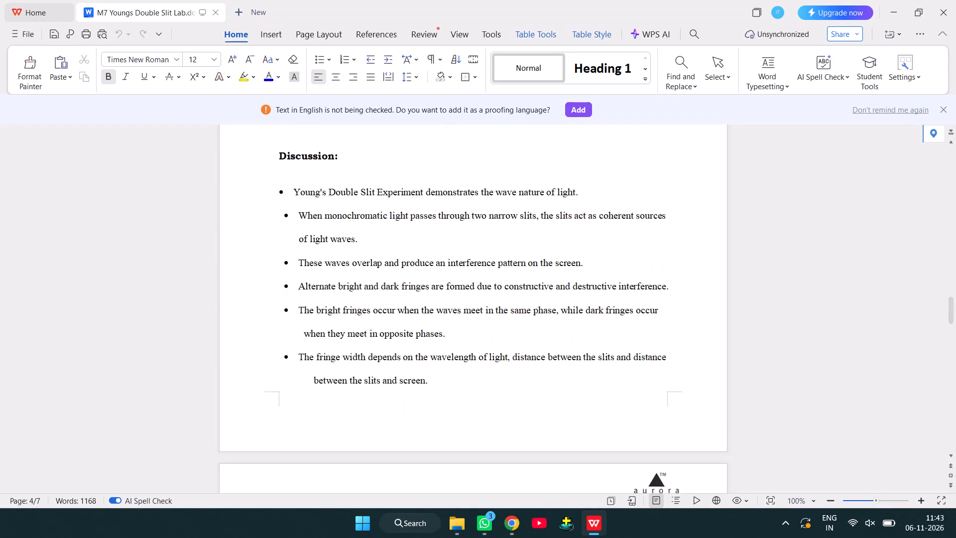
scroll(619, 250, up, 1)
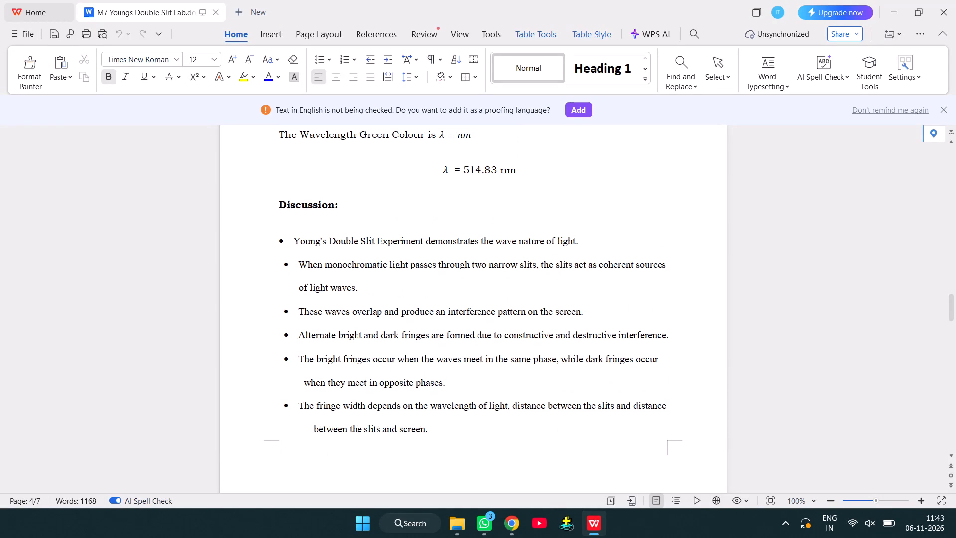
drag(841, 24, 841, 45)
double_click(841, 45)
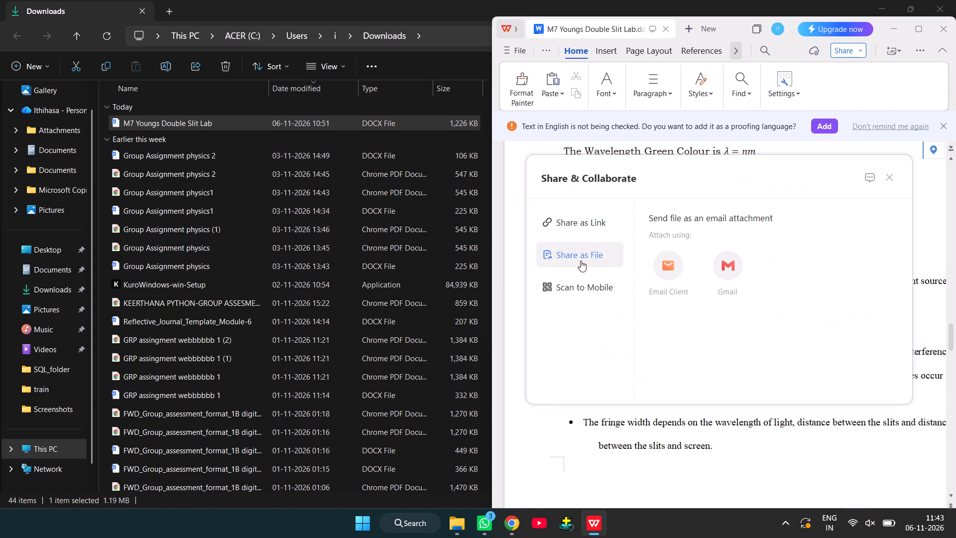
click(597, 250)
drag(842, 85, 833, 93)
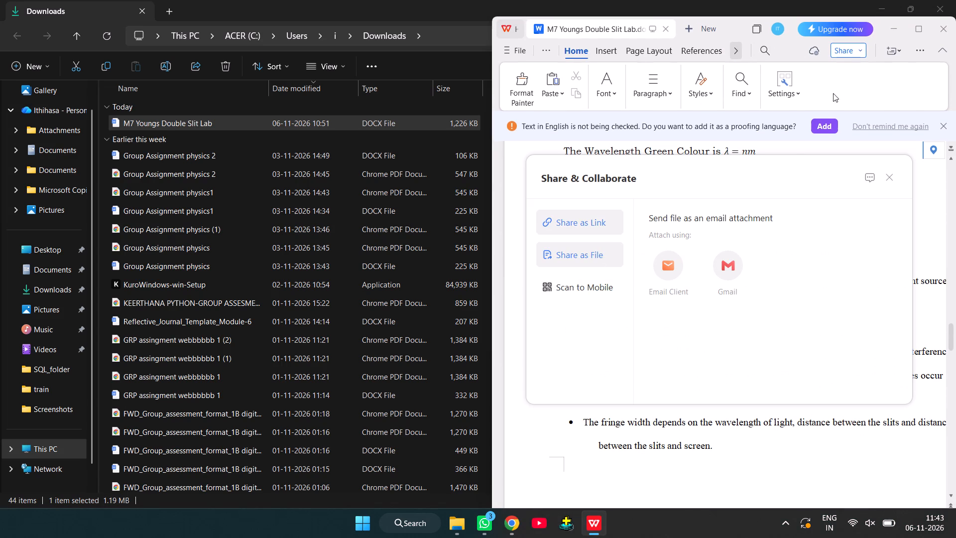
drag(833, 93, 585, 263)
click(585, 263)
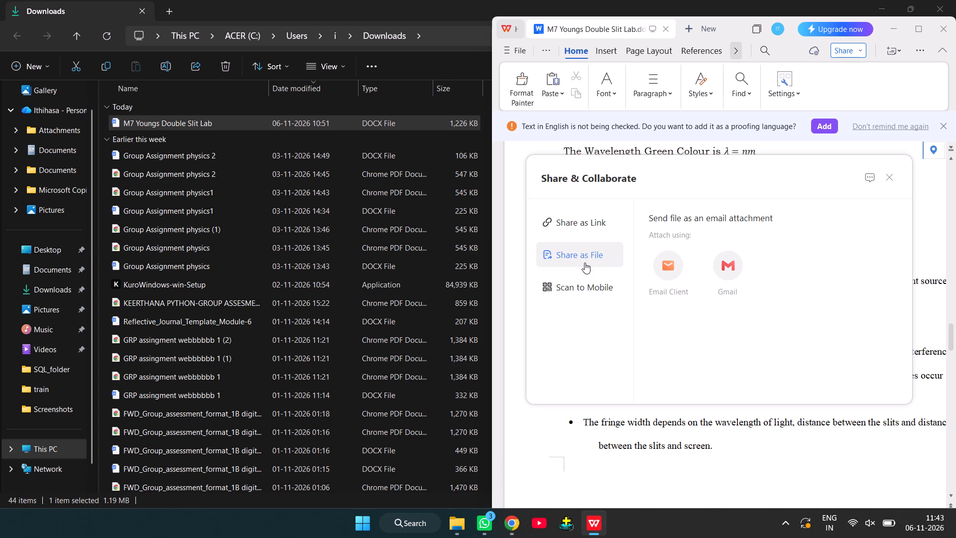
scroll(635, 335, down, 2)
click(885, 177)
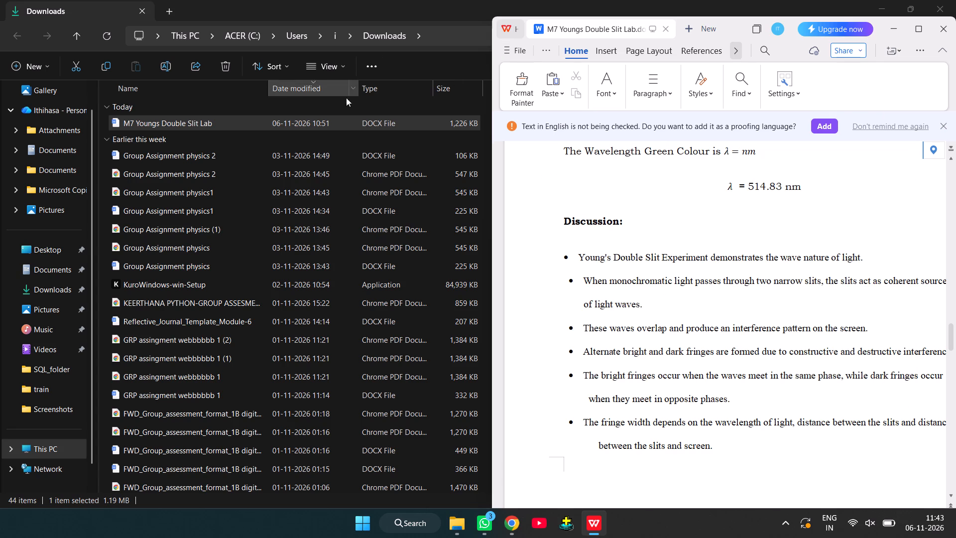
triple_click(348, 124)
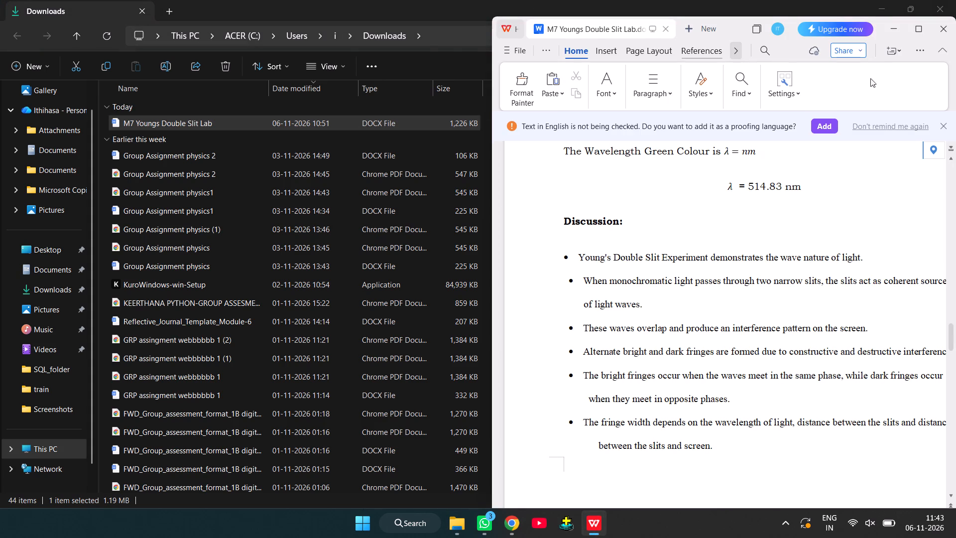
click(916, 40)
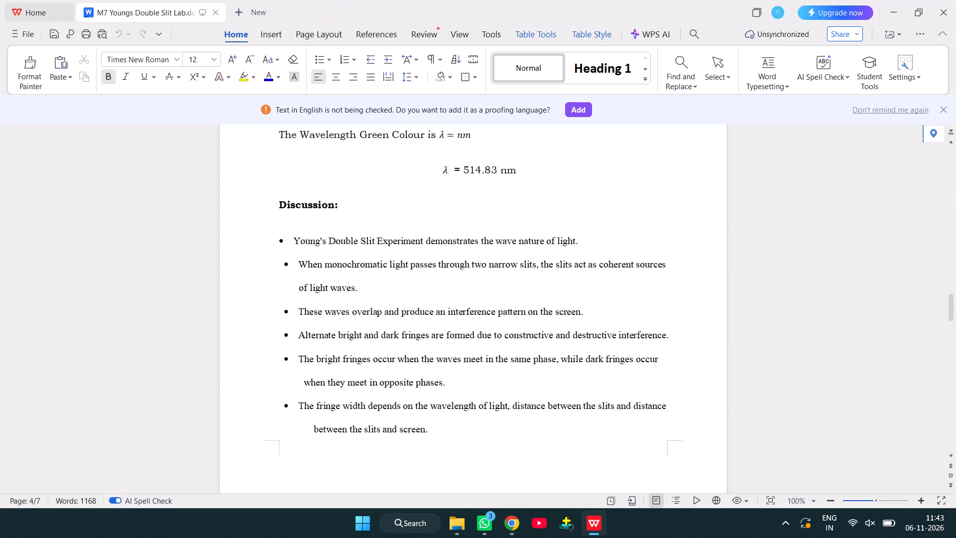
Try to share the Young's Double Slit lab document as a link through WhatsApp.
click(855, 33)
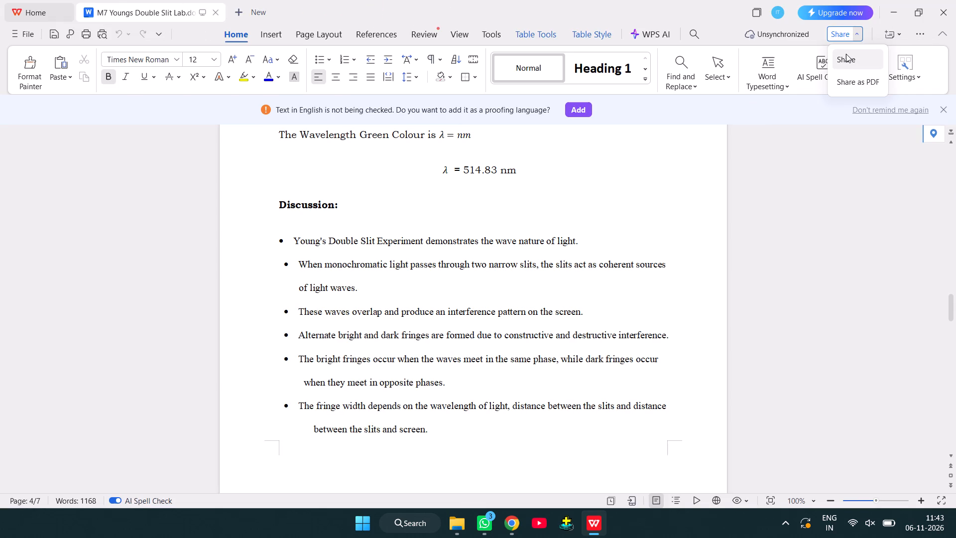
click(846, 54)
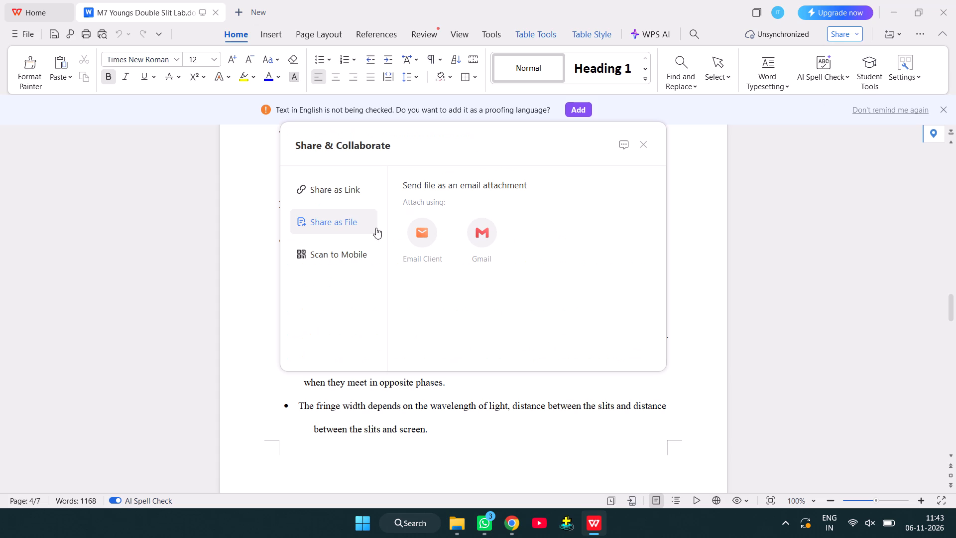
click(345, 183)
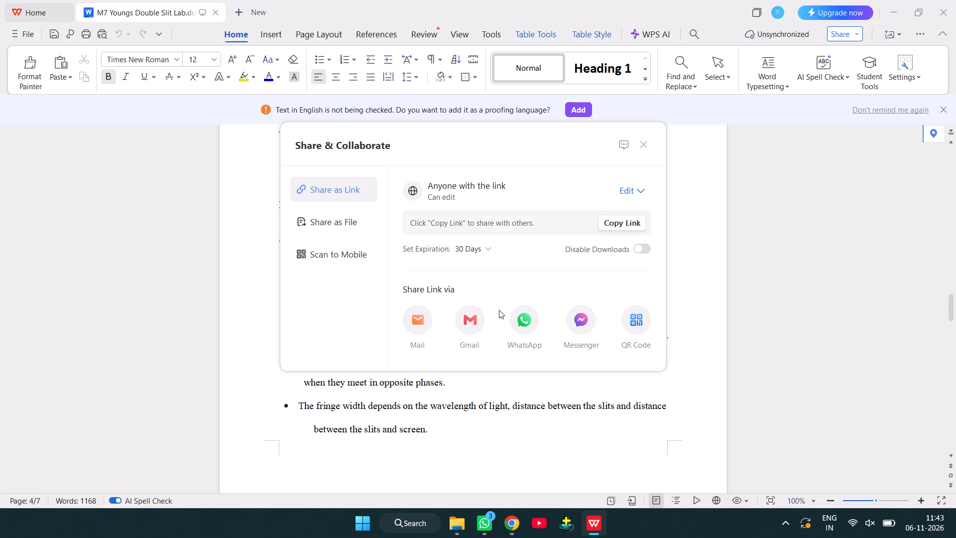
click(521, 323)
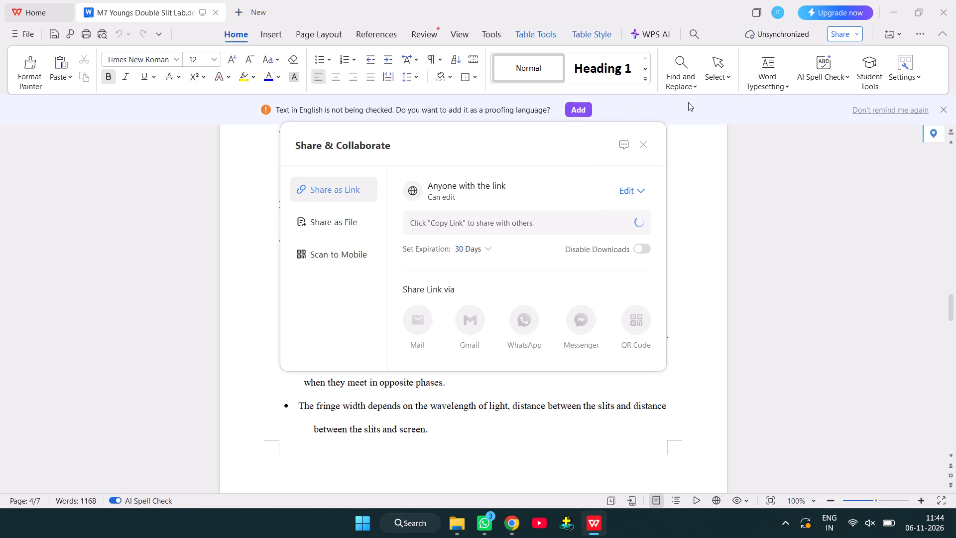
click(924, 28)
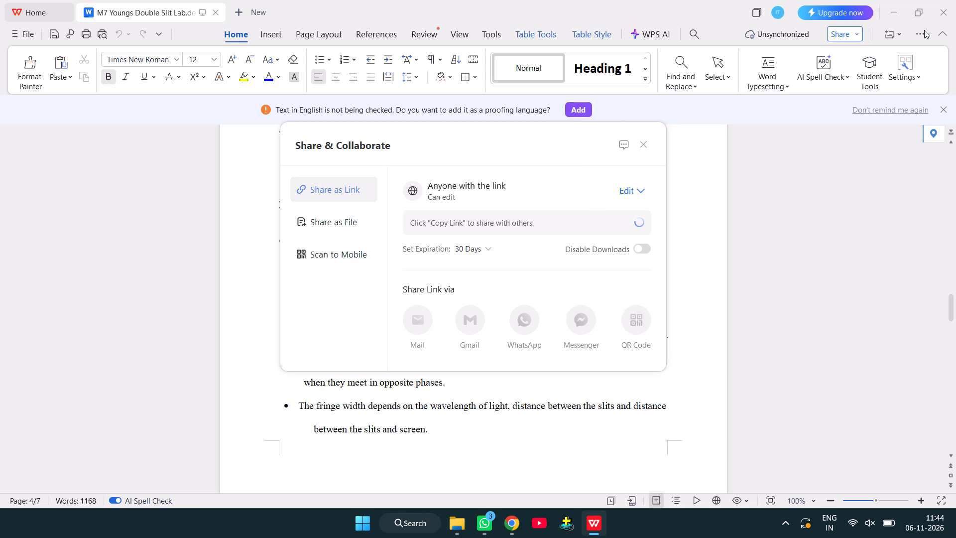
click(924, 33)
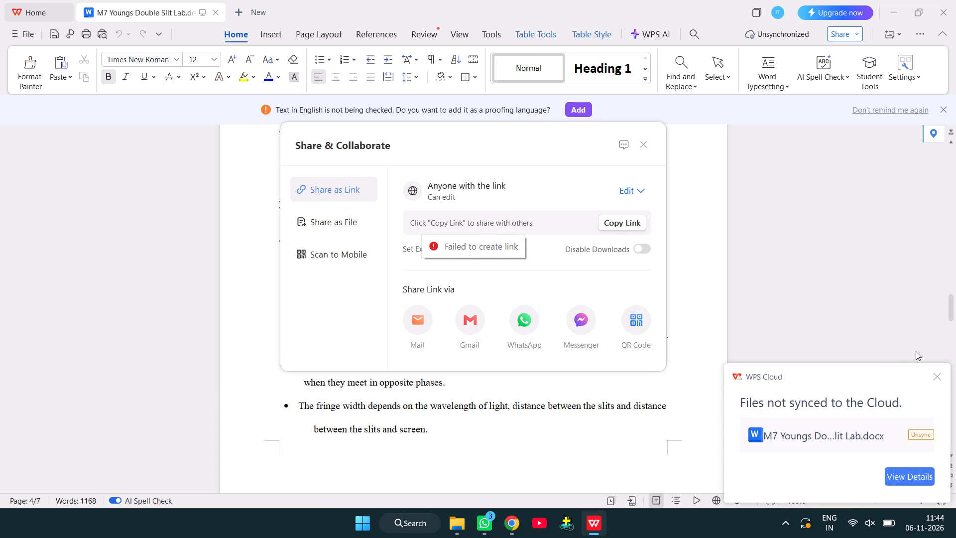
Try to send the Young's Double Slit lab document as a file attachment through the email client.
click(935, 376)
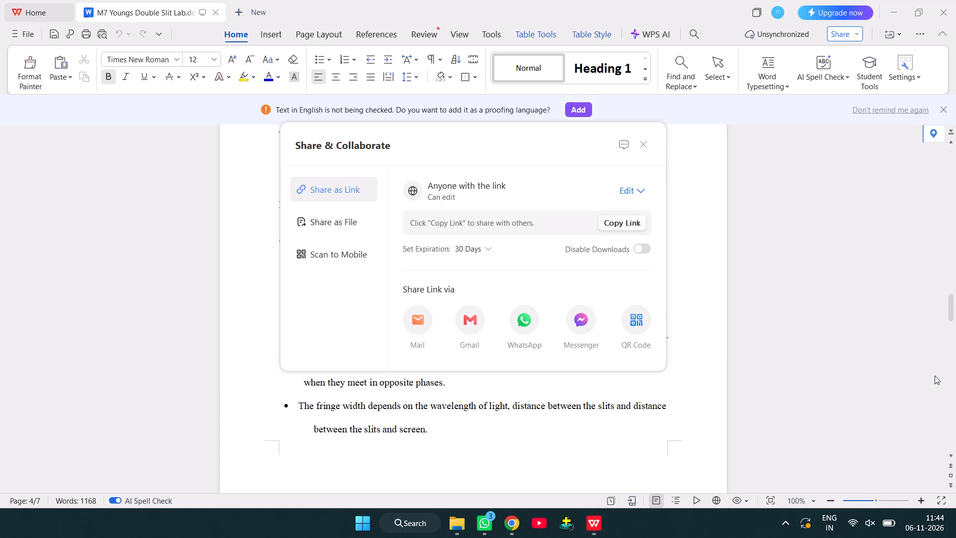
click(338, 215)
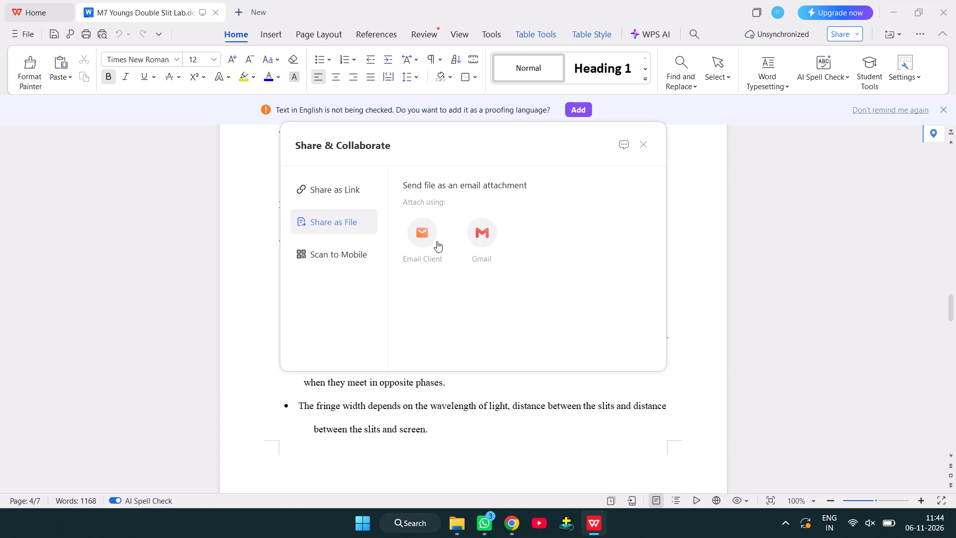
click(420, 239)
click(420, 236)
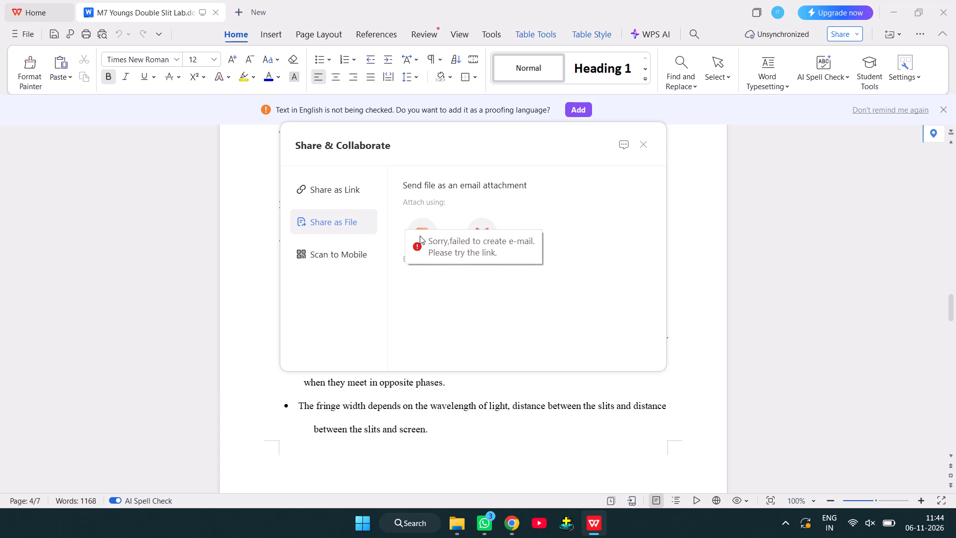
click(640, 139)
Start sharing the Young's Double Slit lab document as a PDF.
scroll(379, 226, up, 6)
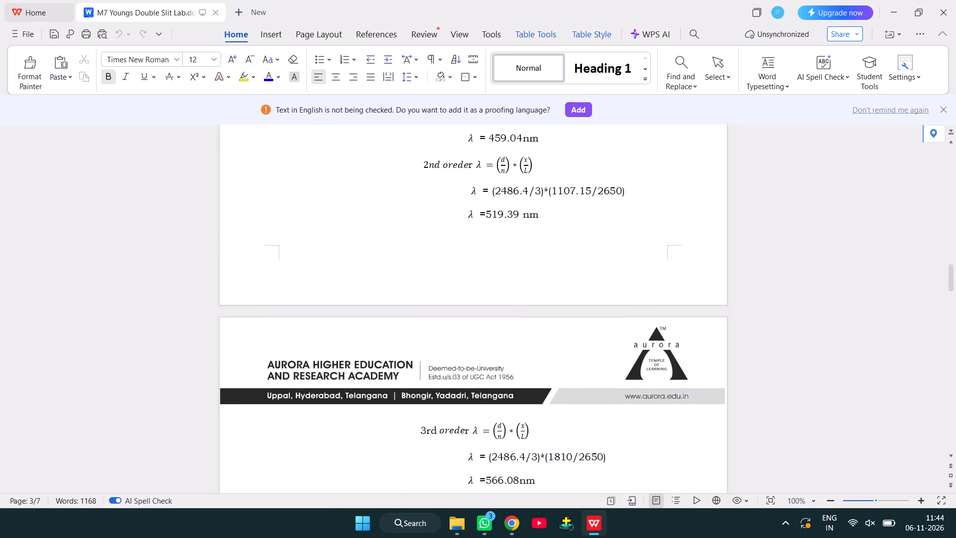
scroll(379, 226, up, 14)
scroll(379, 226, up, 7)
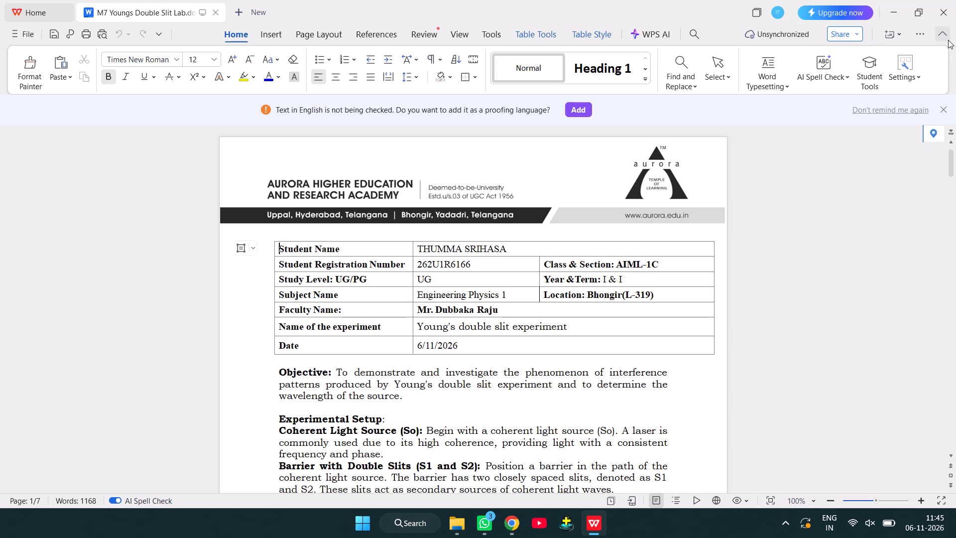
click(918, 38)
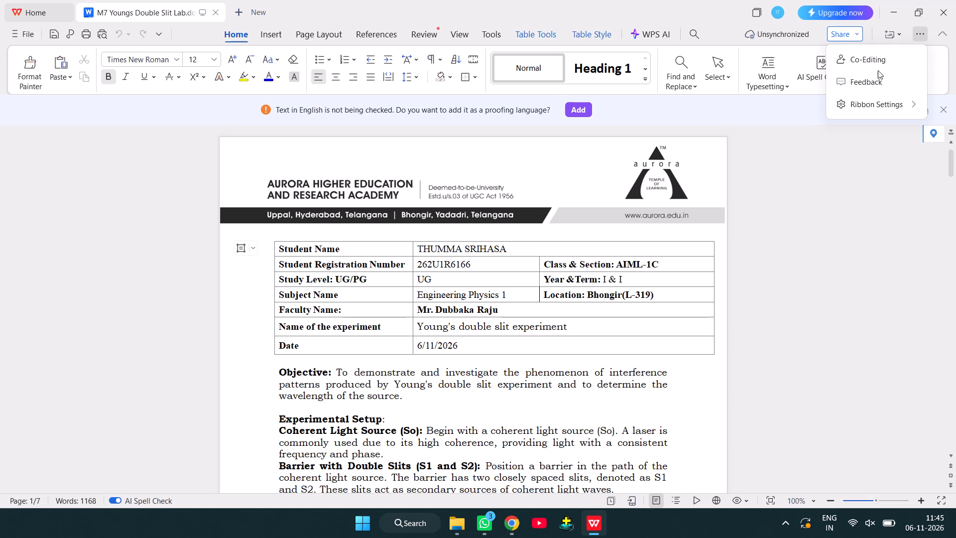
click(872, 147)
click(858, 34)
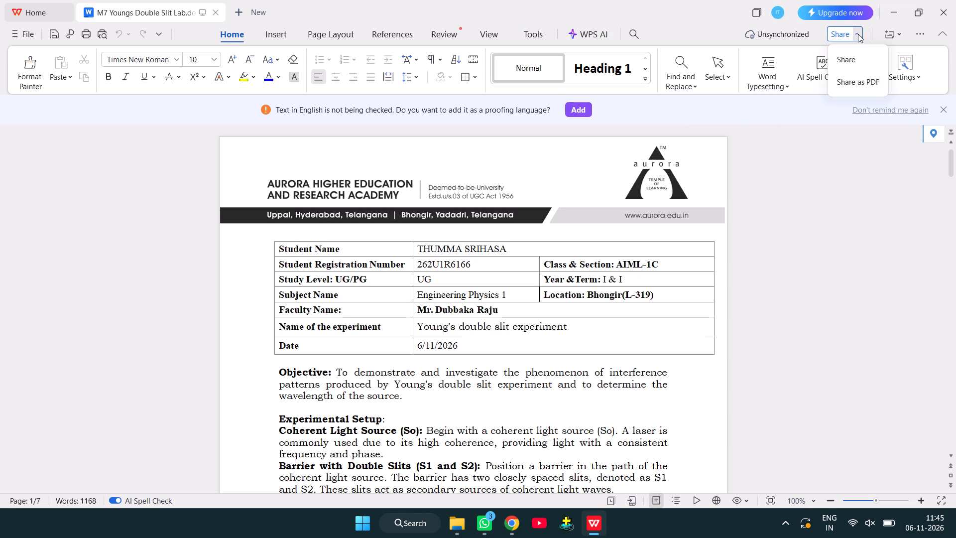
click(857, 81)
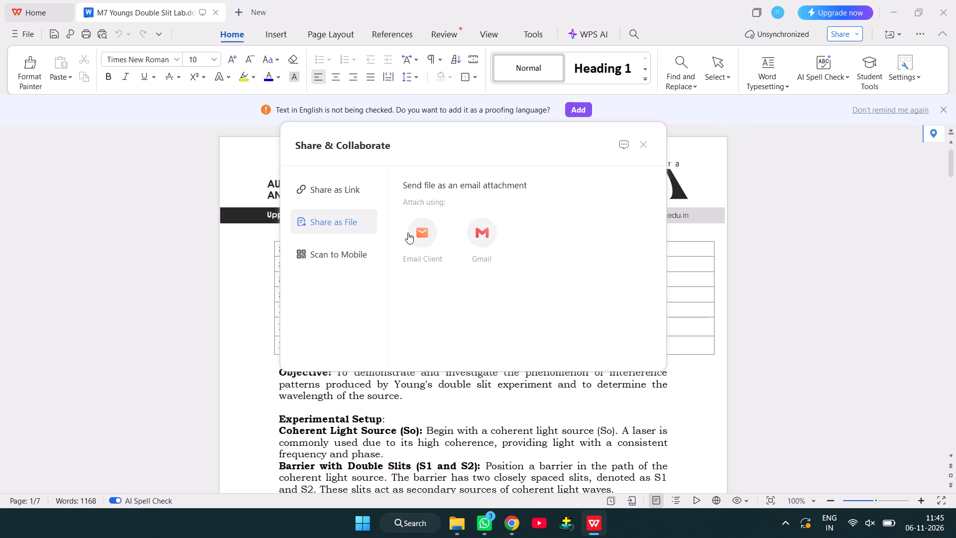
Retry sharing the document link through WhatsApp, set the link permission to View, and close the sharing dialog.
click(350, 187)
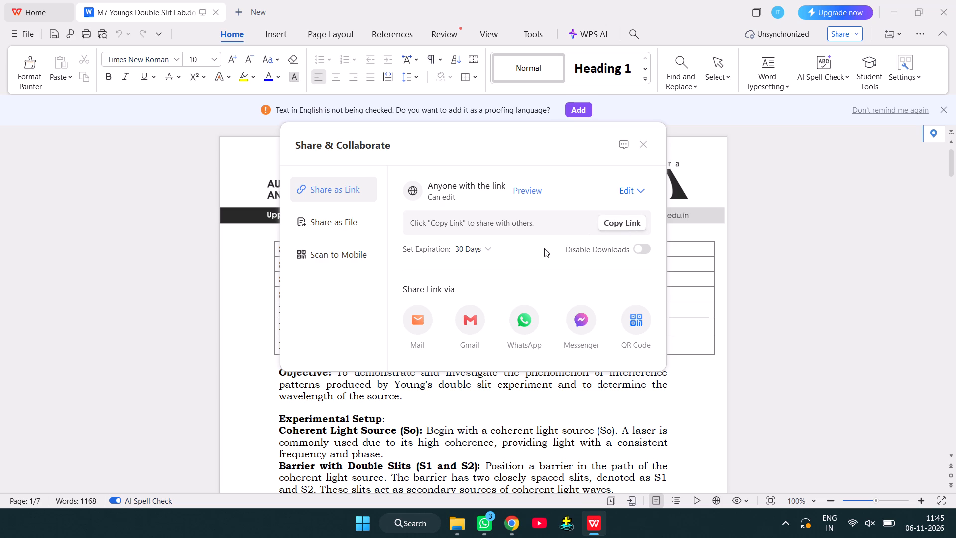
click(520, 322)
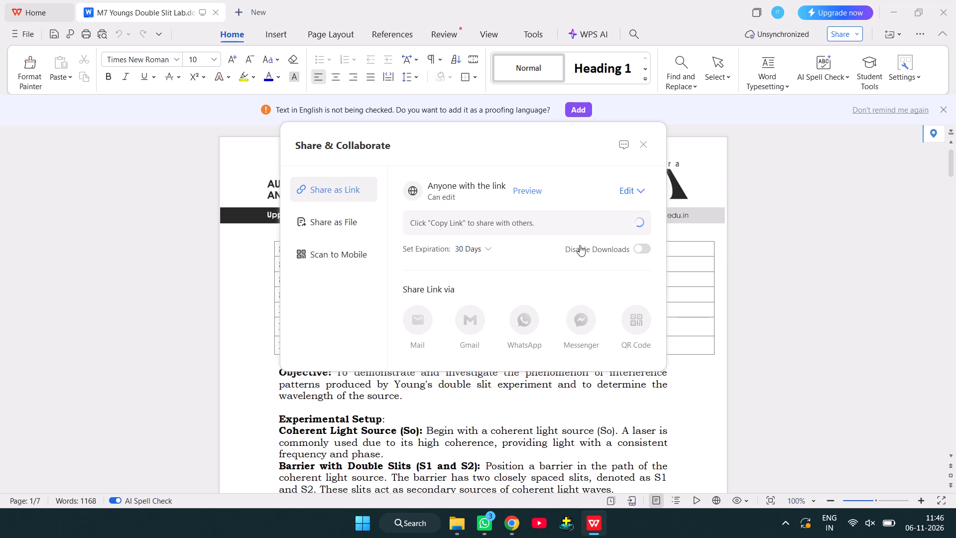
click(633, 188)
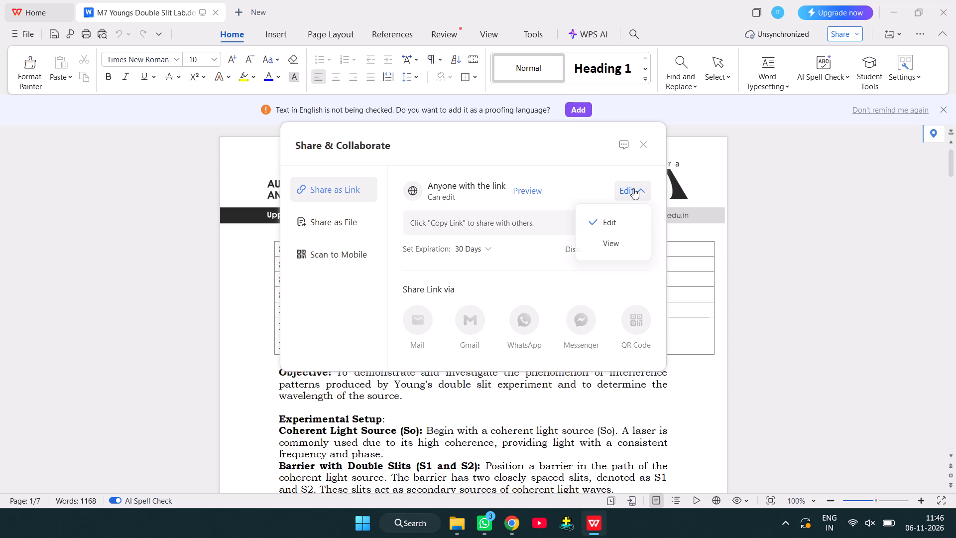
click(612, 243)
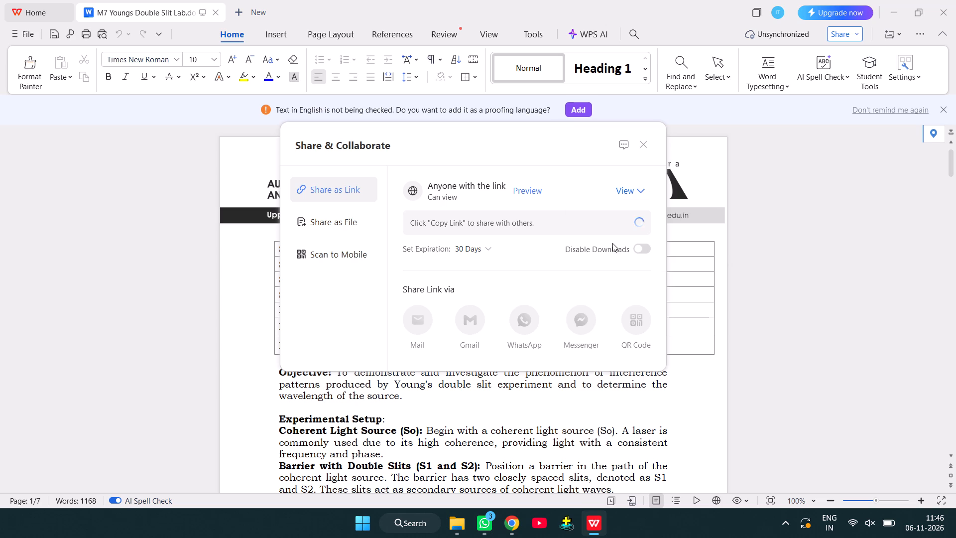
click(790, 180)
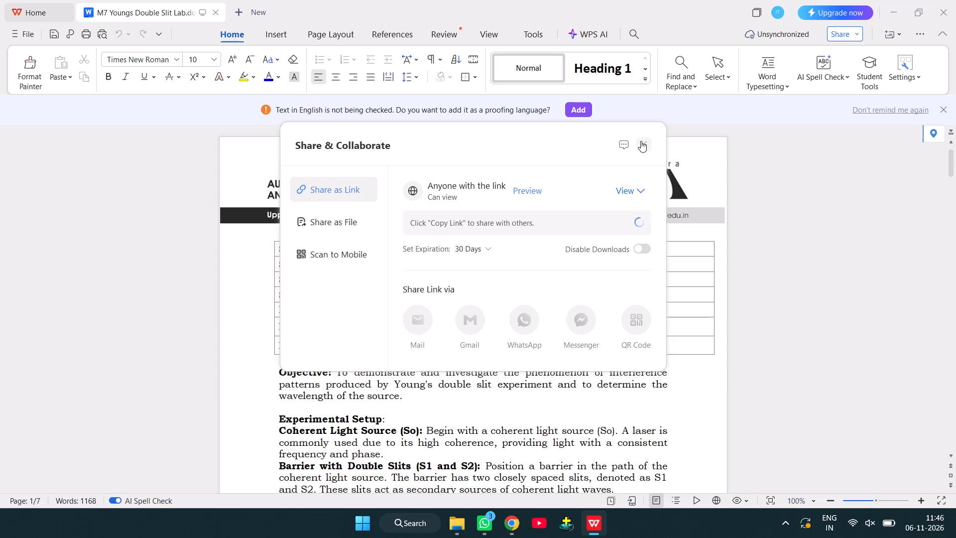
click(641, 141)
Replace the student name in the first-page details table with the other student's full name.
click(517, 251)
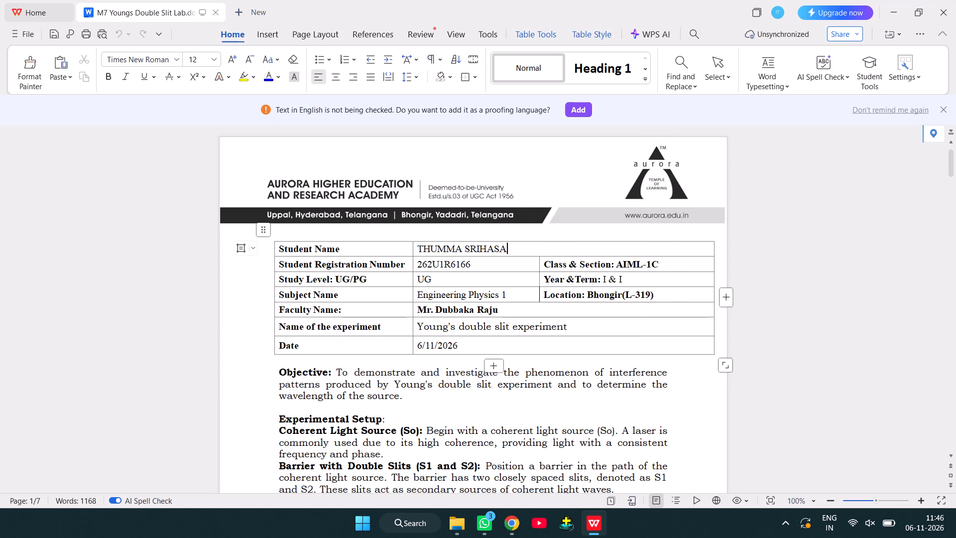
key(BackSpace)
key(BackSpace)
key(BackSpace)
key(BackSpace)
key(BackSpace)
key(BackSpace)
key(BackSpace)
key(BackSpace)
key(BackSpace)
key(BackSpace)
key(BackSpace)
key(BackSpace)
key(BackSpace)
key(BackSpace)
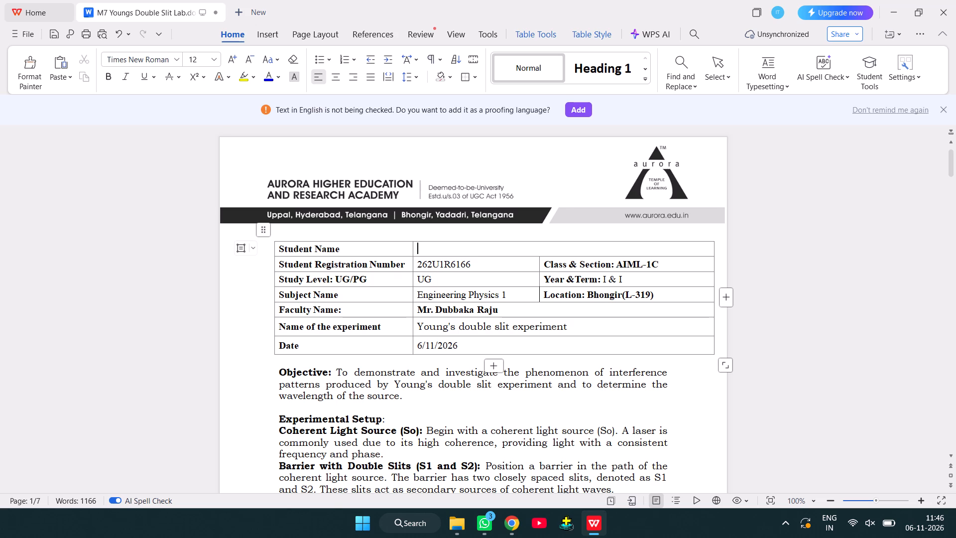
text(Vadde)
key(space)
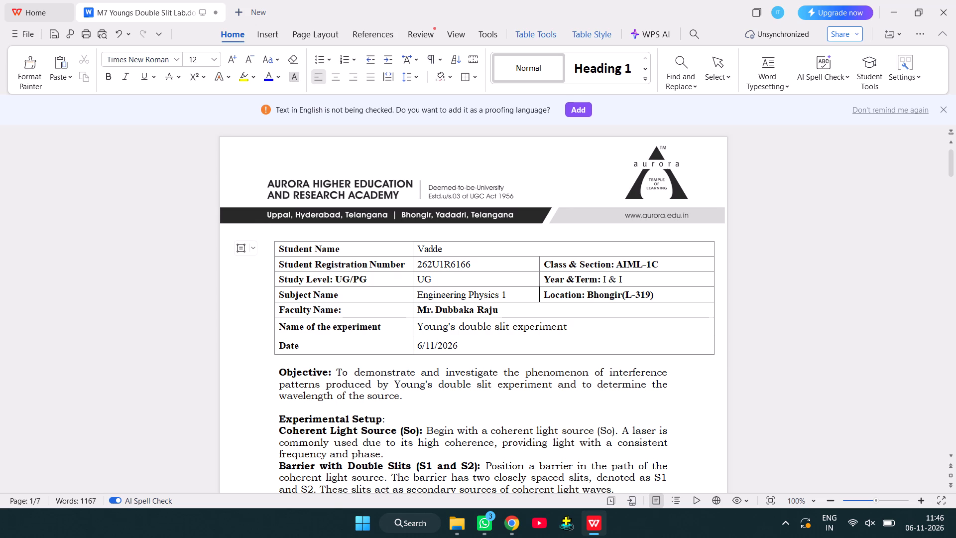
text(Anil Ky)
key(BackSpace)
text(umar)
Replace the last two digits of the student registration number in the details table with the other student's.
click(503, 269)
key(BackSpace)
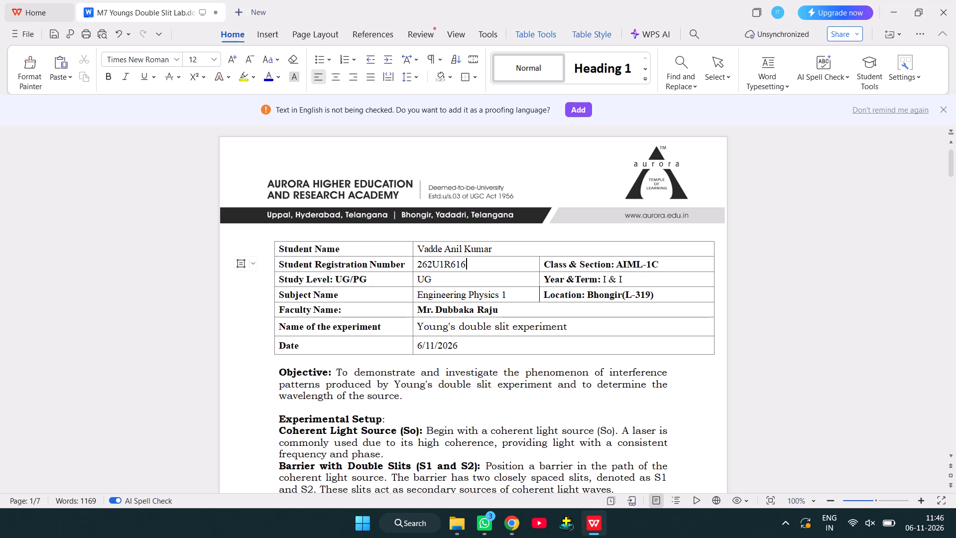
key(BackSpace)
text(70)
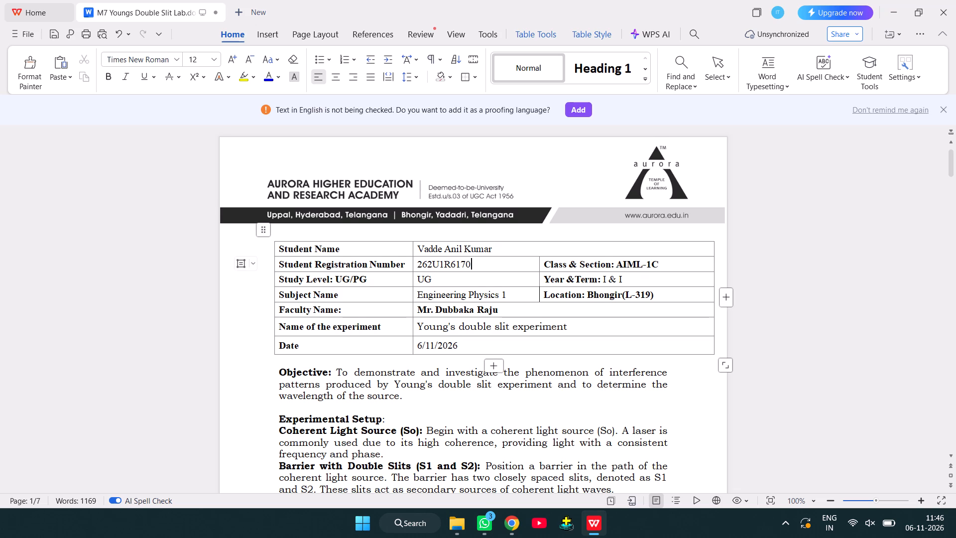
Review the lab document from the student details through the calculations, conclusion and viva answers, ending back at the details table.
scroll(586, 305, down, 1)
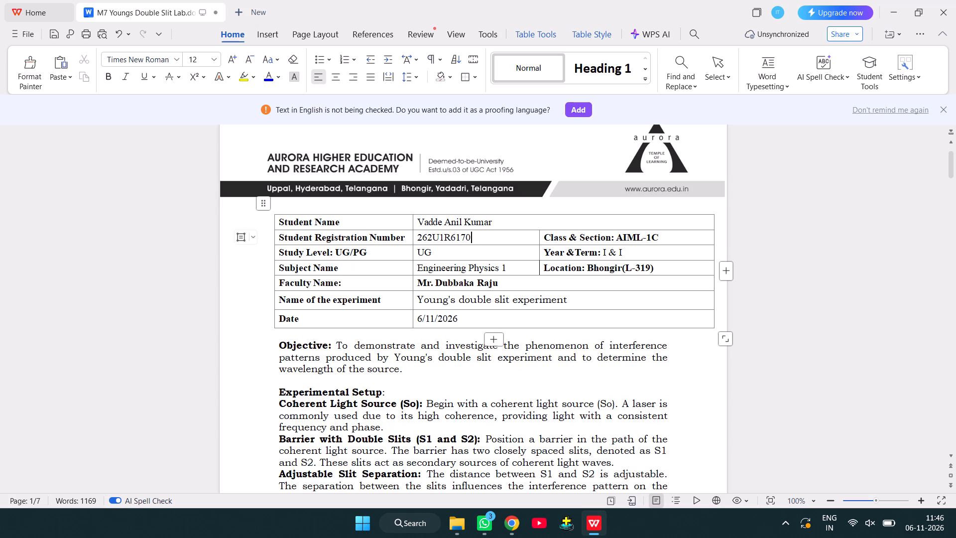
scroll(533, 331, down, 1)
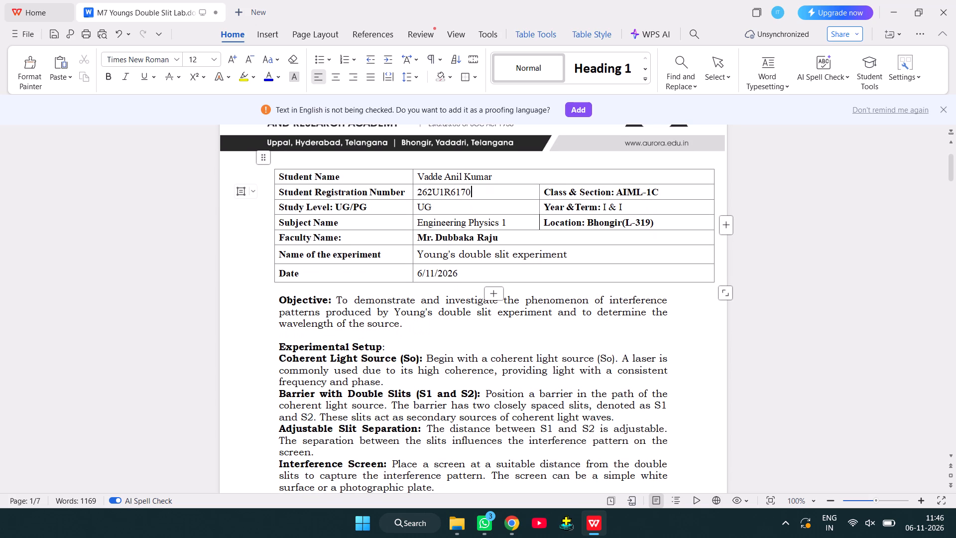
scroll(542, 348, down, 1)
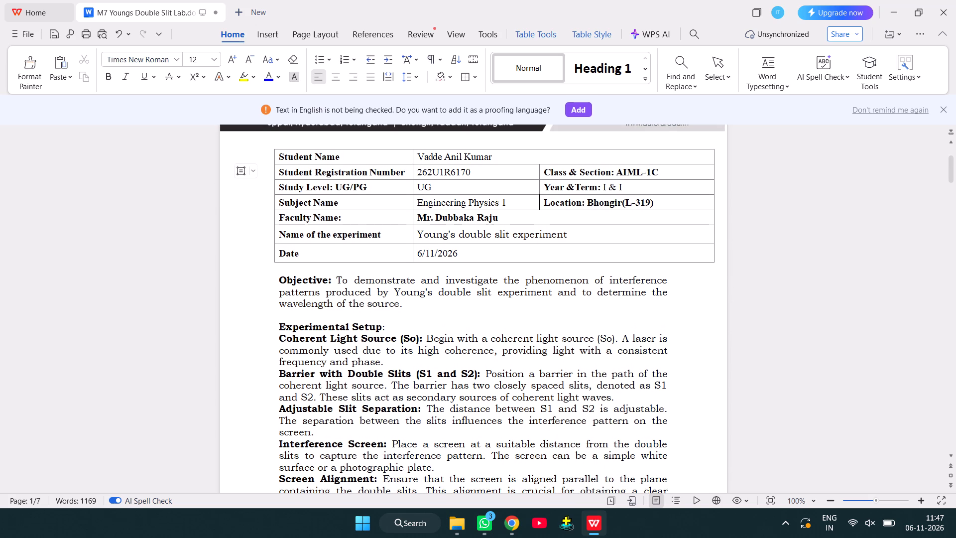
scroll(564, 260, down, 14)
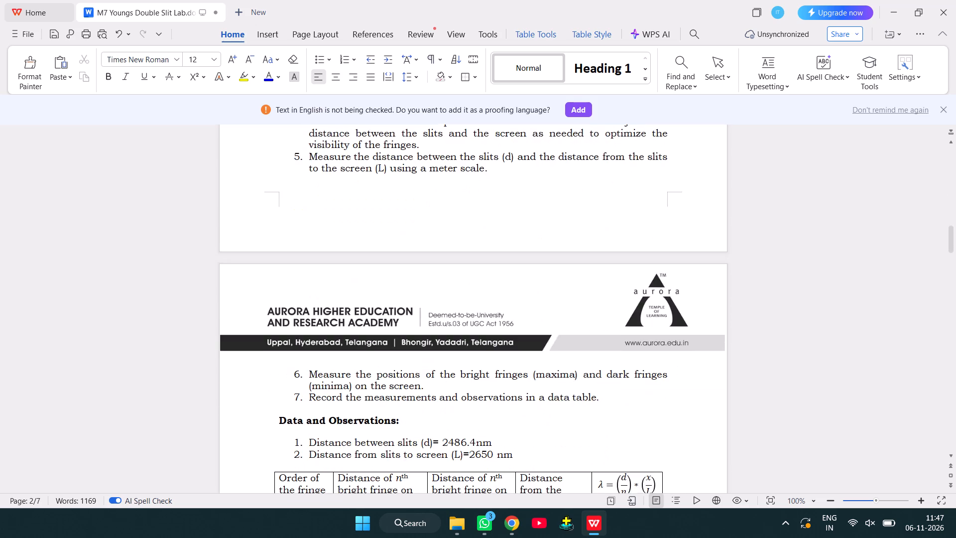
scroll(564, 260, down, 9)
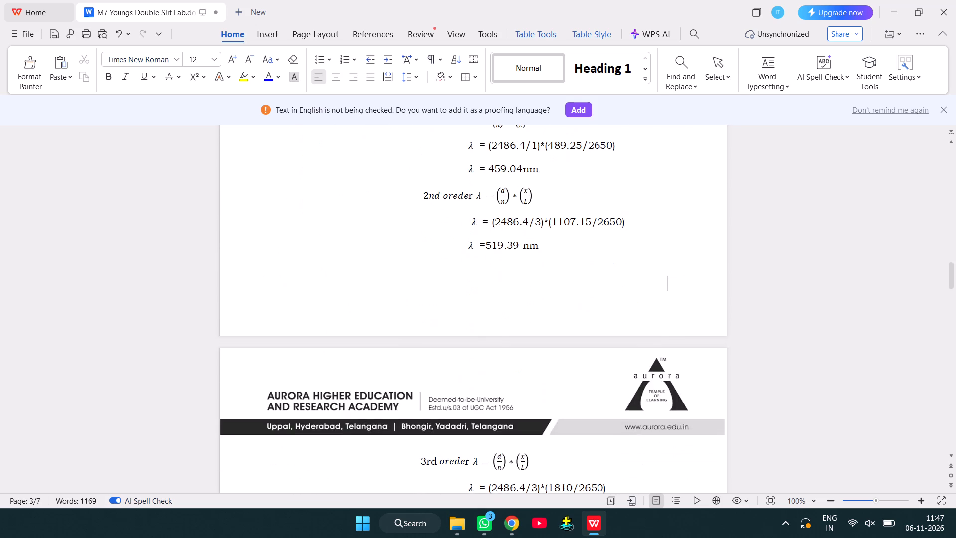
scroll(564, 260, down, 12)
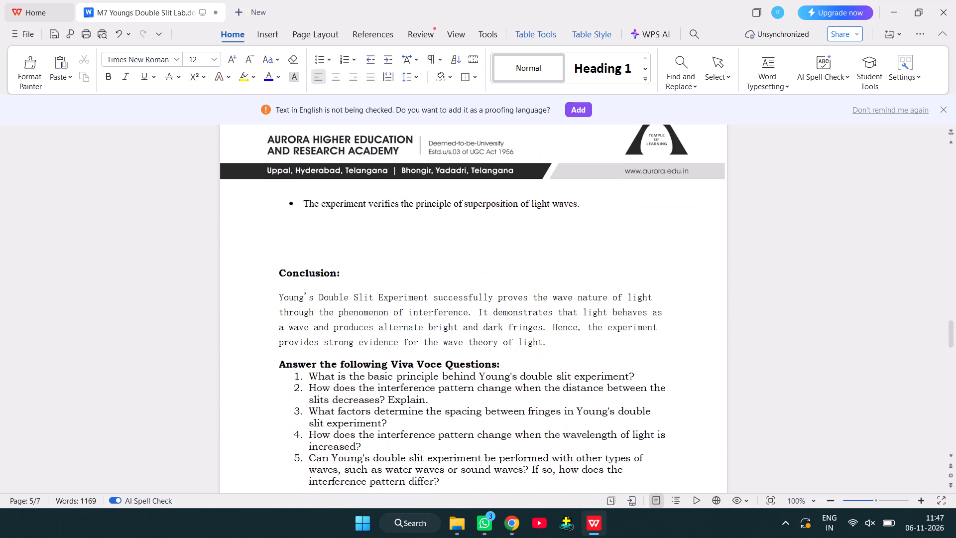
scroll(564, 260, down, 10)
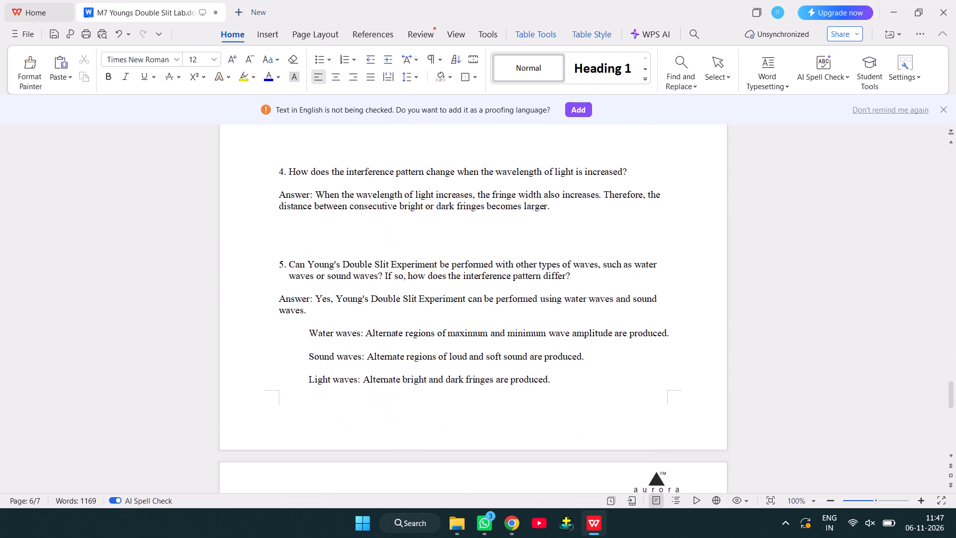
scroll(564, 260, down, 5)
scroll(564, 260, up, 7)
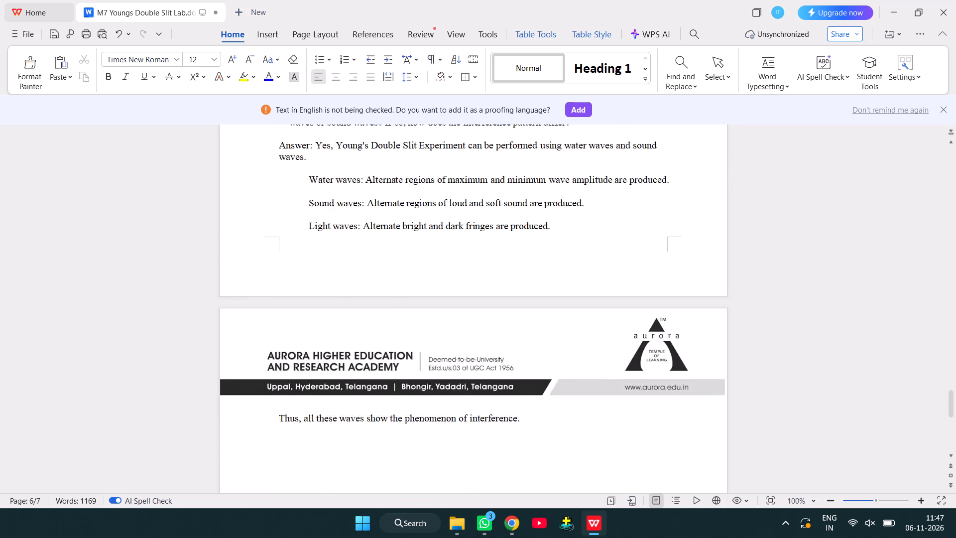
scroll(564, 260, up, 15)
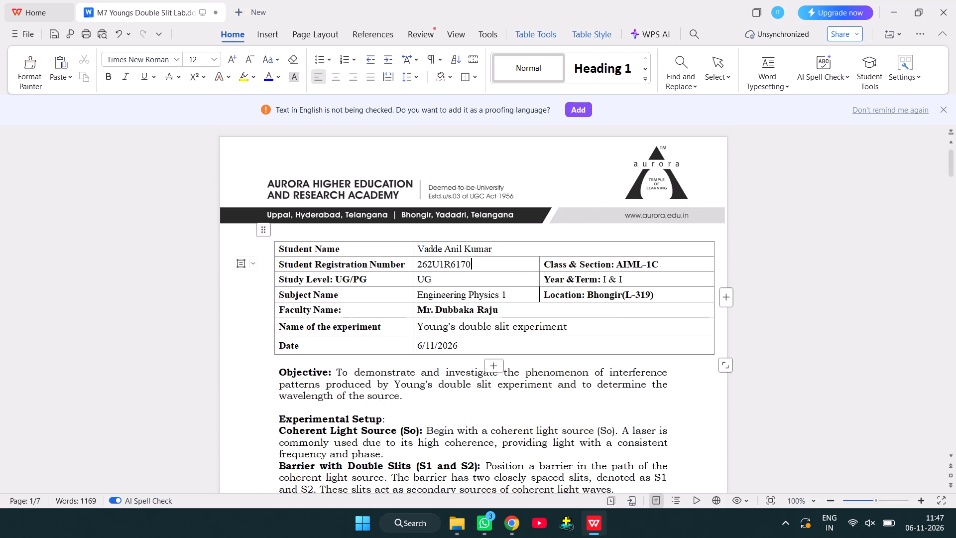
Review the lab document again from the details table through the wavelength calculations, result, discussion and viva answers, returning to the first page.
click(659, 343)
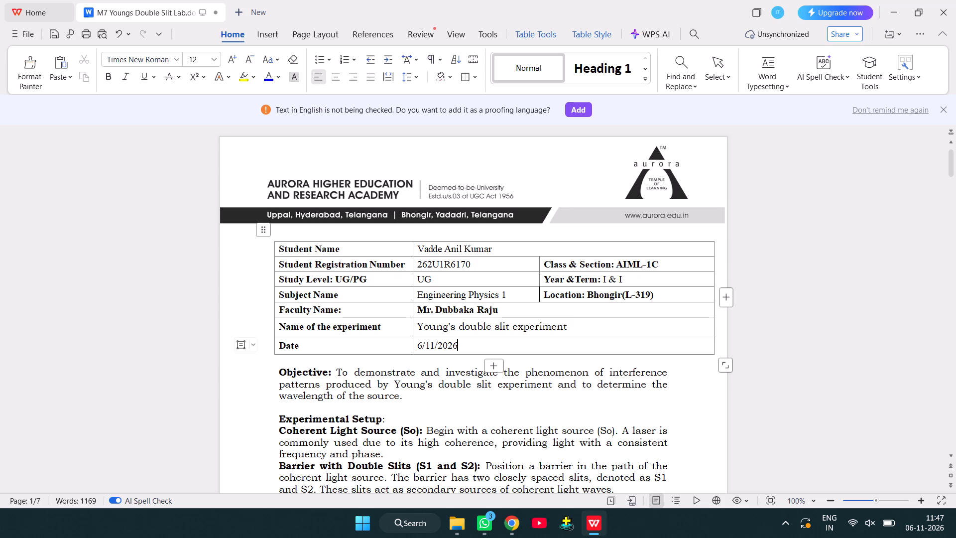
scroll(659, 343, down, 4)
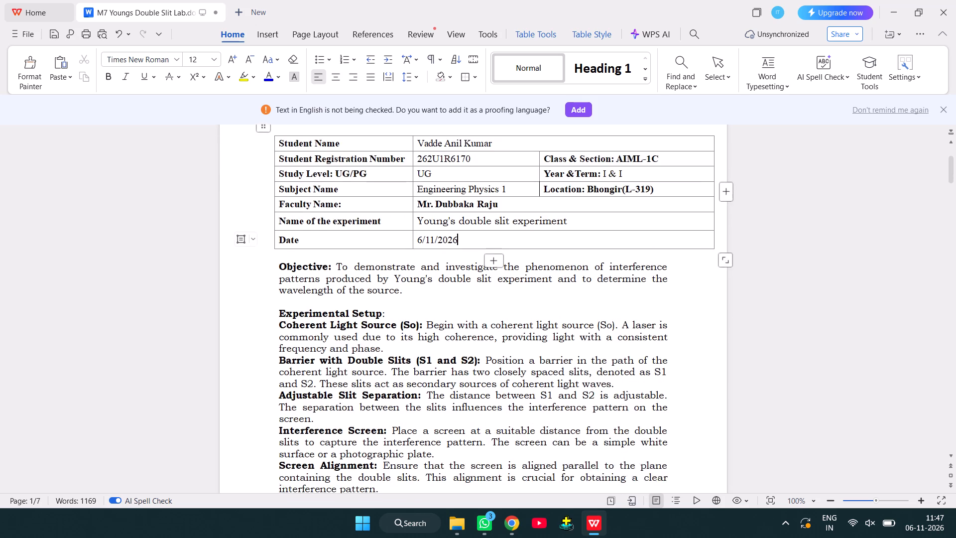
scroll(659, 343, down, 4)
scroll(659, 343, up, 1)
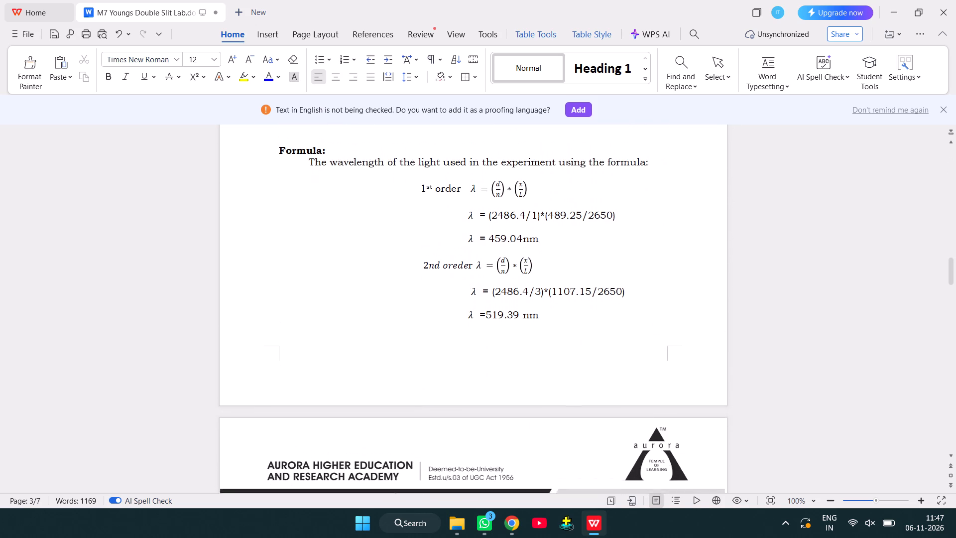
scroll(659, 343, up, 1)
scroll(659, 343, down, 6)
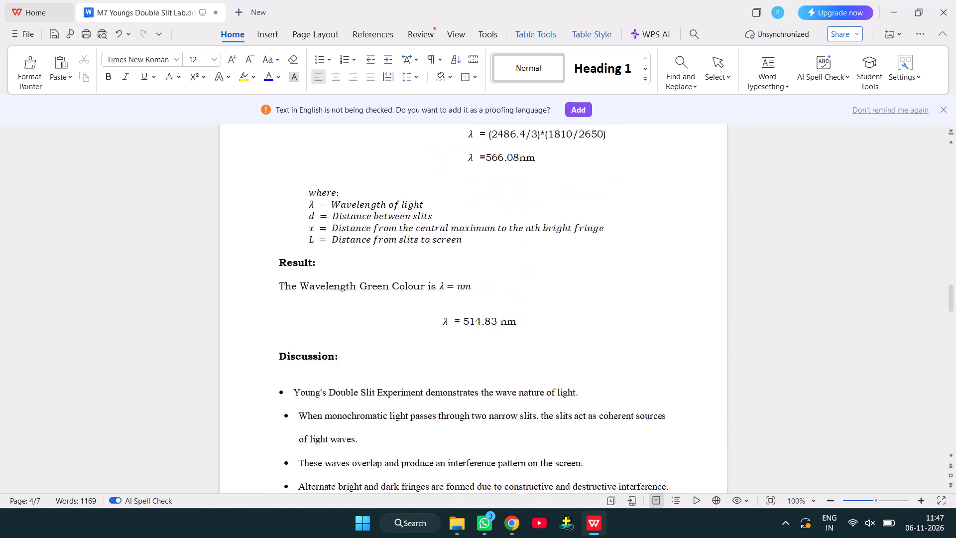
scroll(659, 343, down, 14)
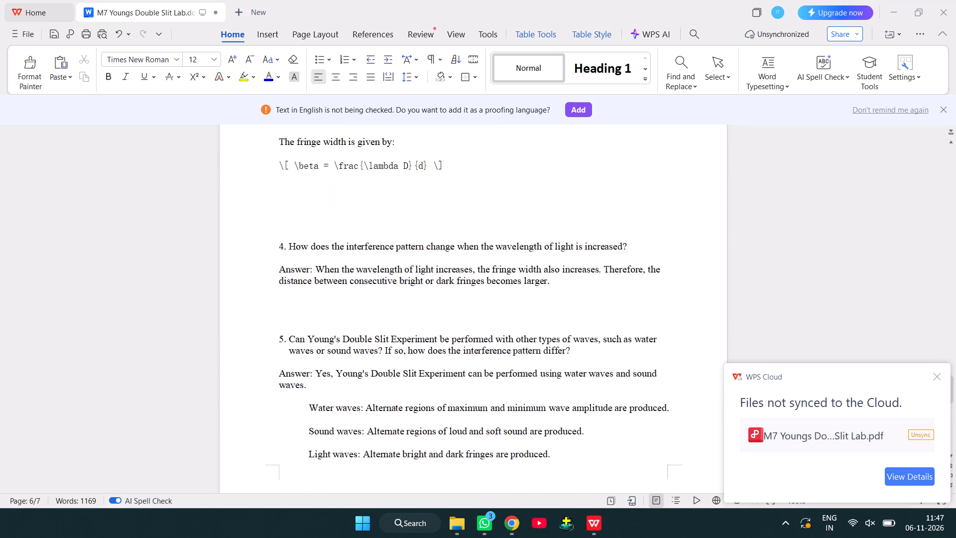
scroll(659, 343, up, 20)
scroll(659, 343, up, 20)
scroll(659, 343, up, 1)
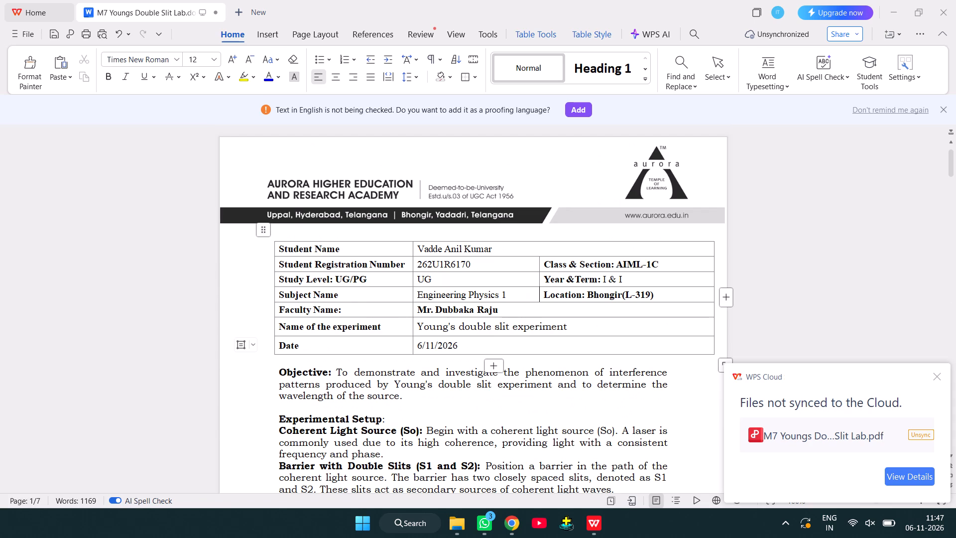
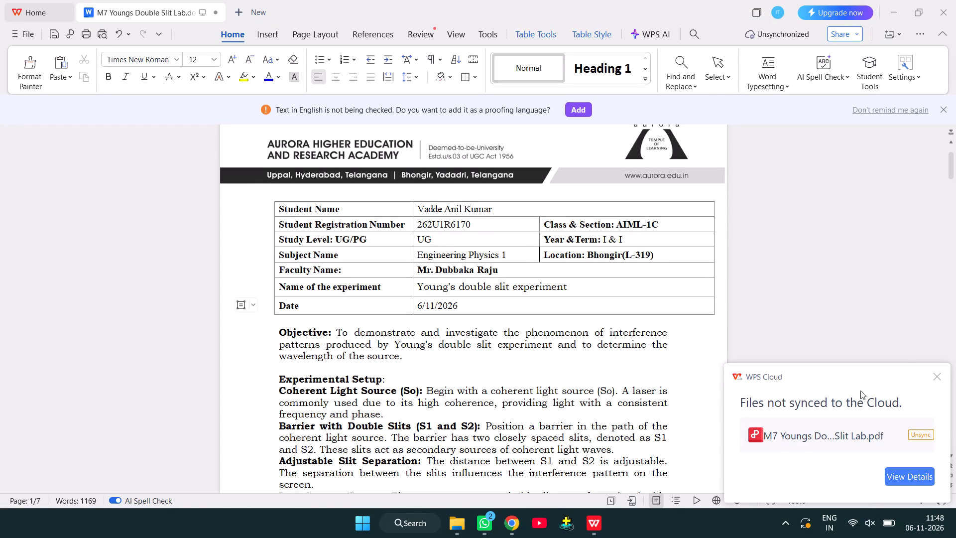
Dismiss the cloud sync notification and replace the last two digits of the student registration number with those of the next student.
click(932, 379)
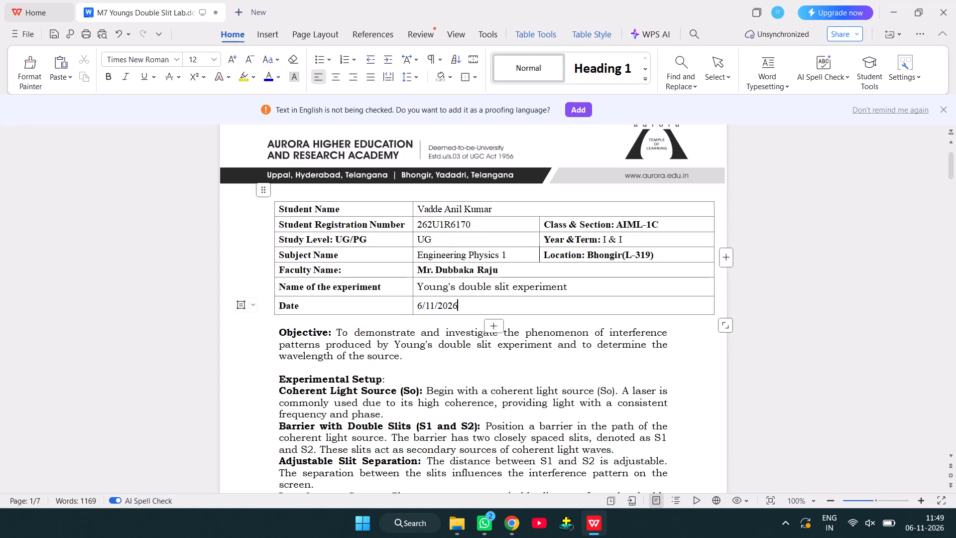
click(484, 222)
key(BackSpace)
key(BackSpace)
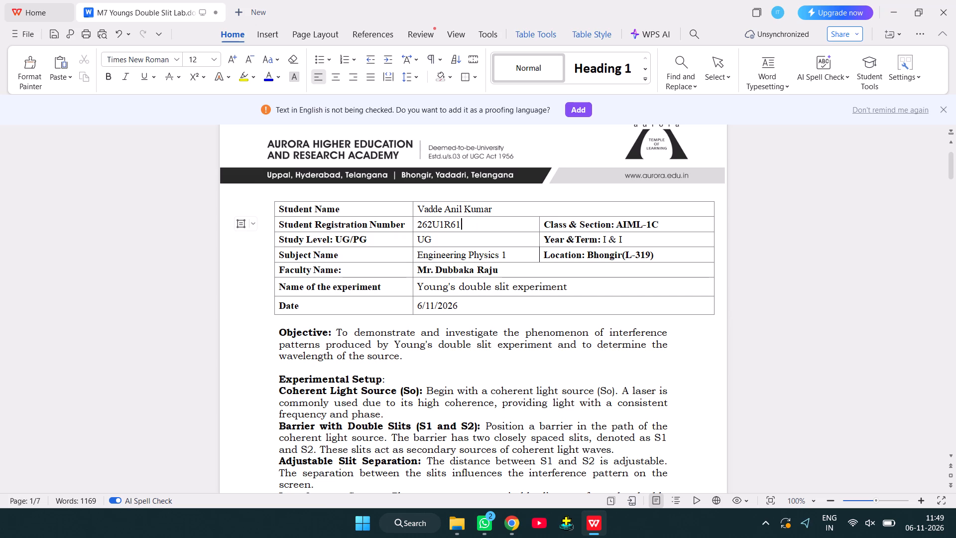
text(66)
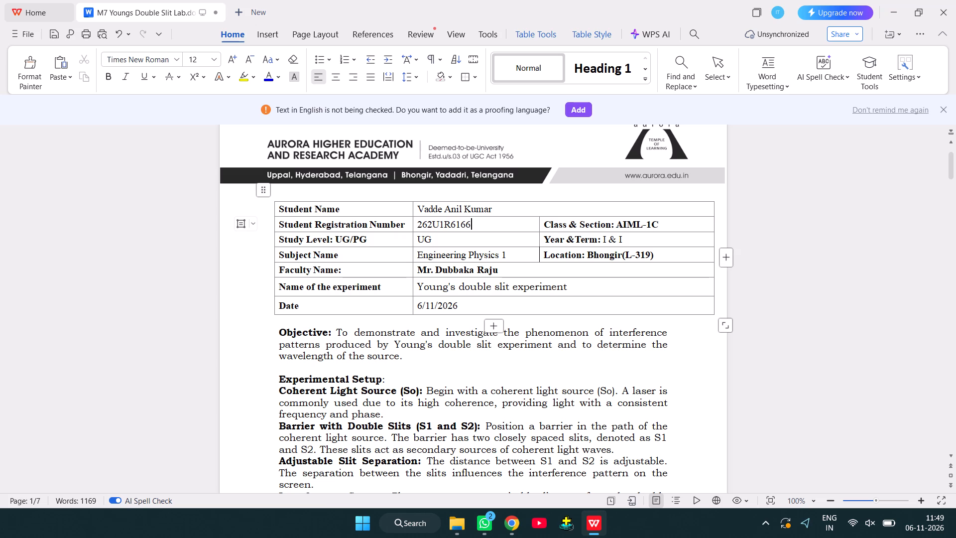
Replace the student name in the first-page details table with the next student's name in capital letters.
drag(507, 203, 501, 232)
click(501, 232)
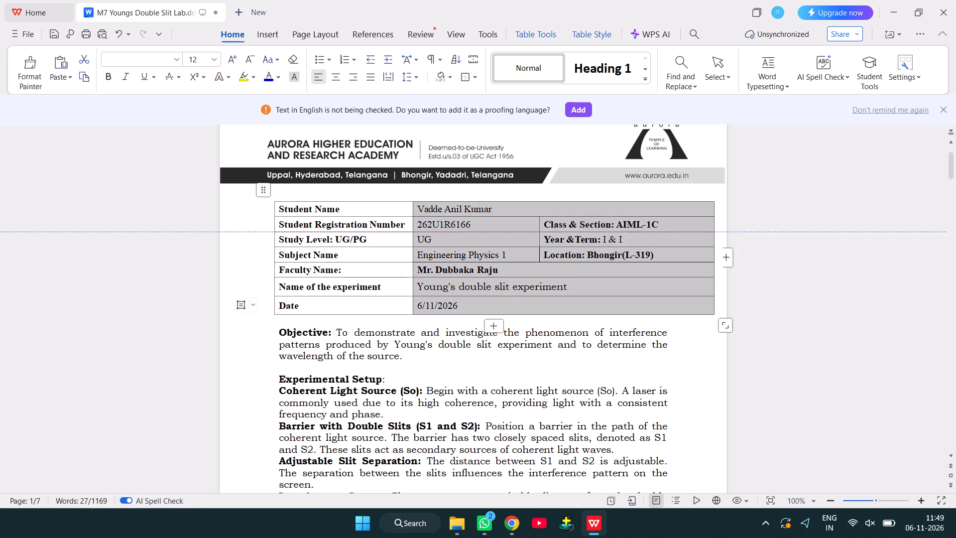
click(609, 280)
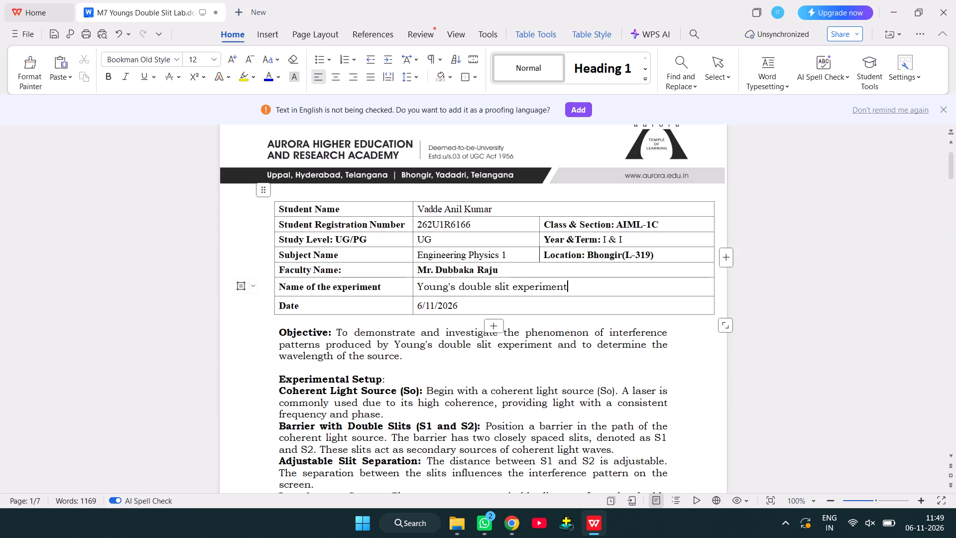
click(513, 215)
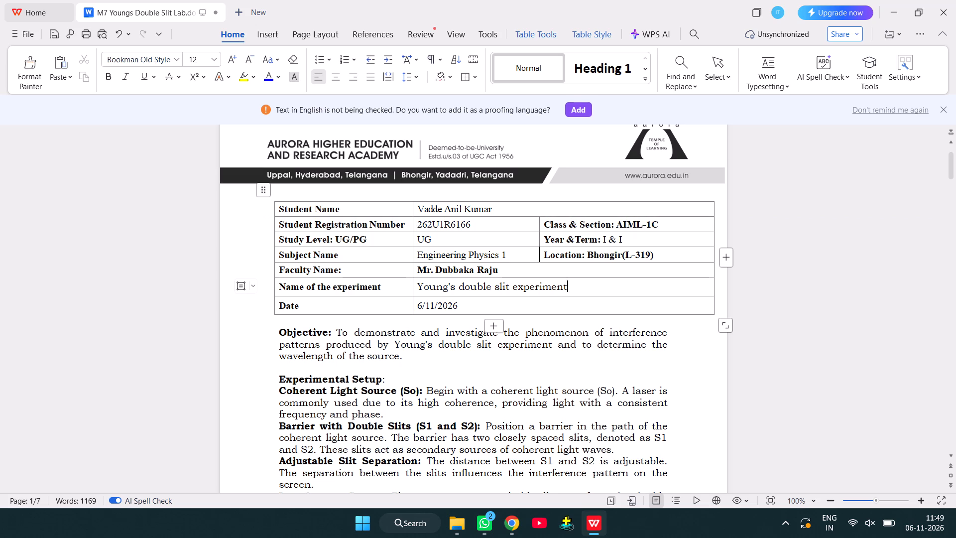
click(501, 207)
key(BackSpace)
key(BackSpace)
key(BackSpace)
key(BackSpace)
key(BackSpace)
key(BackSpace)
key(BackSpace)
key(BackSpace)
key(BackSpace)
key(BackSpace)
key(BackSpace)
key(BackSpace)
key(BackSpace)
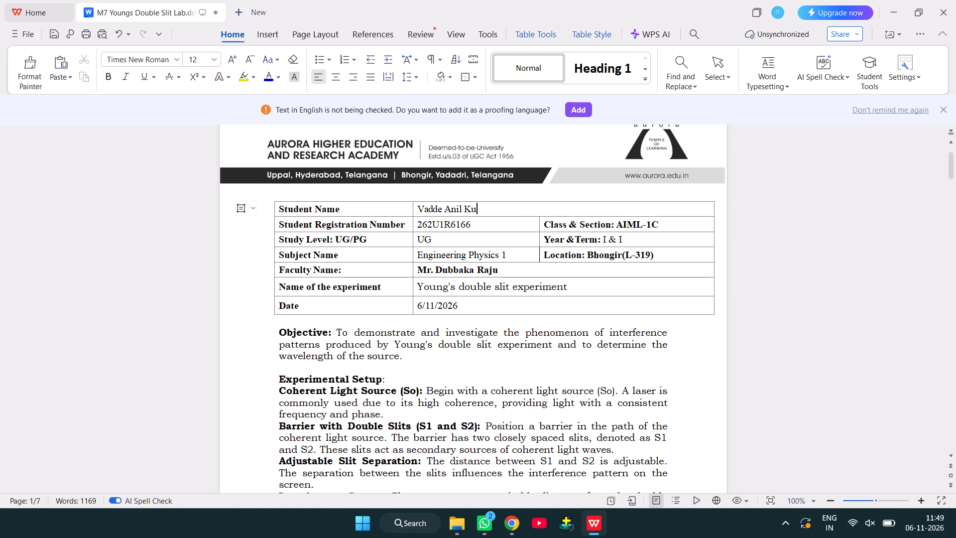
key(BackSpace)
key(BackSpace)
key(BackSpace)
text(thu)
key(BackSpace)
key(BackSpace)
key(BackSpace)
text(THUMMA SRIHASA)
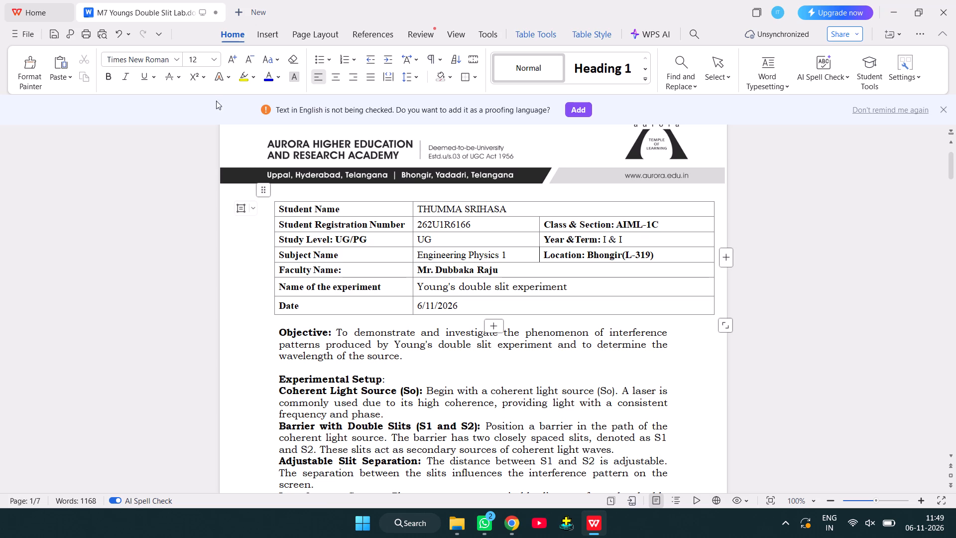
Save the lab document with the updated student name and registration number.
click(17, 38)
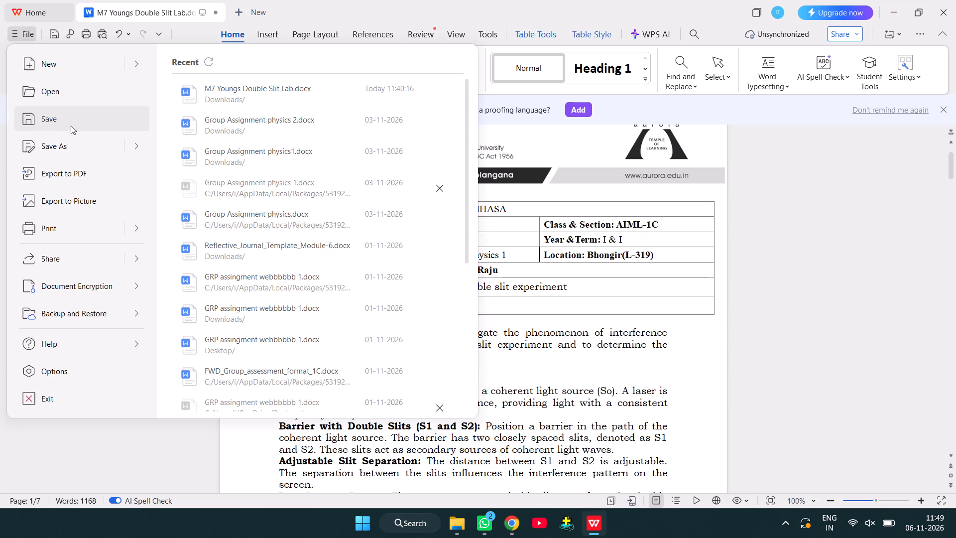
click(61, 115)
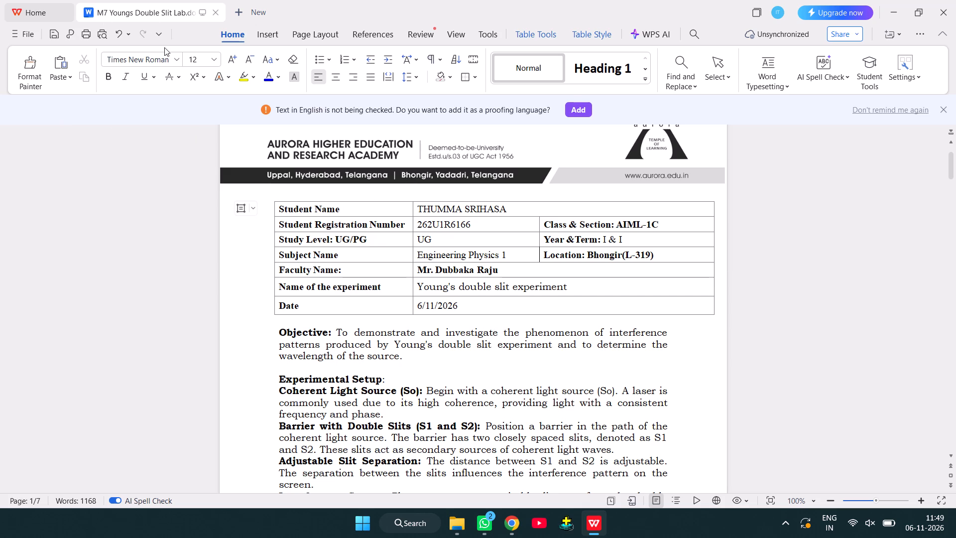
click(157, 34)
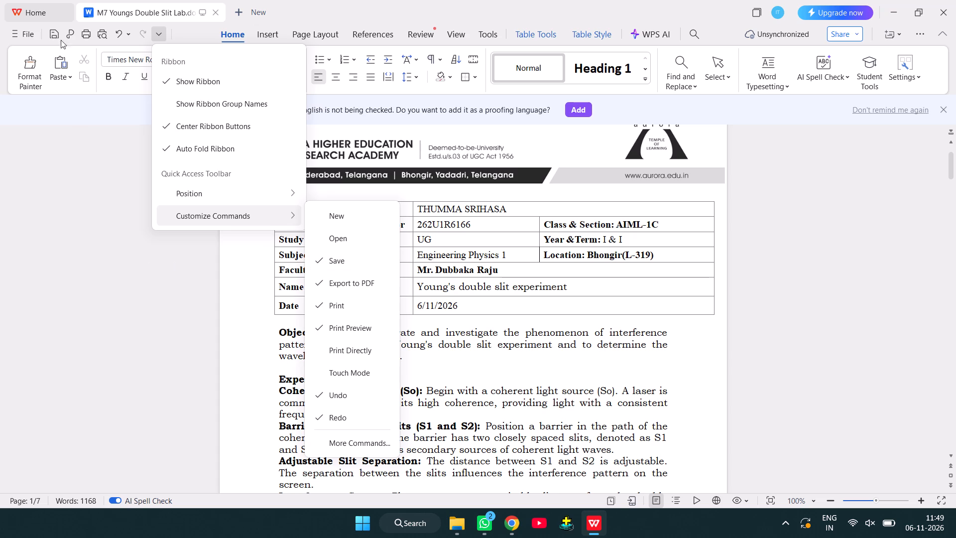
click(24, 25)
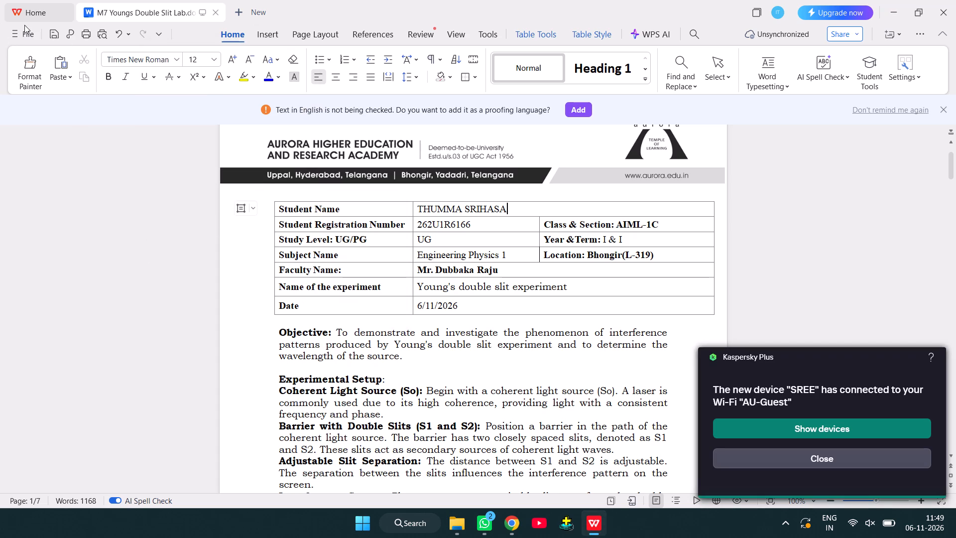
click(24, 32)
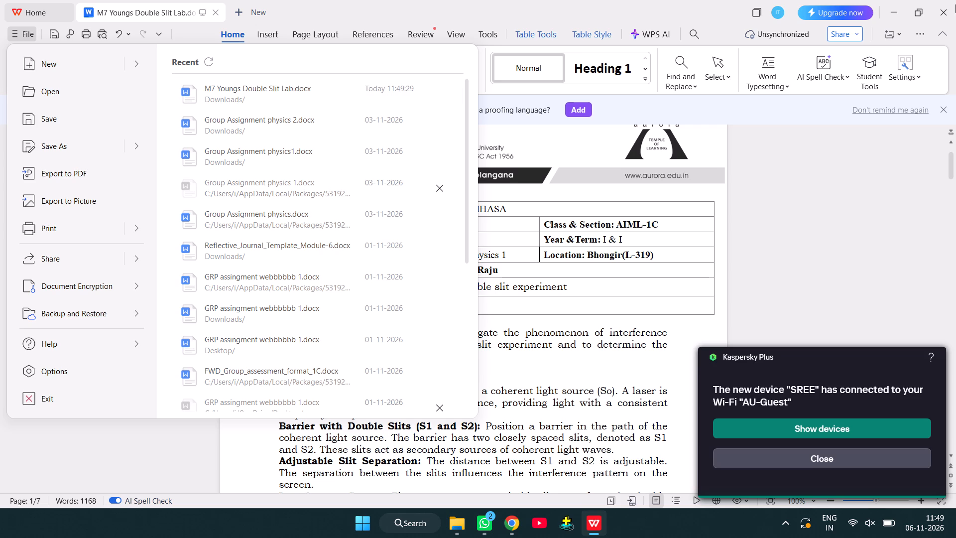
Close the saved lab document and its WPS Office window to get back to the Downloads folder.
click(941, 11)
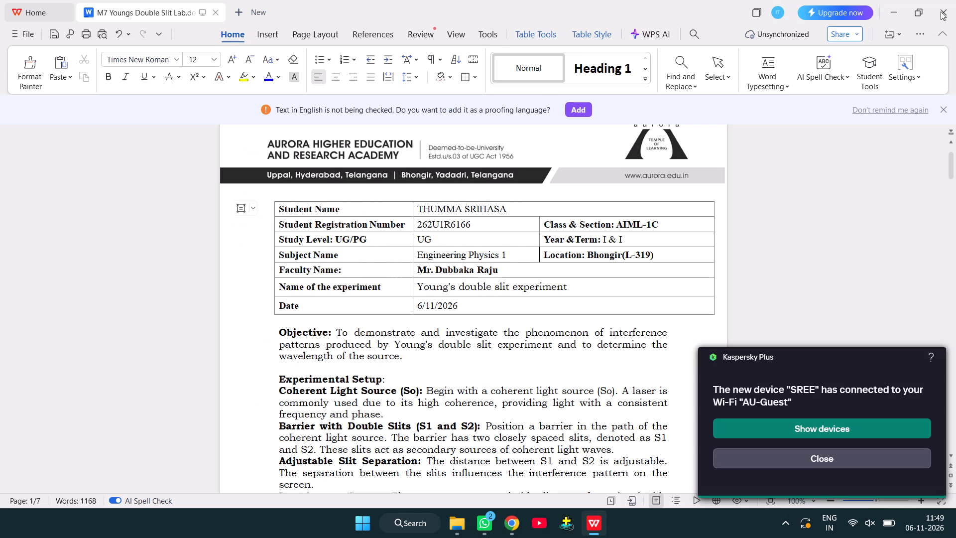
click(940, 20)
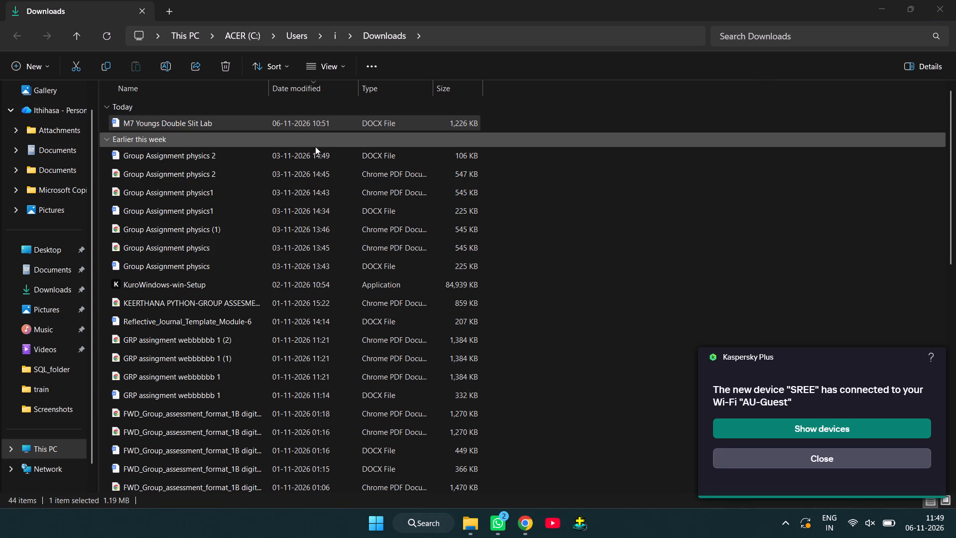
Select the M7 Youngs Double Slit Lab document in the Downloads folder.
drag(330, 114, 695, 253)
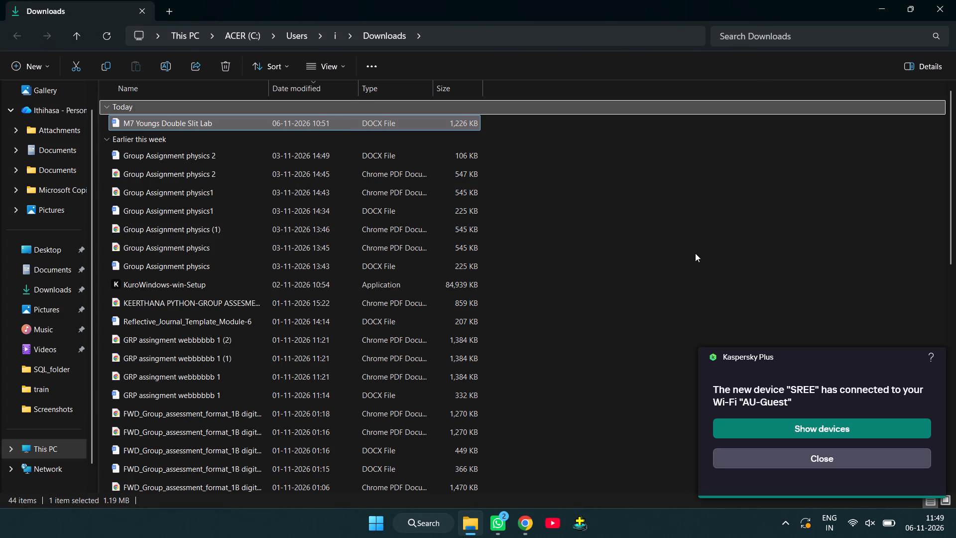
Reopen the M7 Youngs Double Slit Lab document from Downloads, check it from the student details past the wavelength calculations, and close it.
drag(695, 253, 688, 243)
click(688, 243)
click(384, 125)
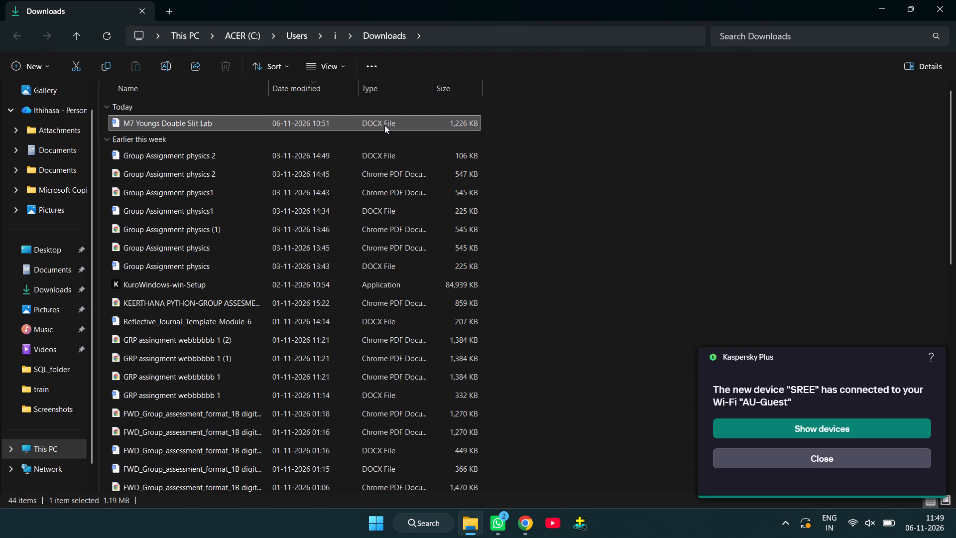
click(384, 125)
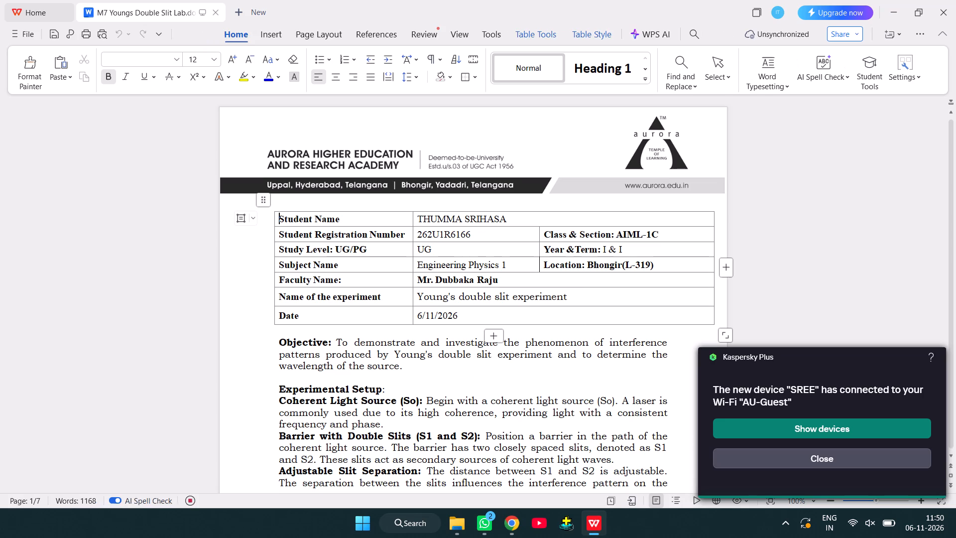
scroll(532, 340, down, 9)
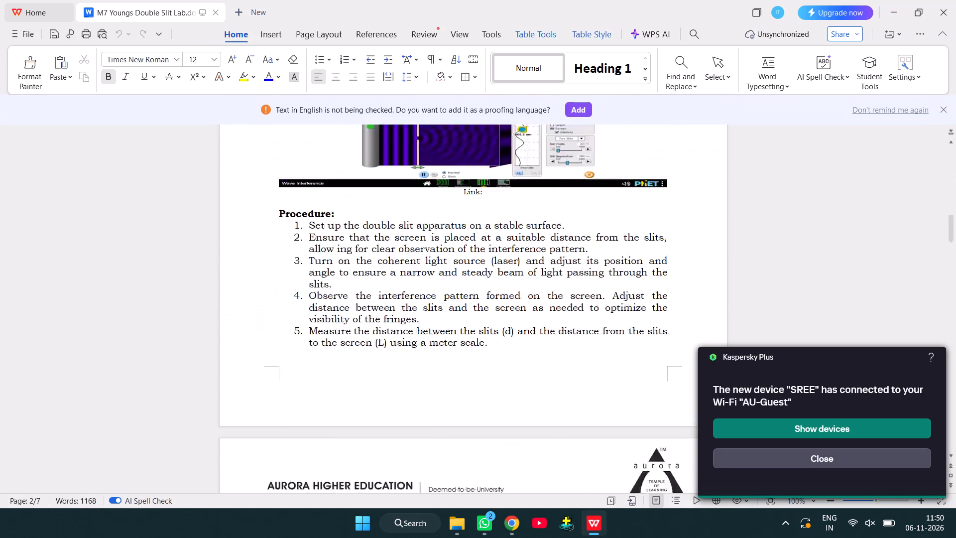
scroll(532, 340, down, 1)
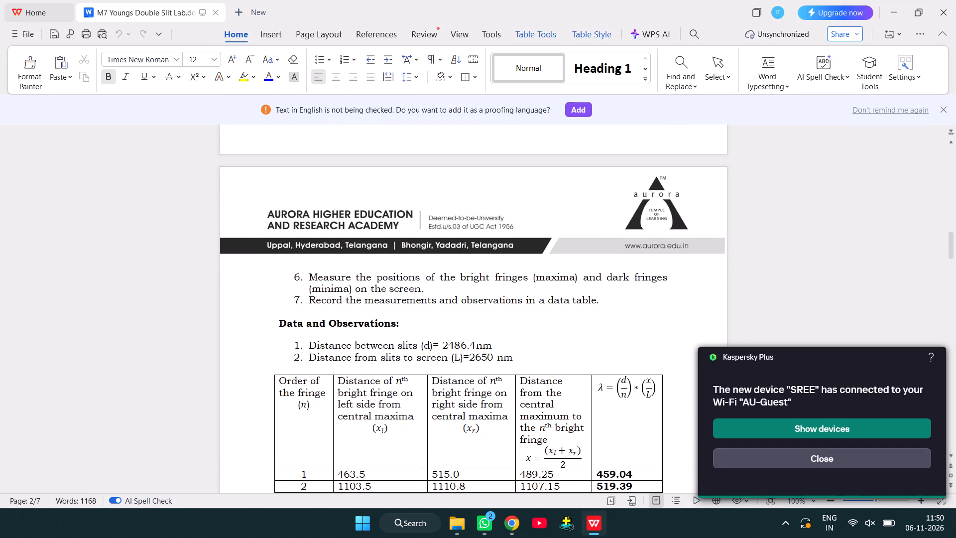
scroll(532, 340, down, 5)
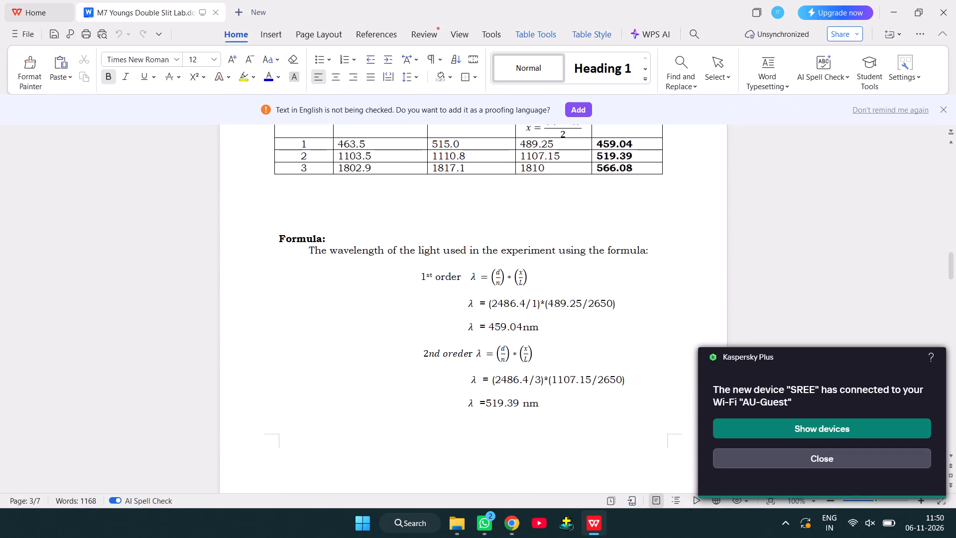
scroll(532, 340, down, 7)
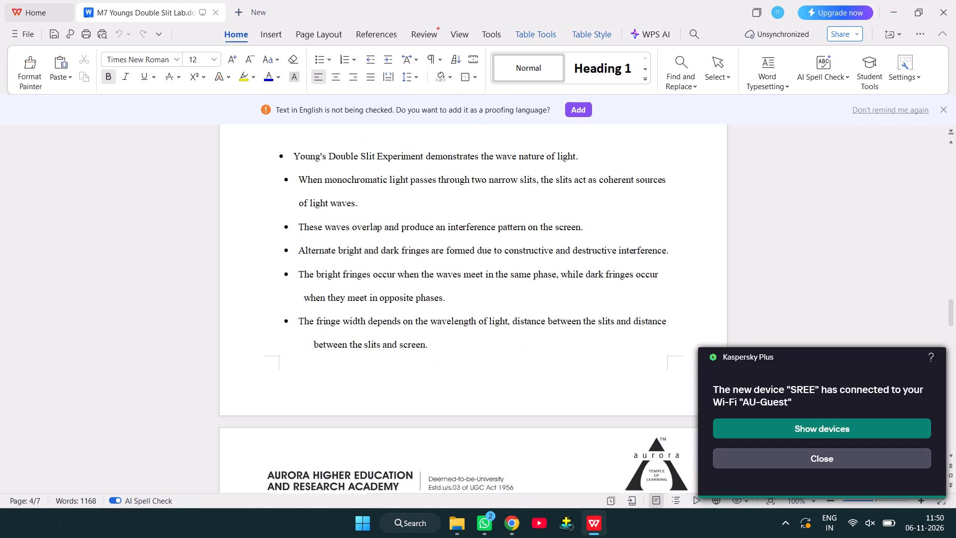
scroll(532, 340, down, 1)
click(941, 8)
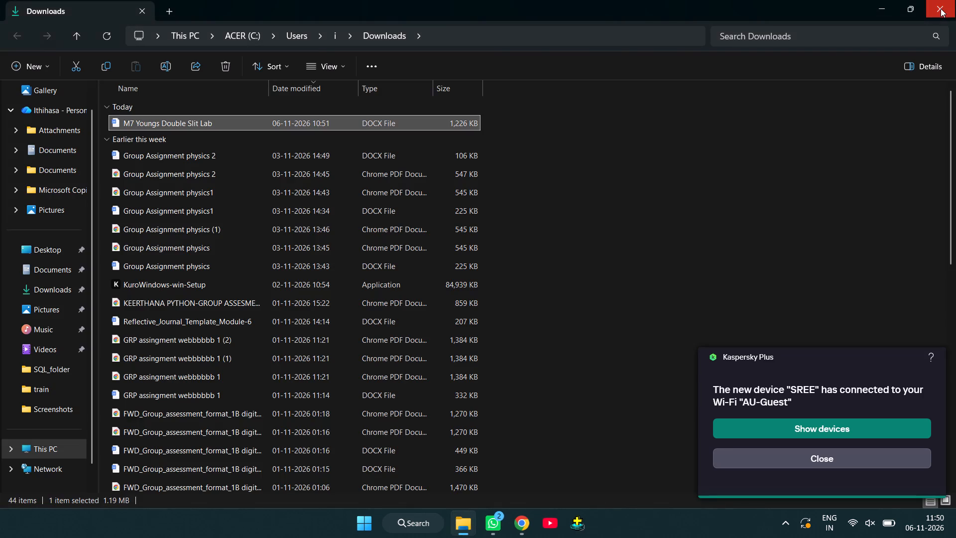
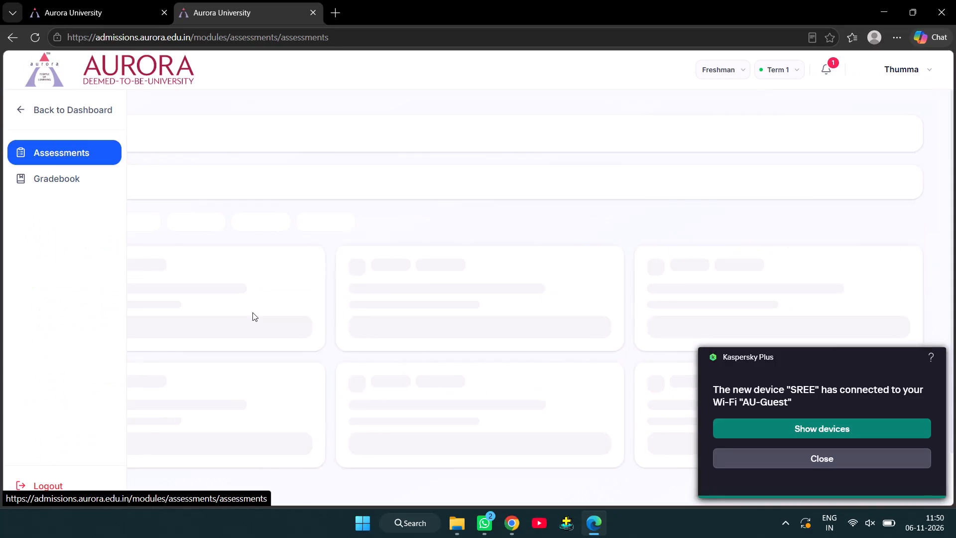
Leave the German-A1 assessments, dismiss the Wi-Fi device notification, and open the Engineering Physics assessments.
scroll(375, 394, down, 1)
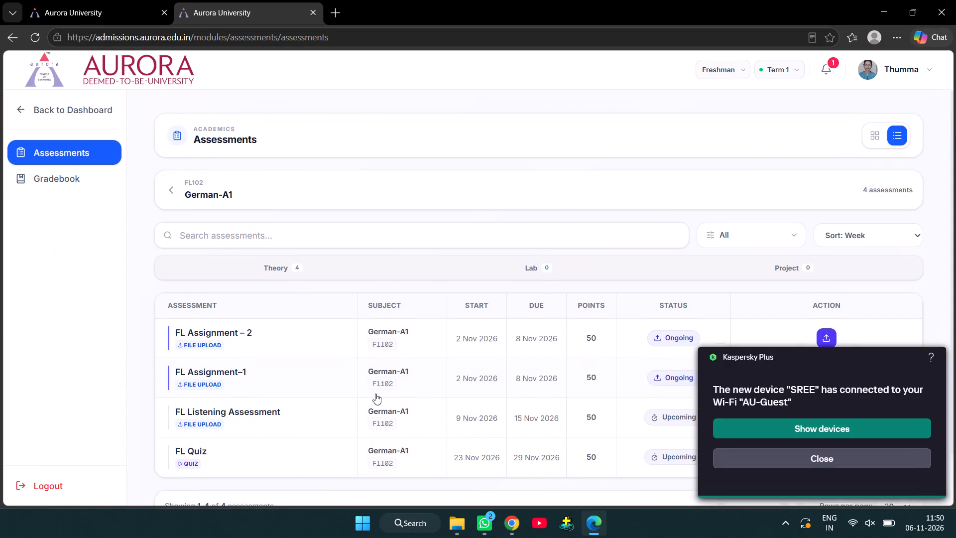
click(170, 189)
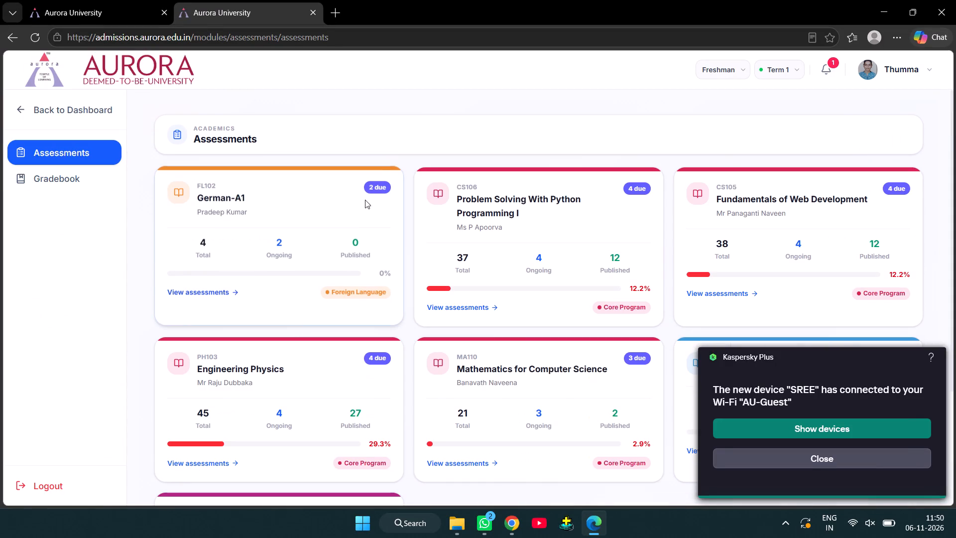
click(816, 457)
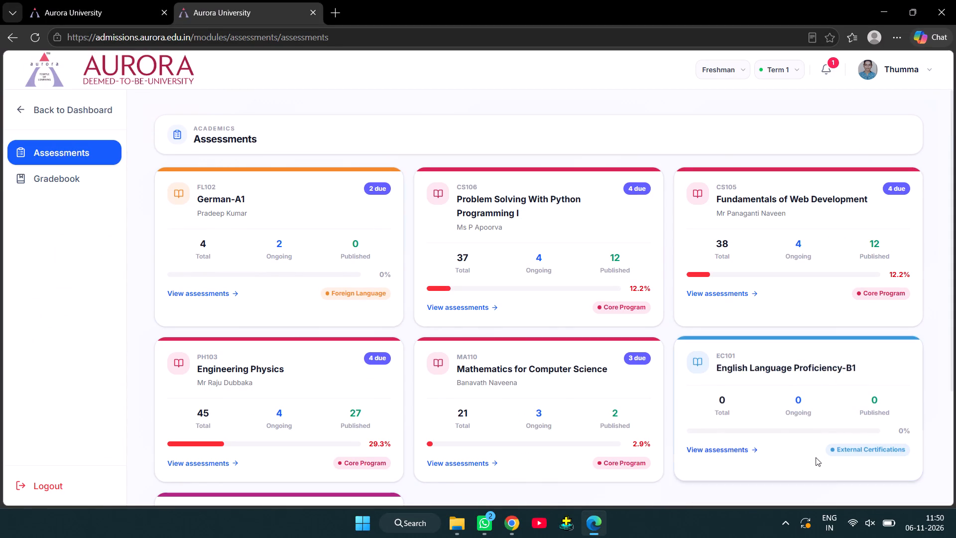
scroll(357, 416, down, 1)
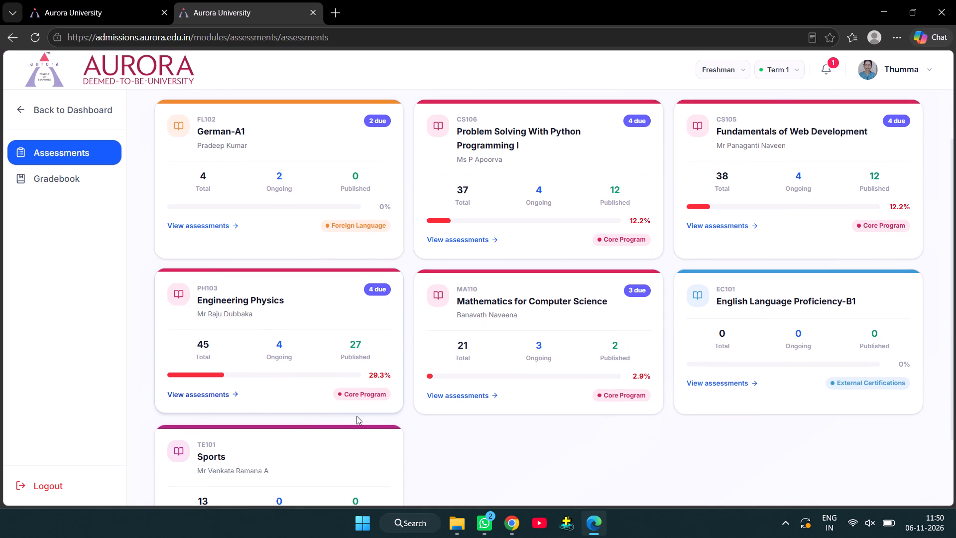
scroll(357, 416, down, 1)
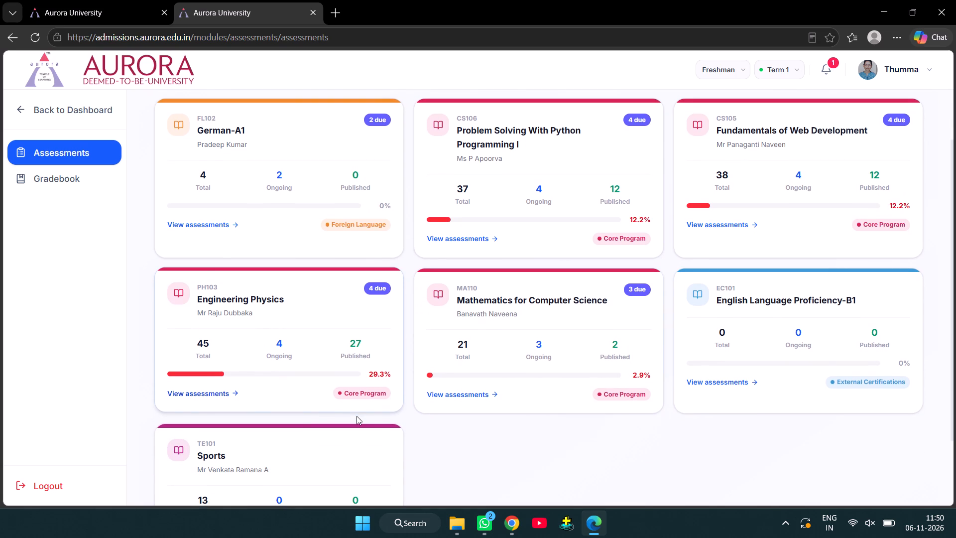
scroll(357, 416, down, 2)
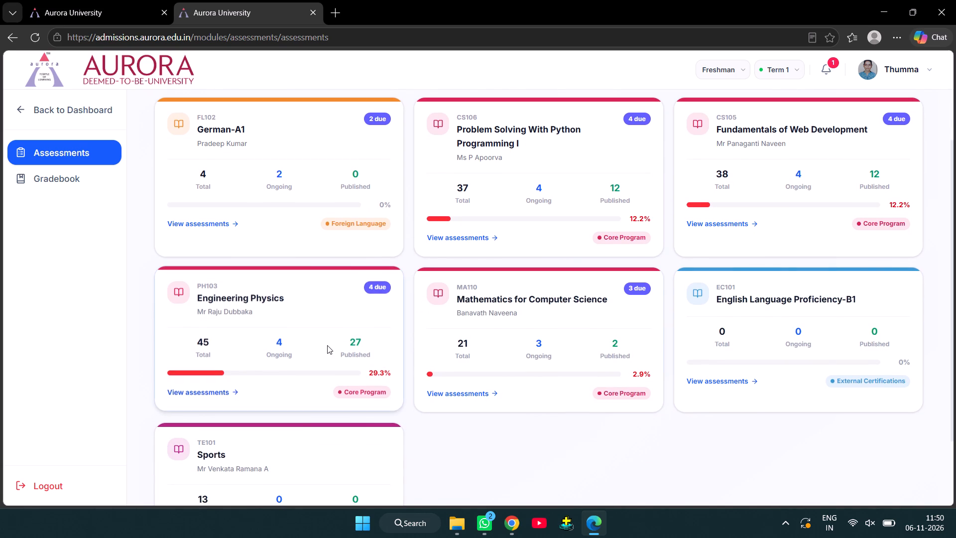
click(327, 345)
Look through the Engineering Physics assessment list for the Lab Report 7 entry.
scroll(409, 366, down, 1)
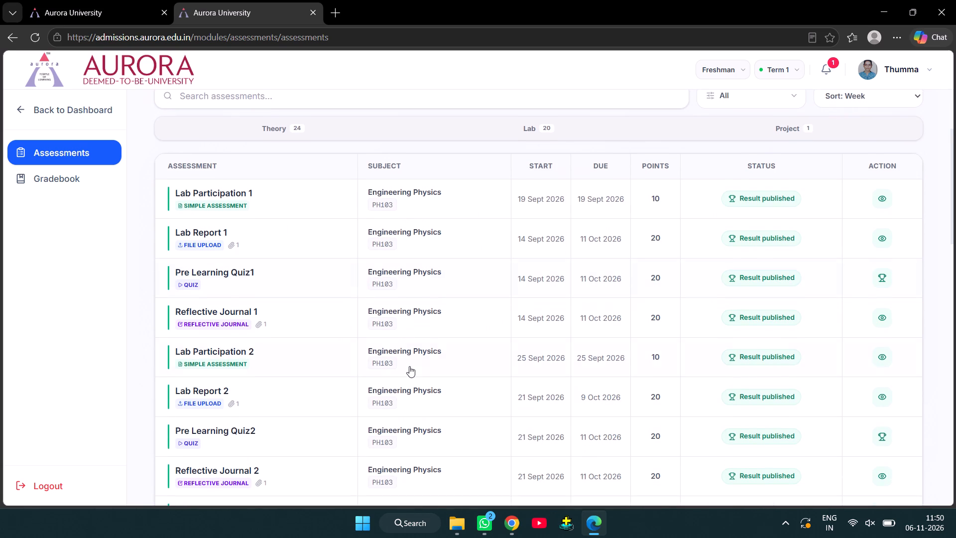
scroll(409, 366, down, 3)
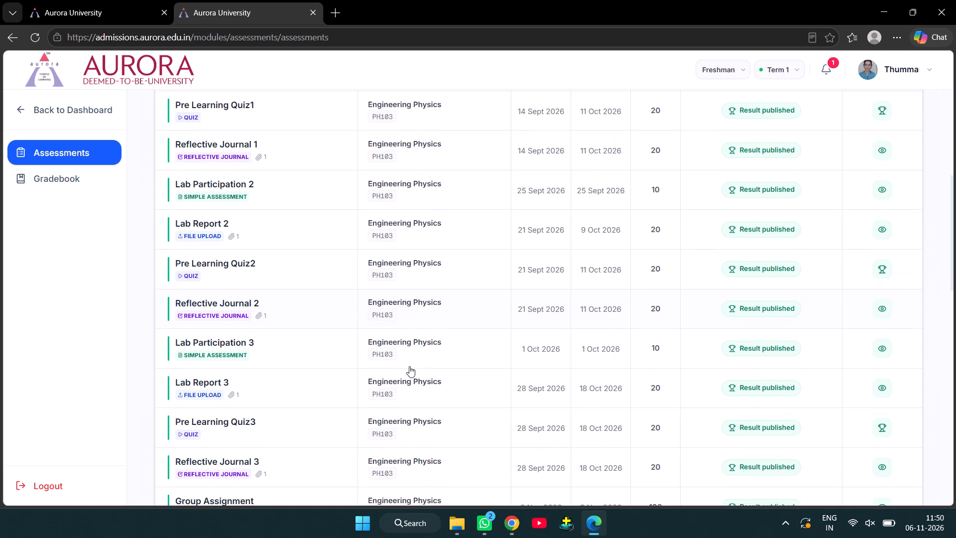
scroll(409, 366, down, 3)
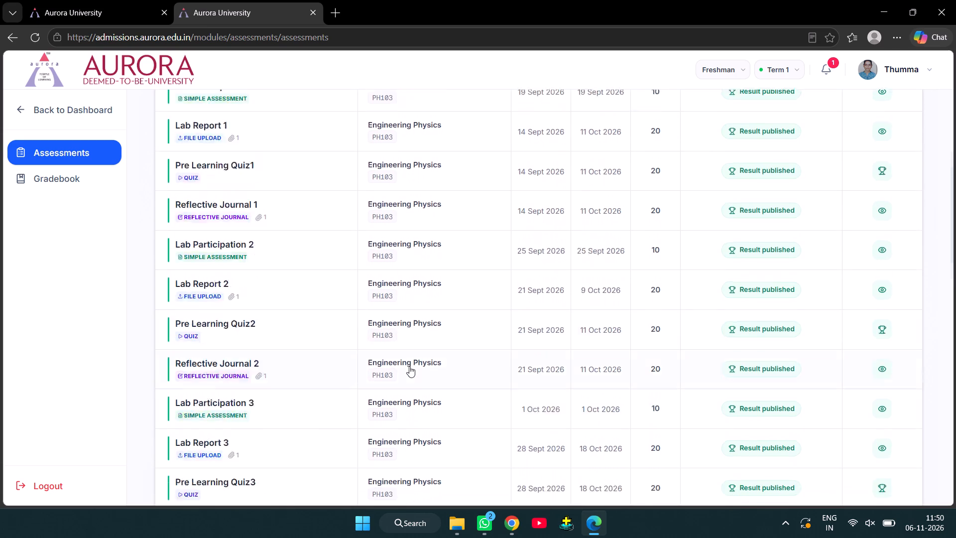
scroll(409, 366, down, 2)
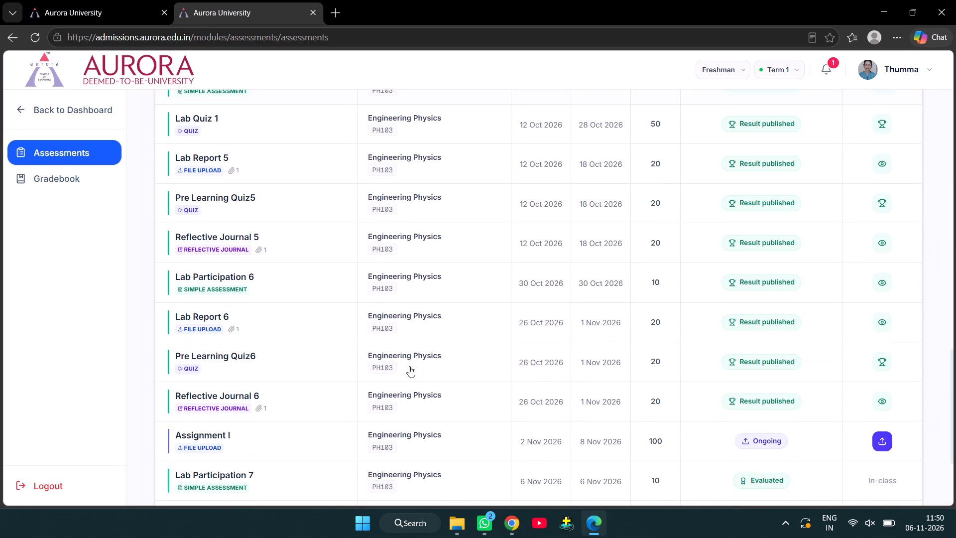
scroll(409, 366, down, 3)
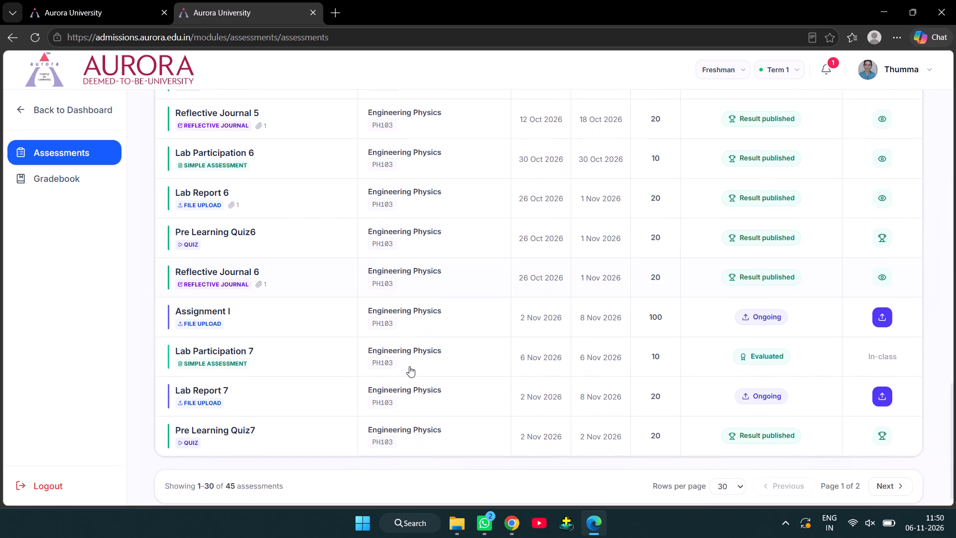
scroll(409, 366, down, 2)
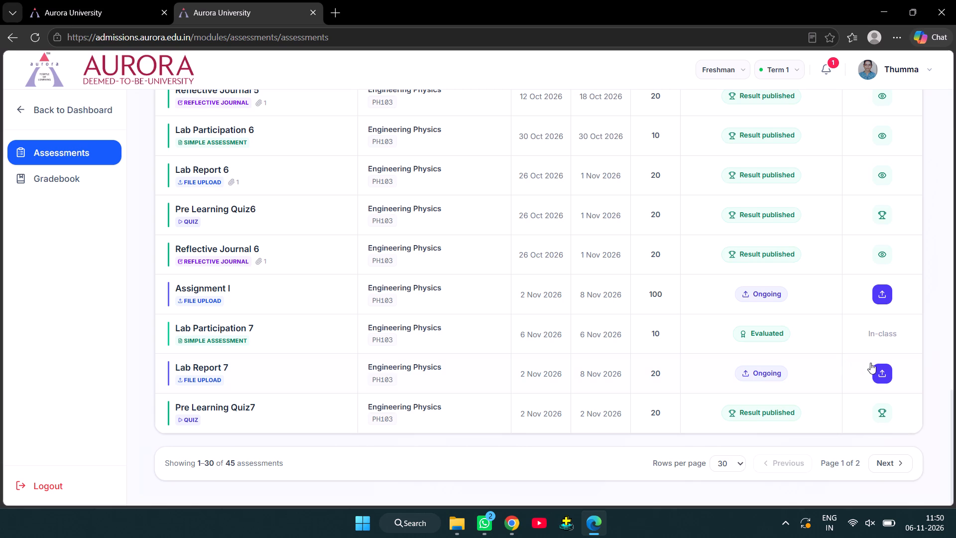
Browse the Downloads folder from the Lab Report 7 file upload for the report file, and close the file picker.
click(880, 373)
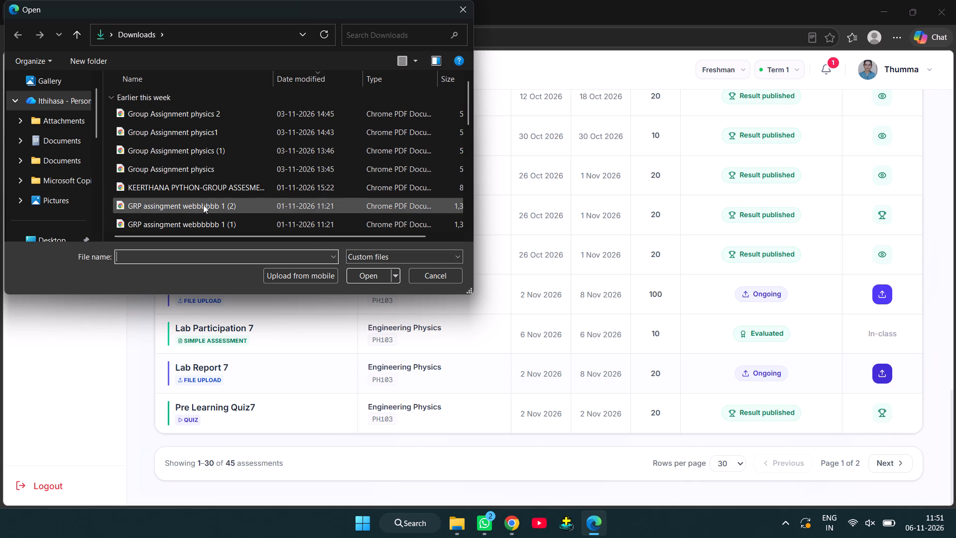
scroll(205, 199, right, 1)
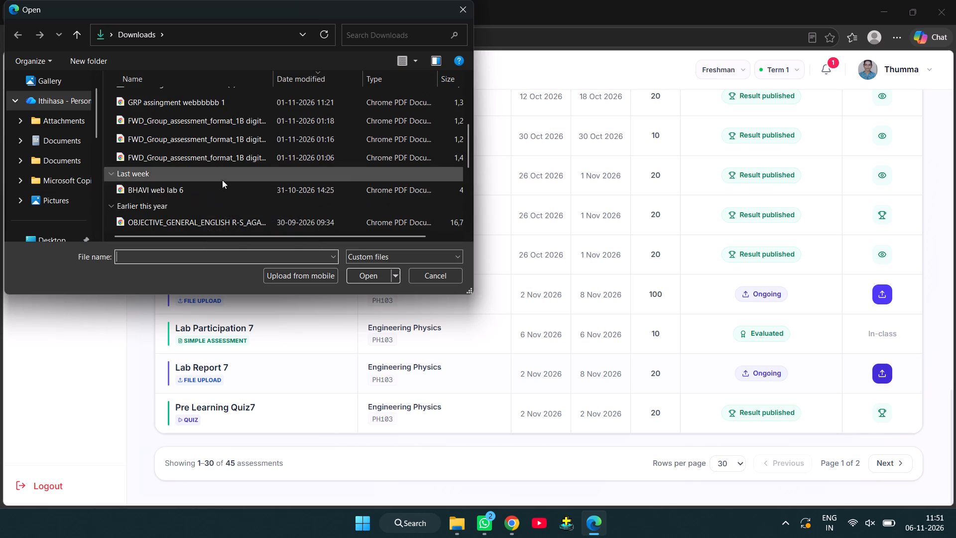
scroll(222, 182, down, 1)
scroll(222, 182, up, 2)
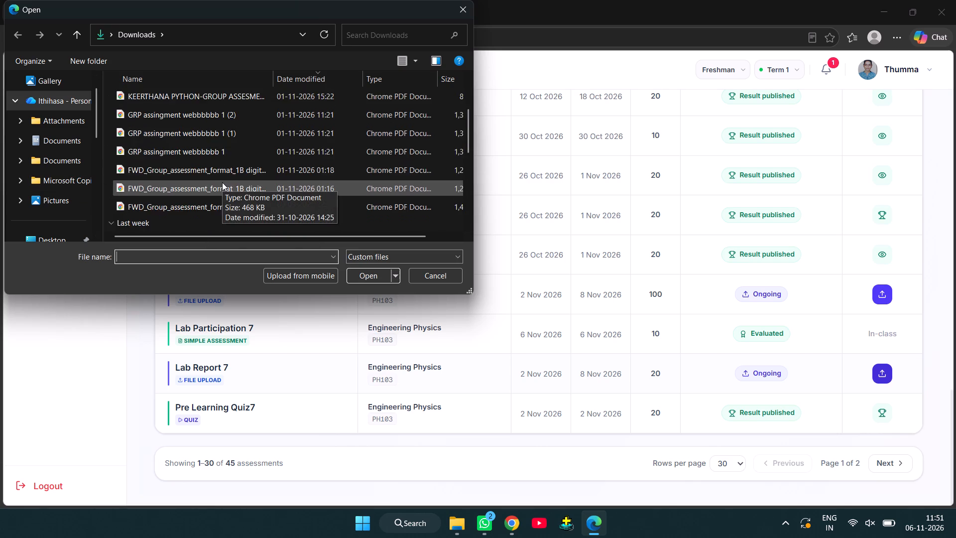
scroll(222, 182, up, 4)
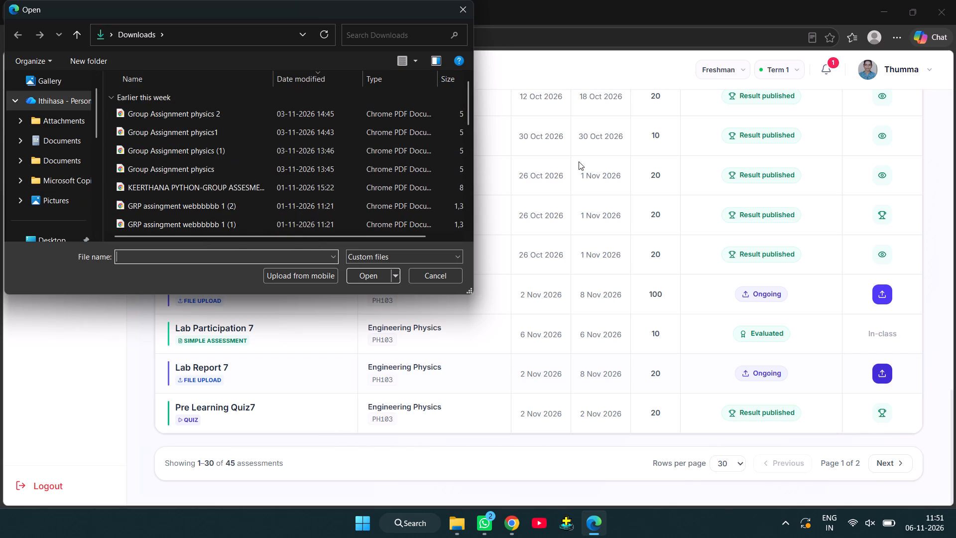
scroll(449, 139, down, 4)
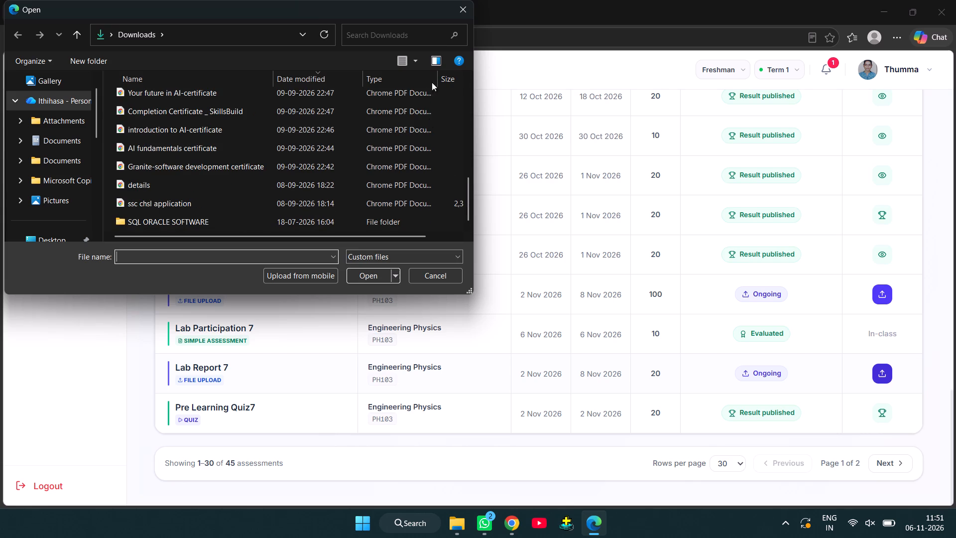
scroll(405, 160, down, 2)
scroll(405, 160, up, 2)
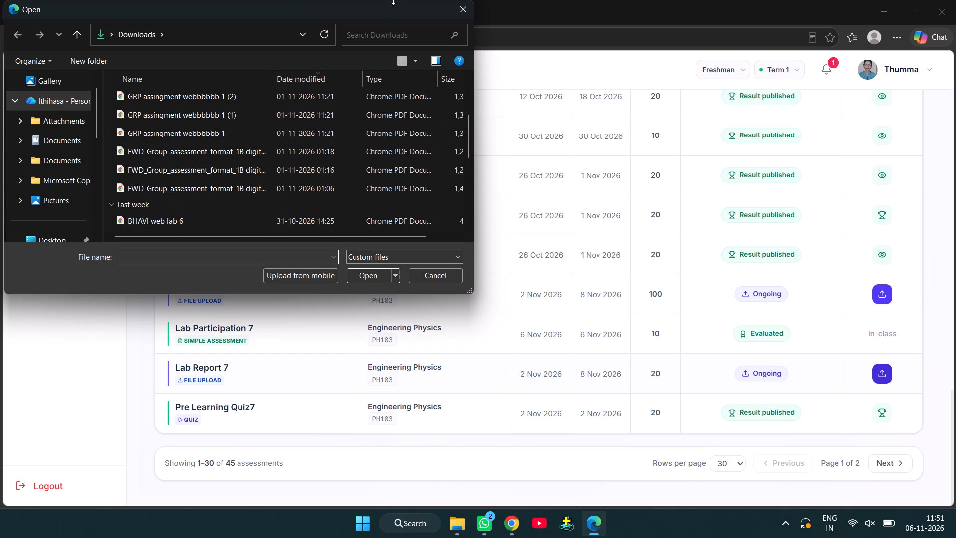
click(461, 12)
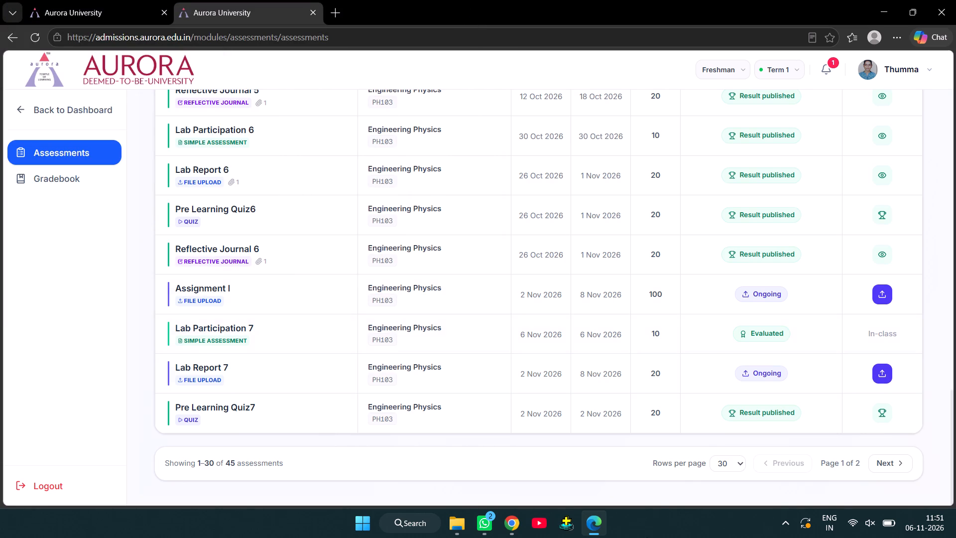
Open the most recently used M7 Youngs Double Slit Lab document from the recent files.
scroll(643, 521, up, 1)
click(365, 513)
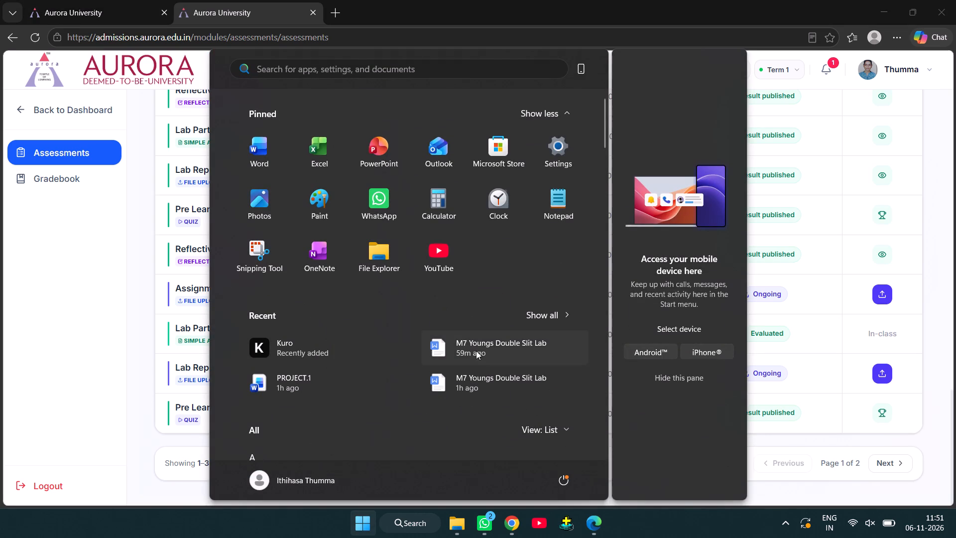
double_click(476, 351)
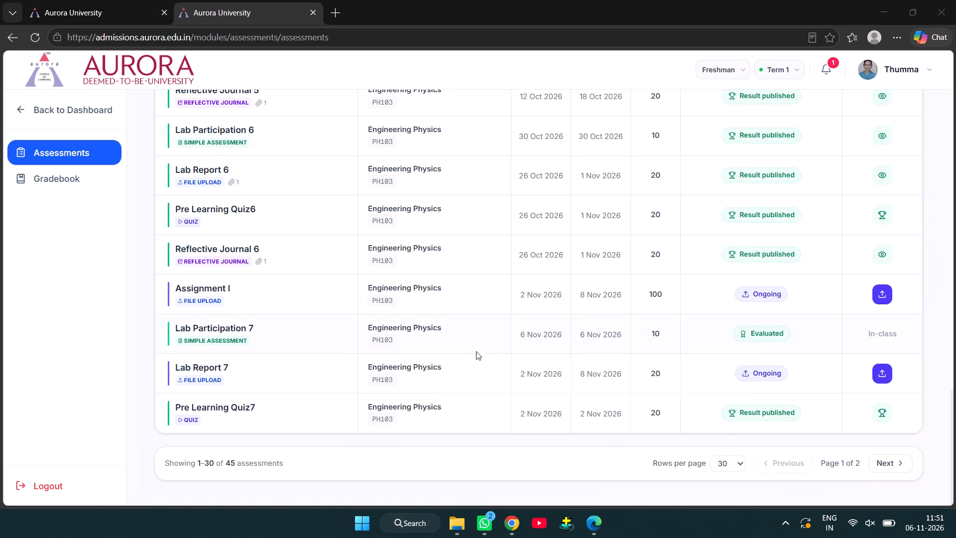
click(456, 306)
Check the lab document from the student details through the wavelength results, conclusion and viva voce answers, and return to its first page.
scroll(456, 306, down, 1)
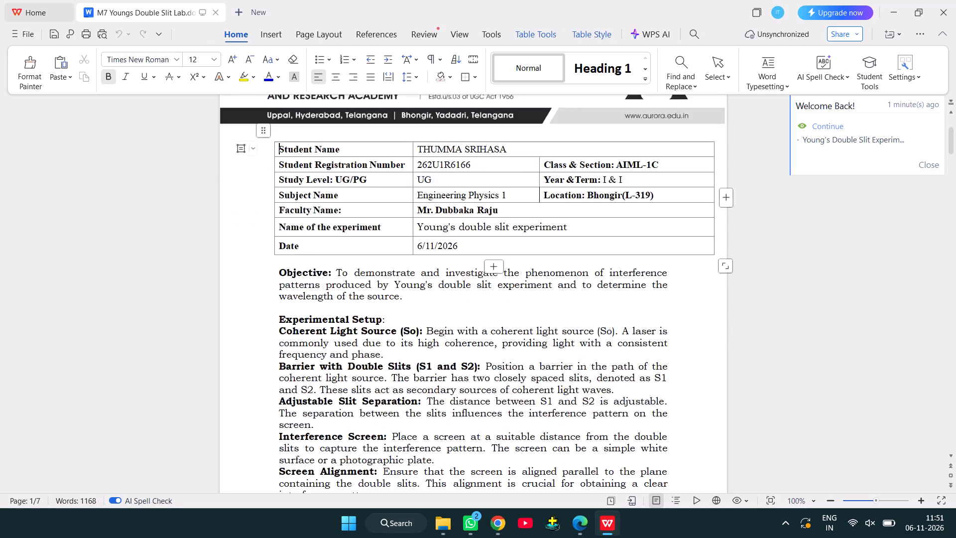
scroll(456, 306, down, 8)
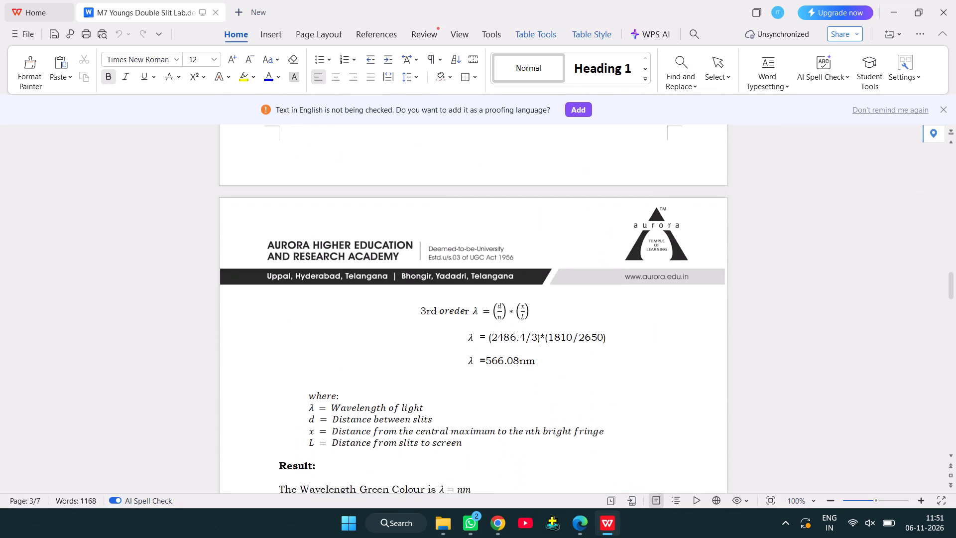
scroll(456, 306, down, 3)
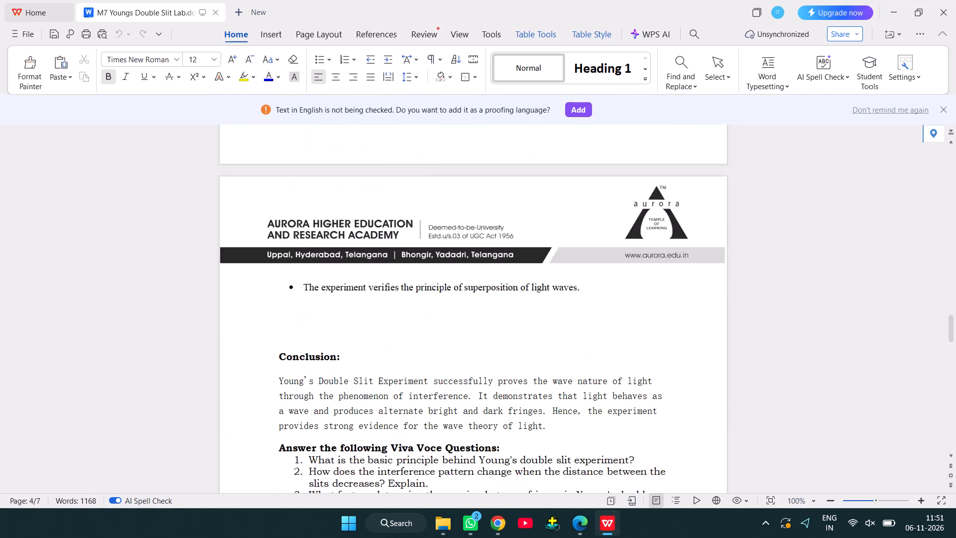
scroll(456, 306, down, 4)
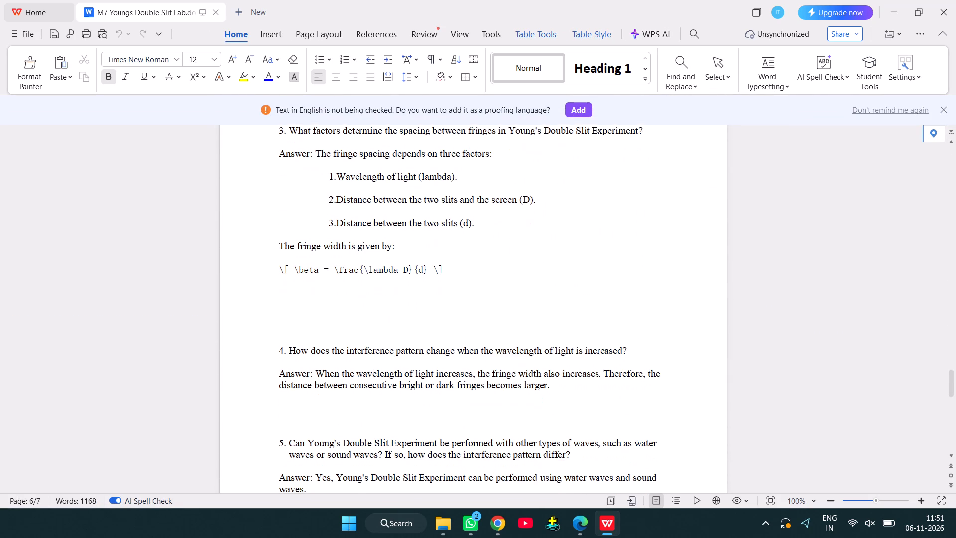
scroll(456, 306, down, 1)
scroll(456, 306, up, 17)
scroll(456, 306, up, 13)
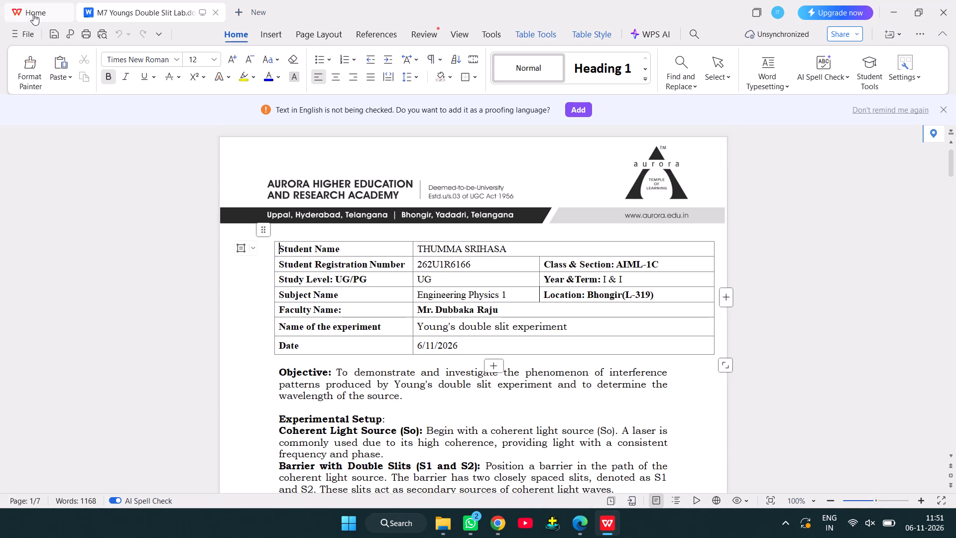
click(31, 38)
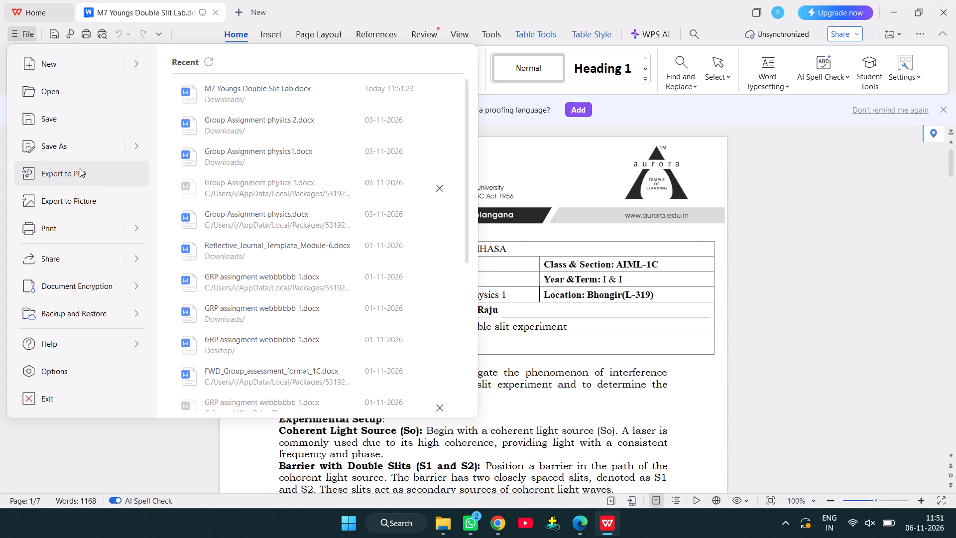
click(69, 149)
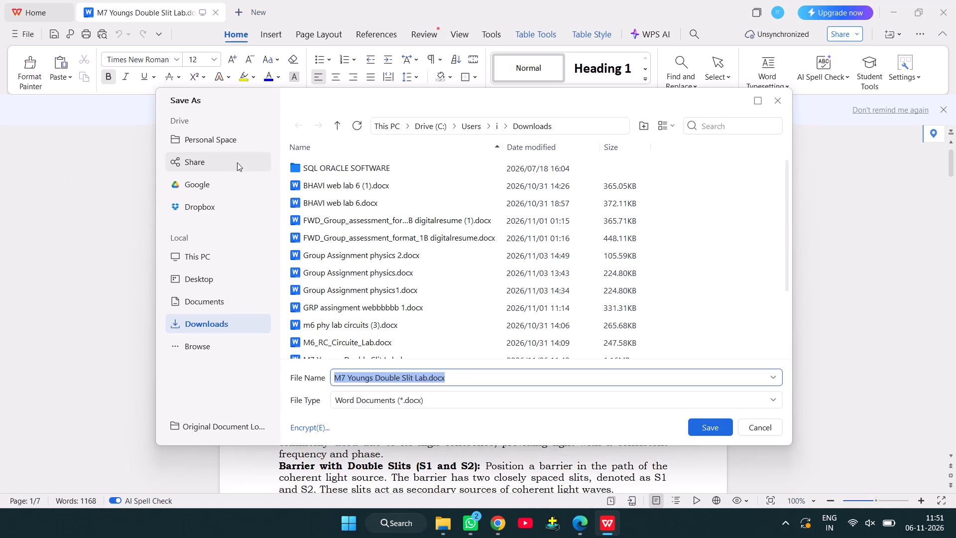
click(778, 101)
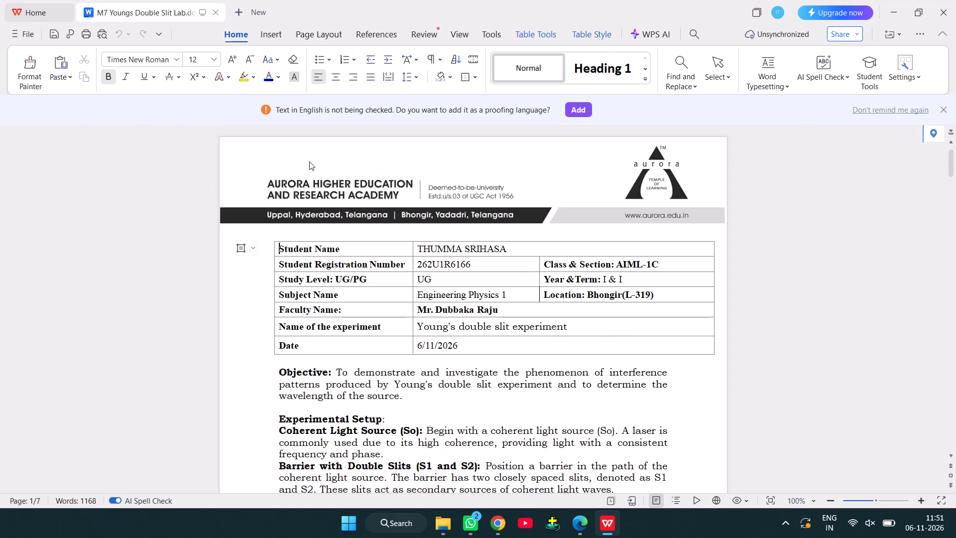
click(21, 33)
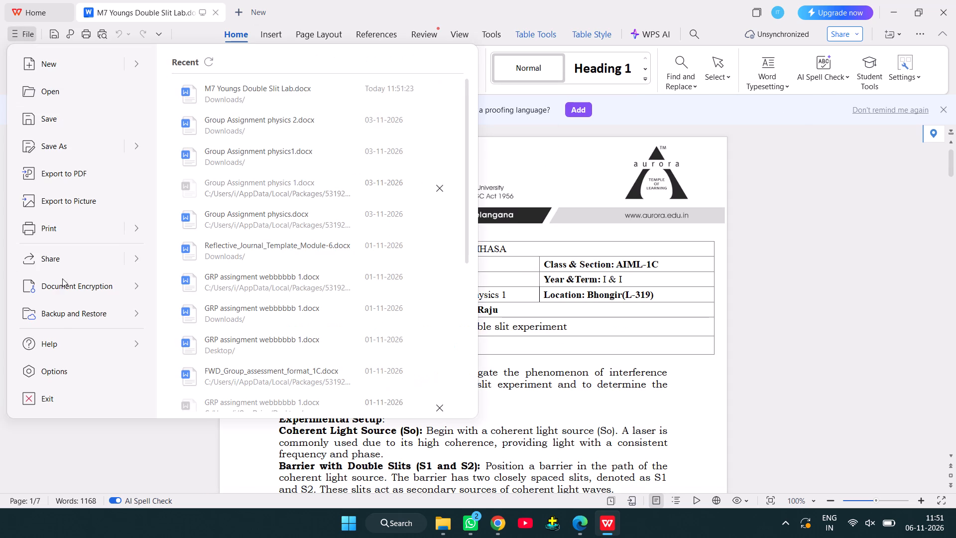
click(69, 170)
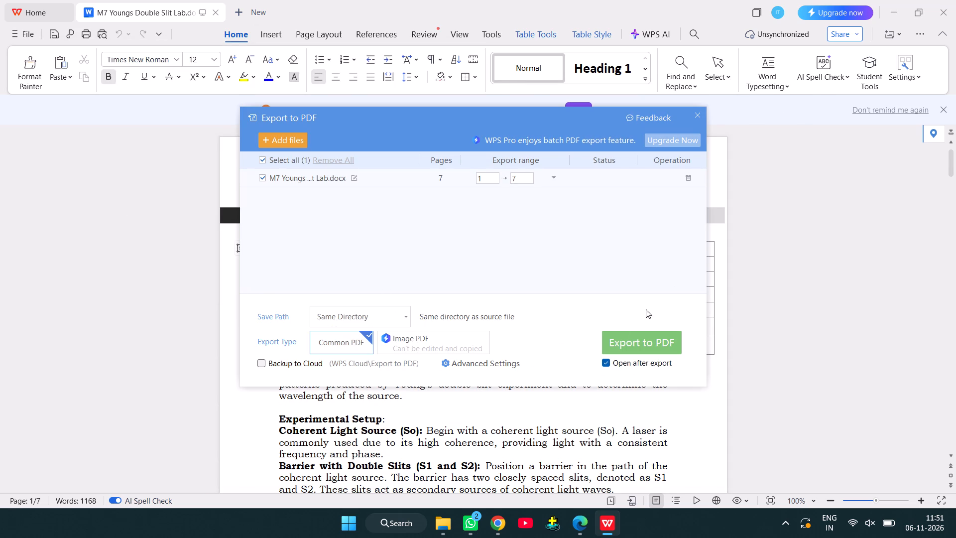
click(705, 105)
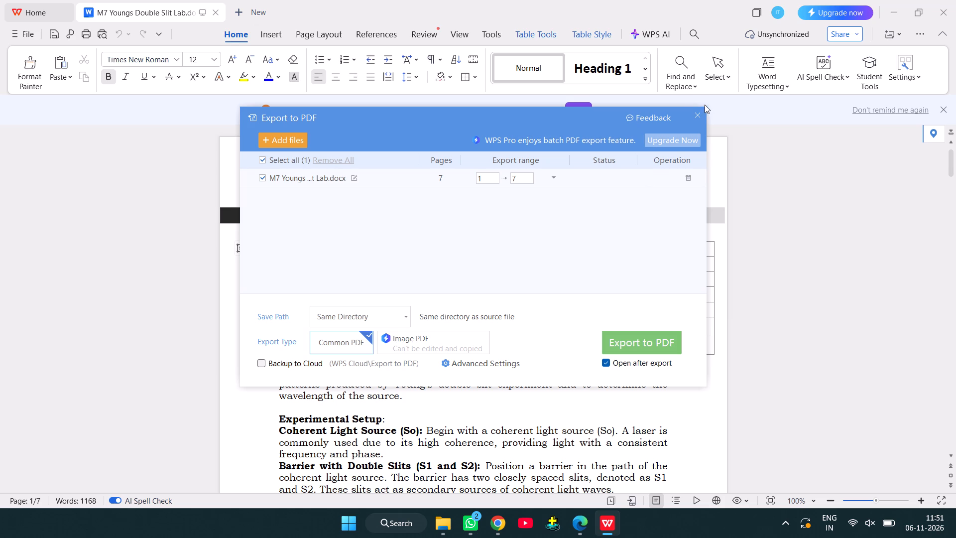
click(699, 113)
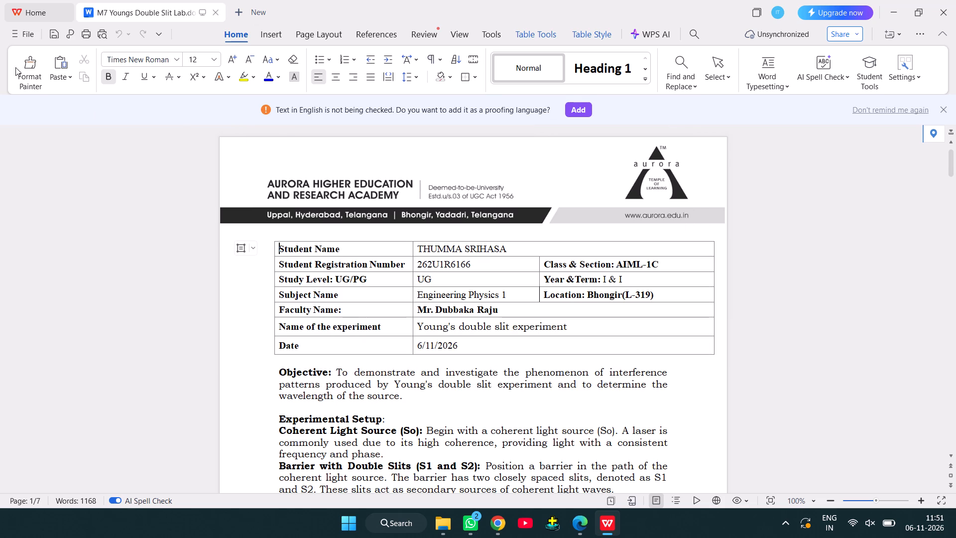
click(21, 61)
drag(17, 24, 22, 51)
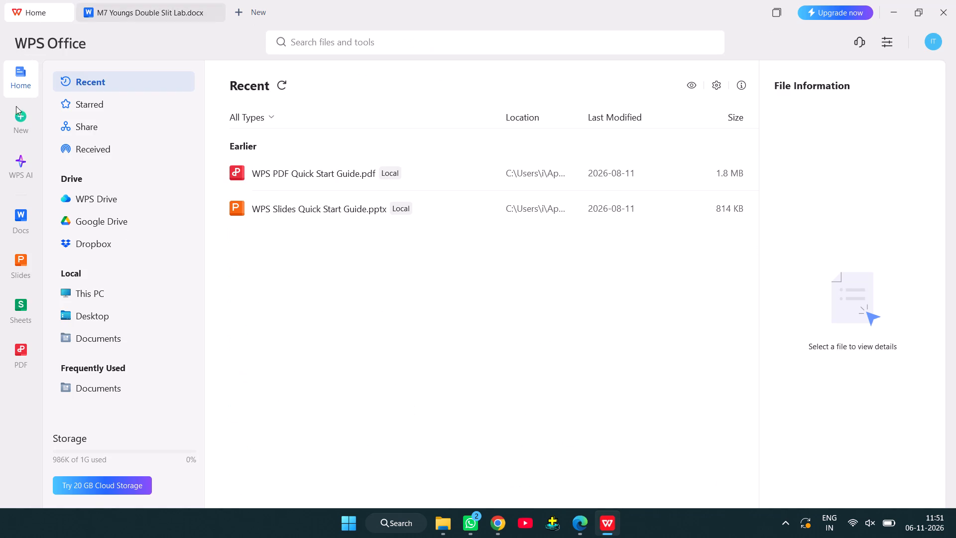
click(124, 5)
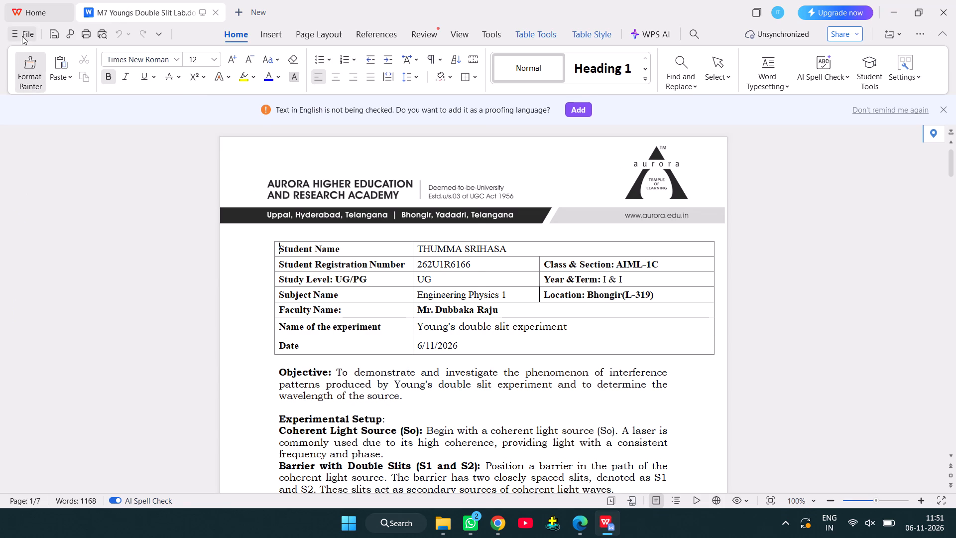
Print all pages of the lab document with Microsoft Print to PDF, saving it as LAB 7SONY in the Documents folder.
click(22, 36)
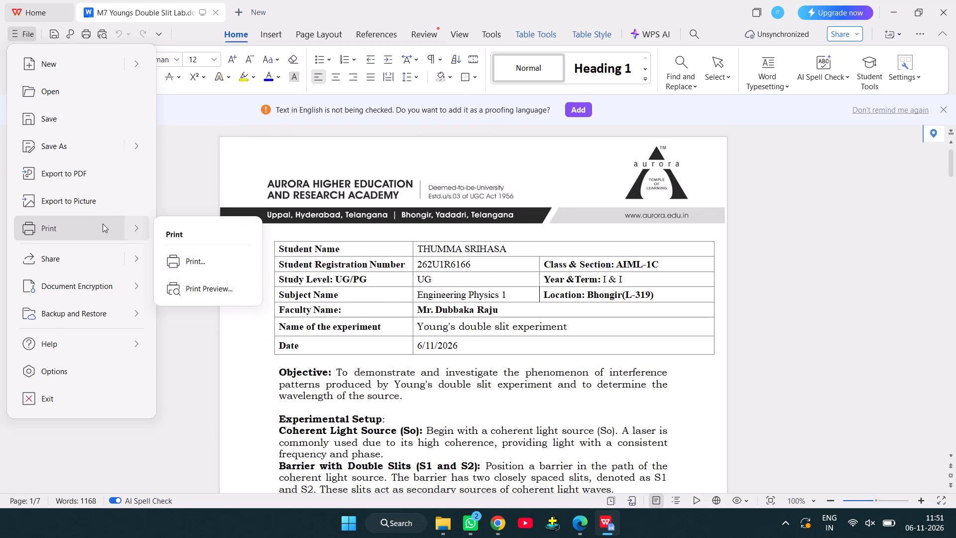
click(103, 224)
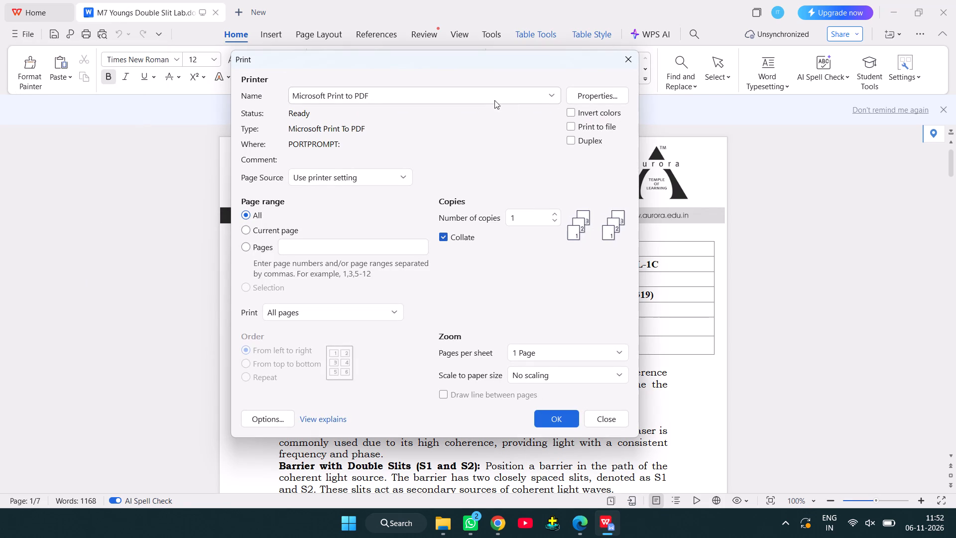
click(540, 410)
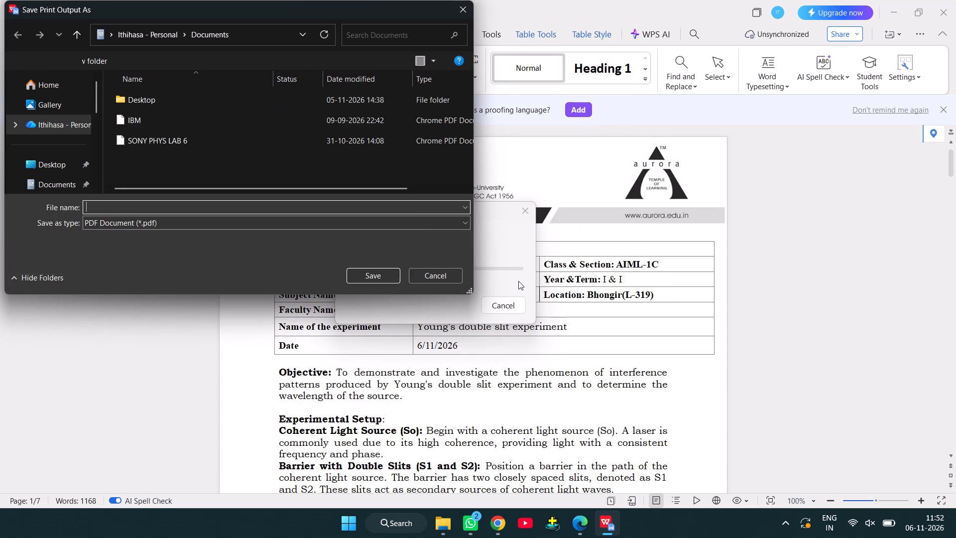
click(333, 211)
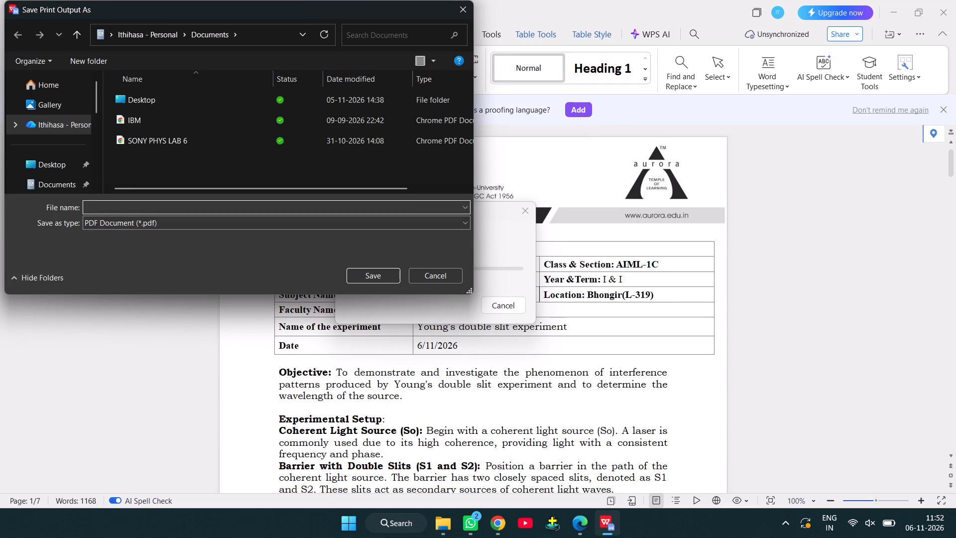
text(LAB)
key(space)
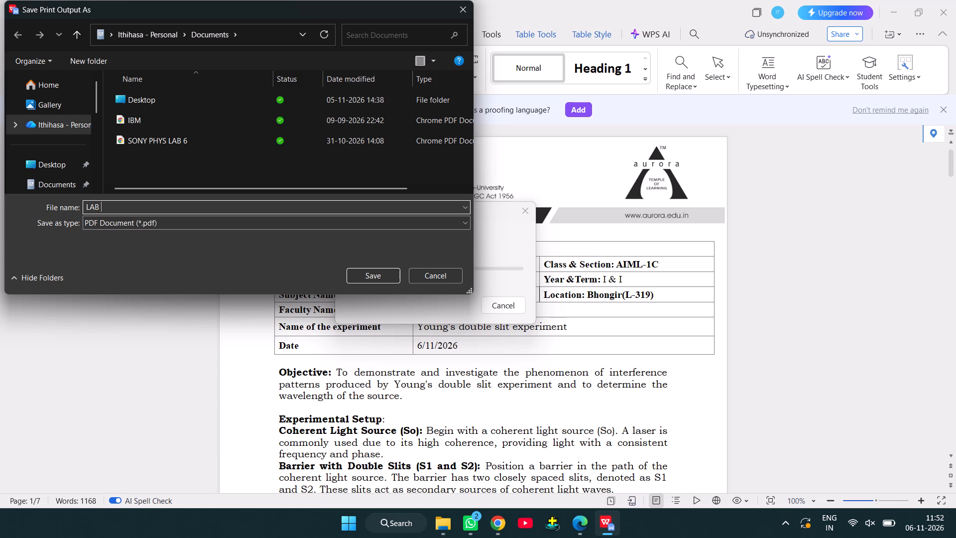
key(7)
key(s)
text(ONY)
click(377, 270)
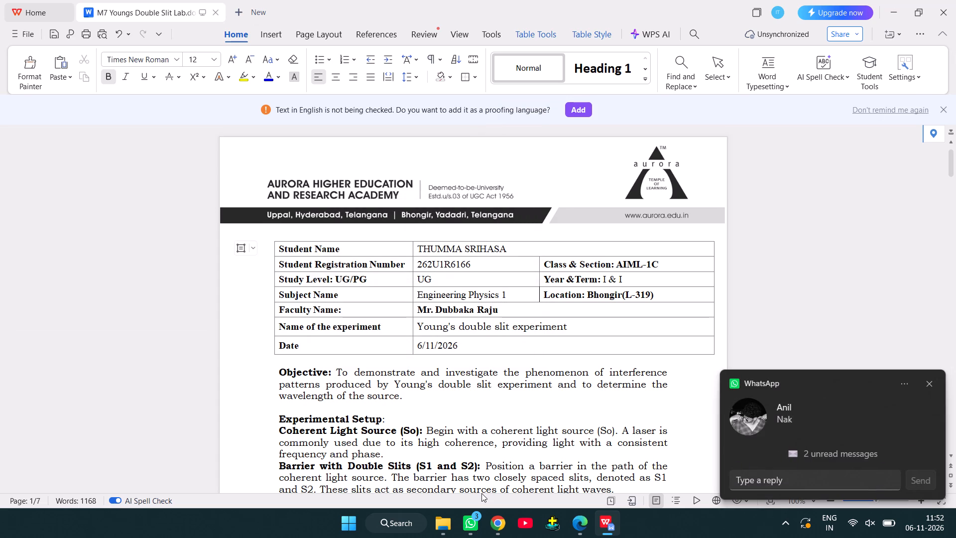
Switch to the university portal in Edge and upload LAB 7SONY from the Documents folder as the Lab Report 7 submission.
click(592, 526)
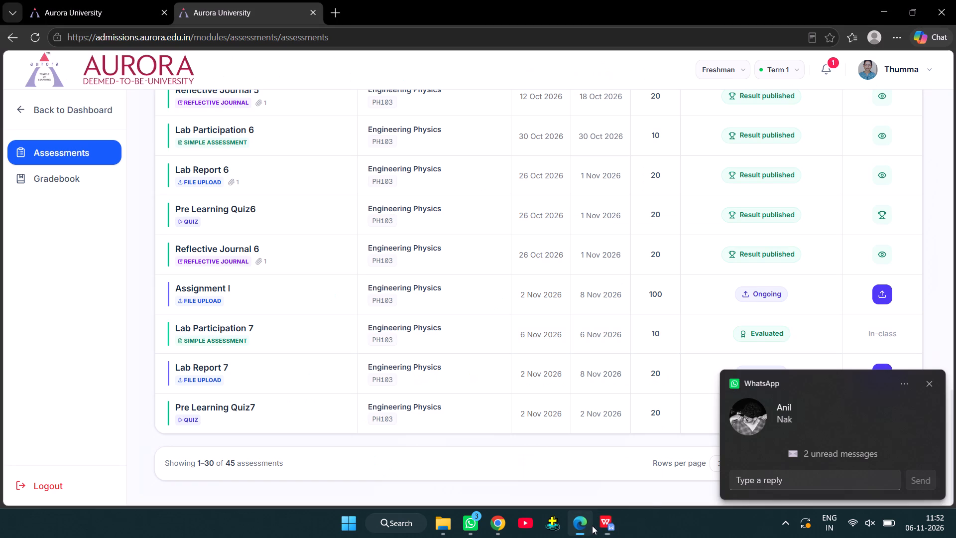
click(574, 529)
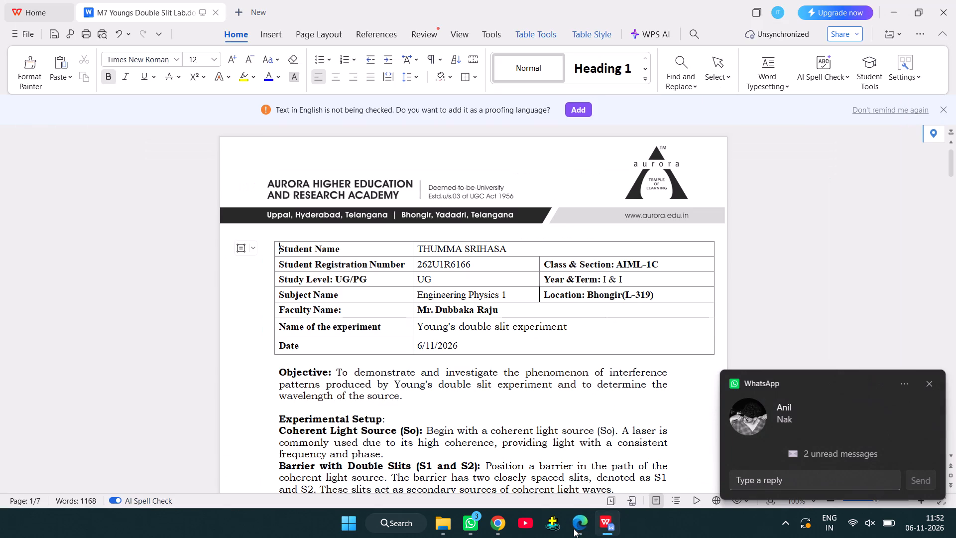
click(583, 524)
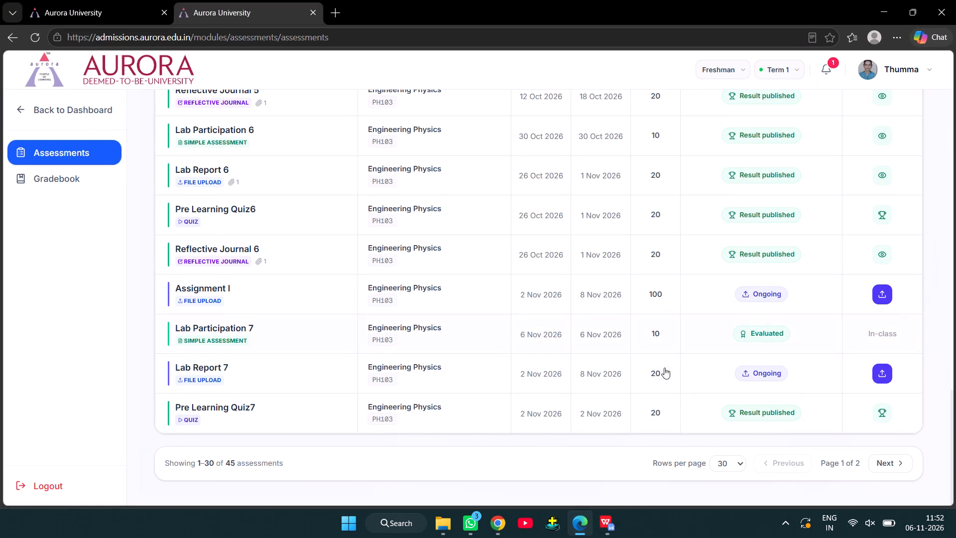
click(884, 373)
scroll(192, 201, down, 1)
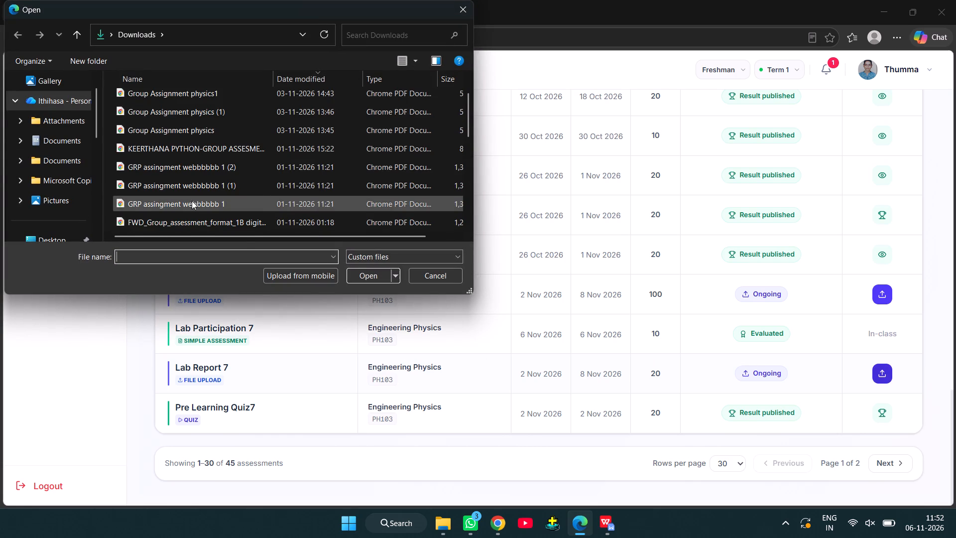
scroll(192, 201, down, 1)
click(381, 259)
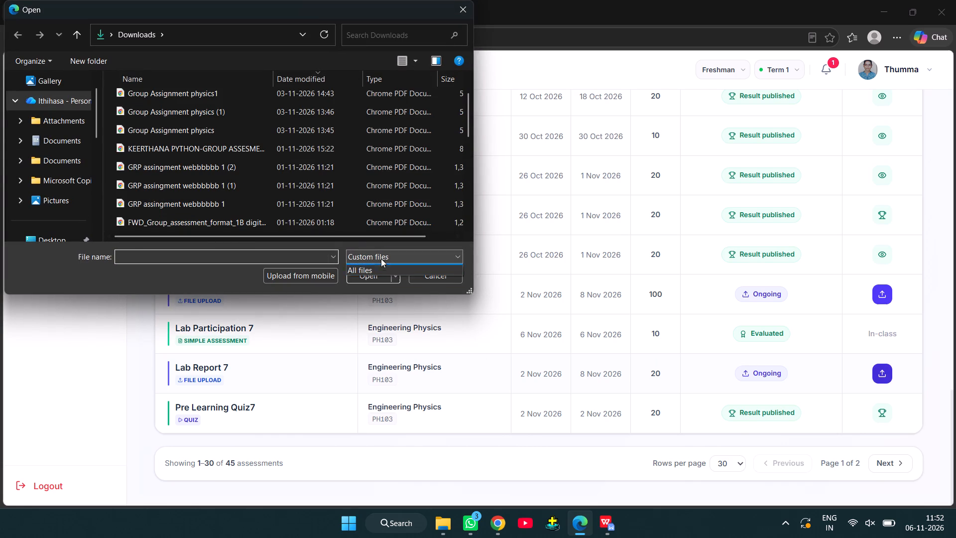
click(386, 282)
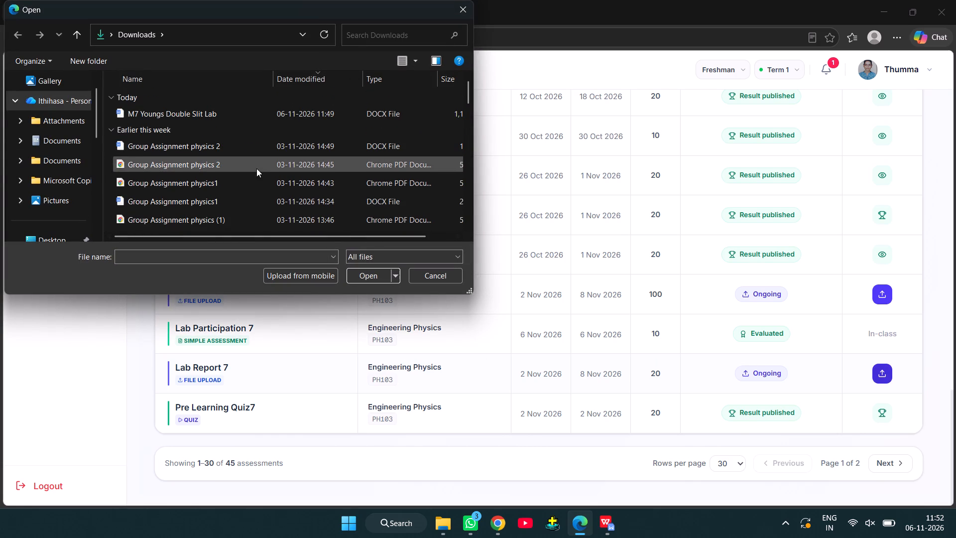
scroll(249, 130, down, 2)
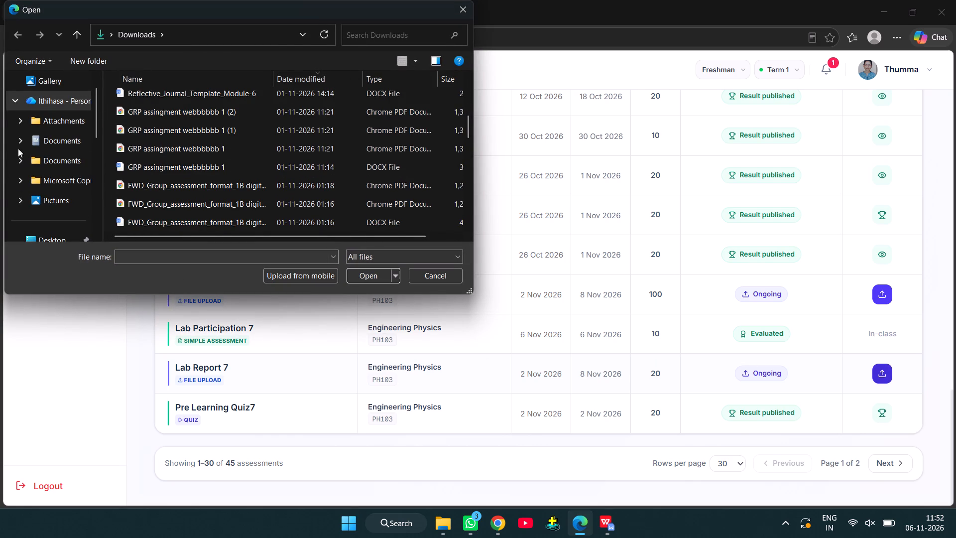
scroll(67, 166, down, 1)
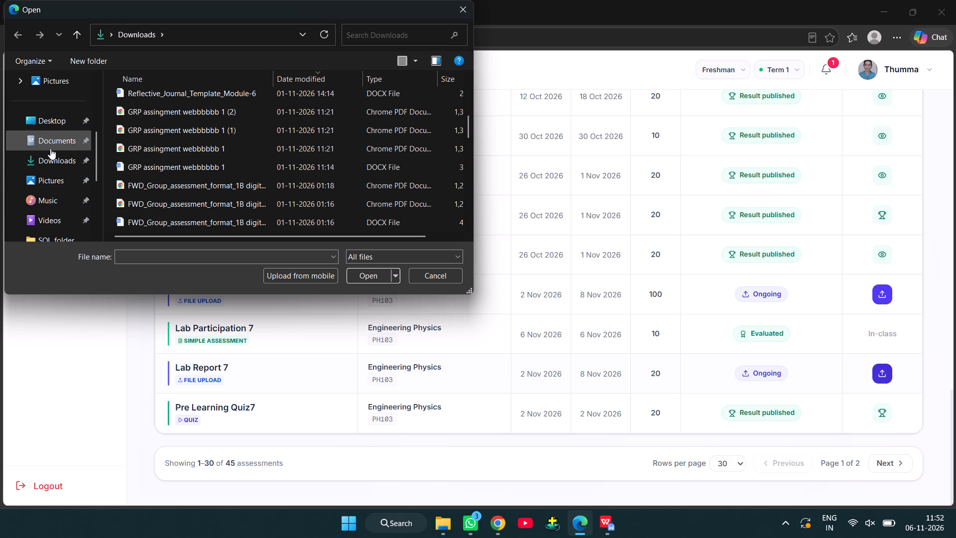
click(51, 150)
drag(51, 150, 55, 139)
double_click(55, 139)
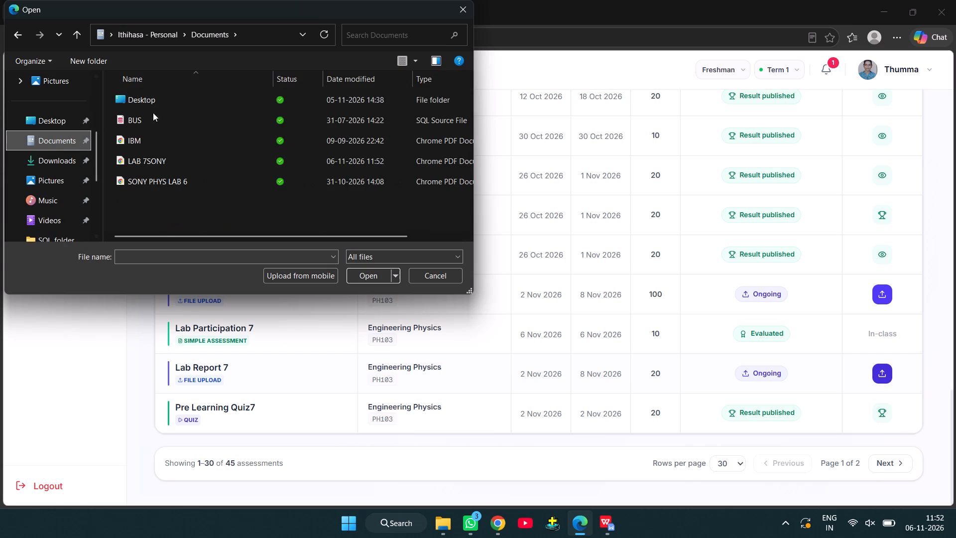
double_click(175, 162)
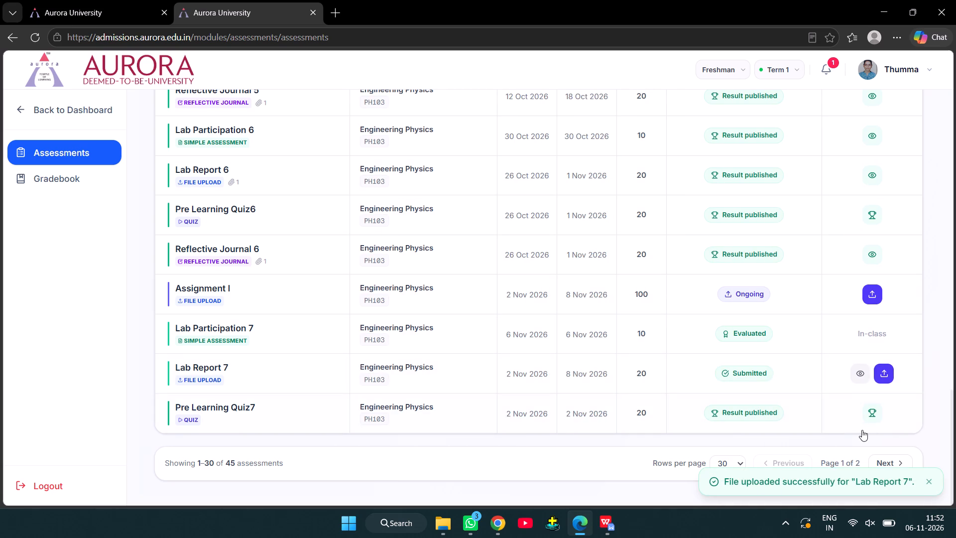
Open the submitted Lab Report 7 file, check its pages from the student details to the viva voce answers, and return to the assessment list.
click(858, 372)
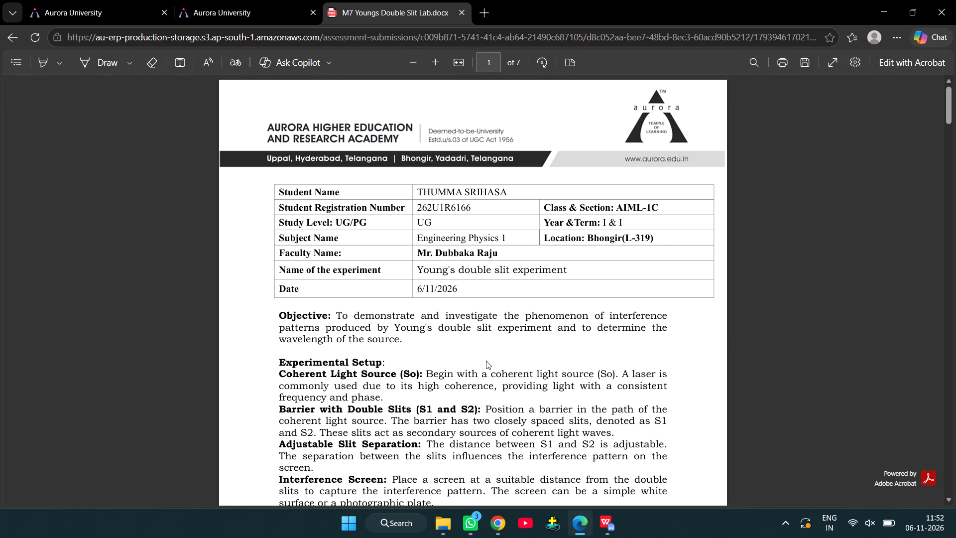
scroll(485, 363, down, 4)
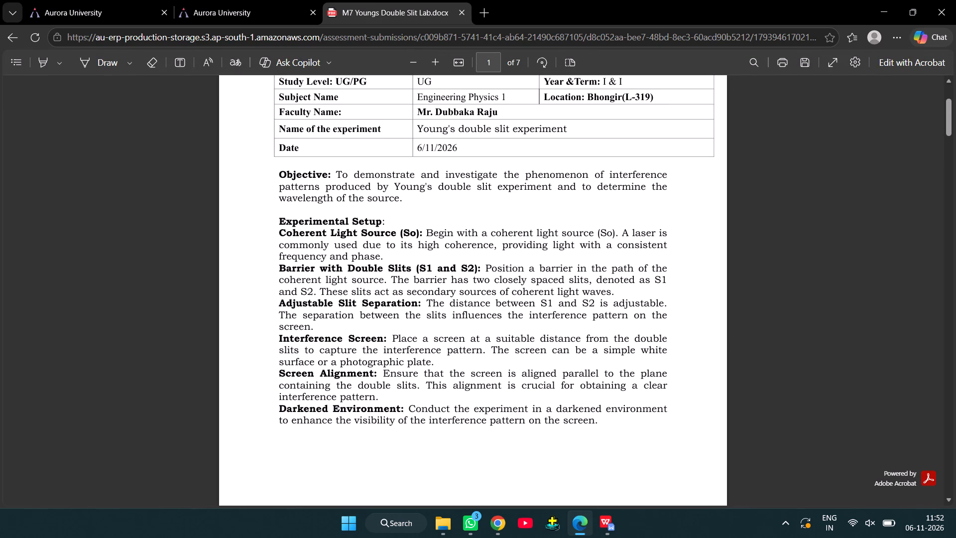
scroll(485, 363, down, 6)
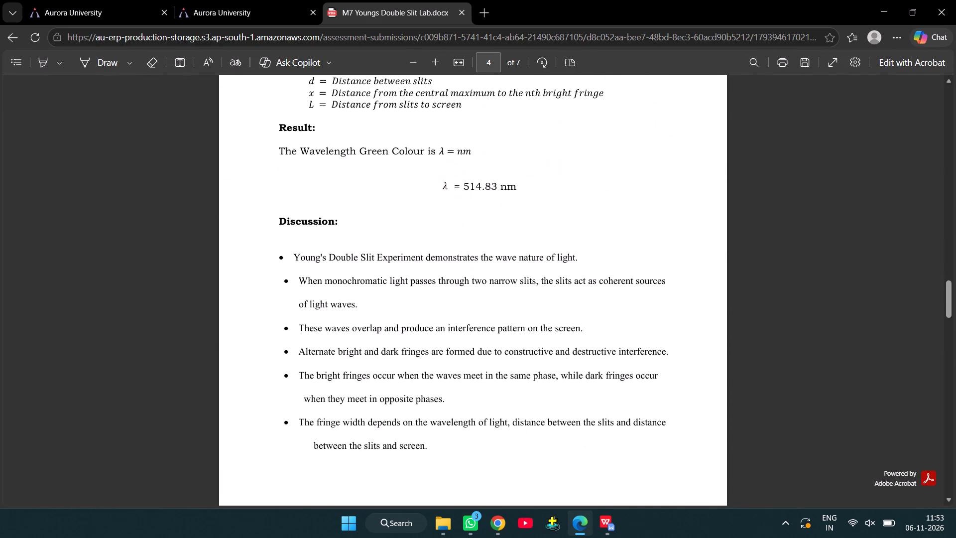
scroll(485, 363, down, 4)
scroll(485, 363, up, 1)
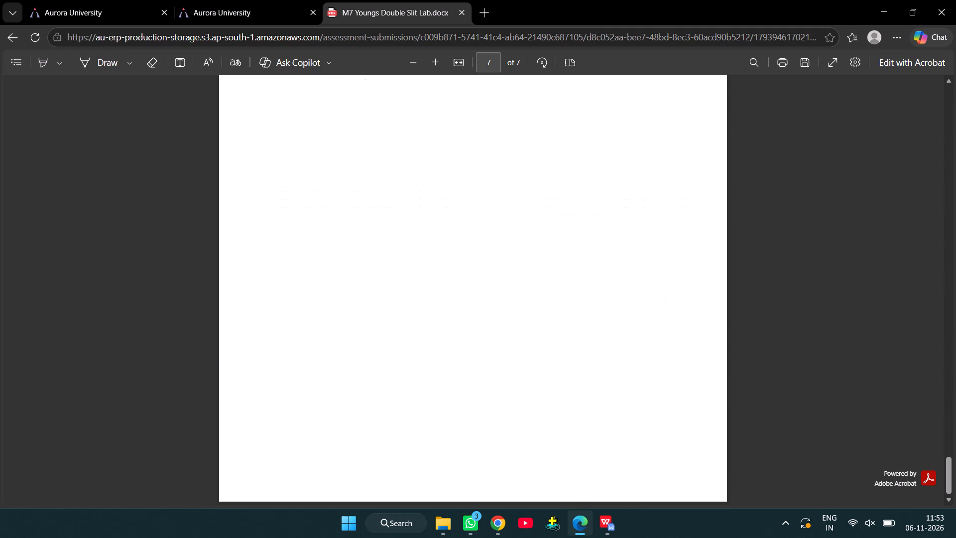
scroll(485, 363, up, 3)
scroll(485, 363, down, 2)
scroll(485, 363, up, 2)
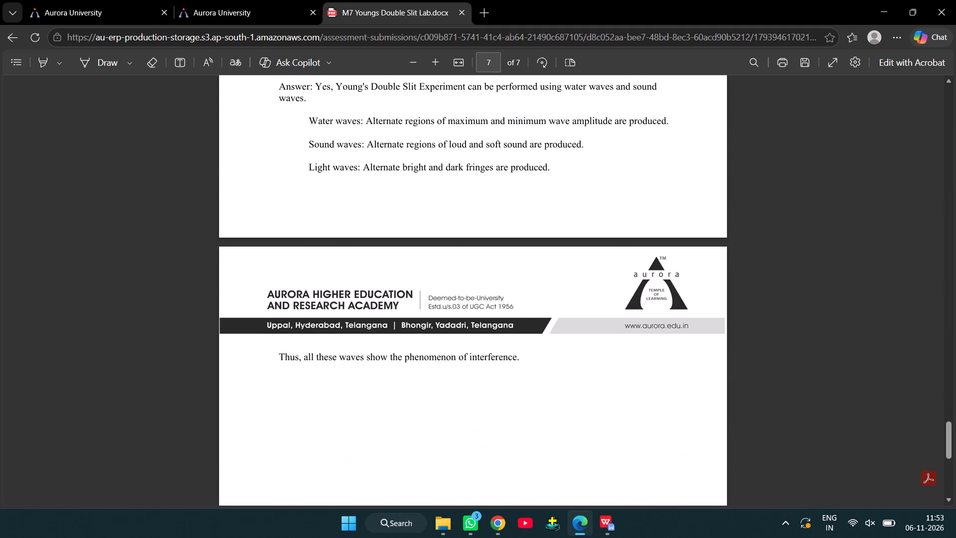
scroll(485, 363, up, 9)
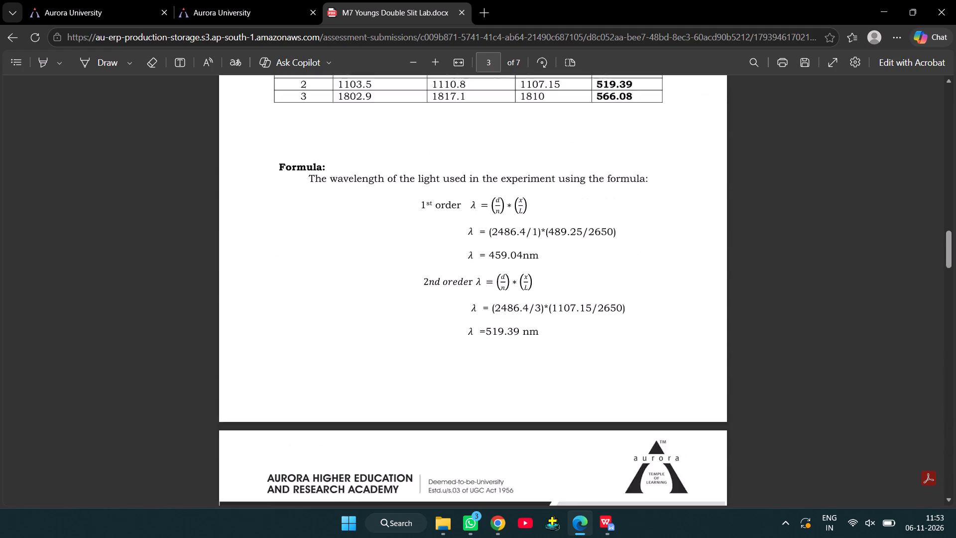
scroll(485, 363, up, 2)
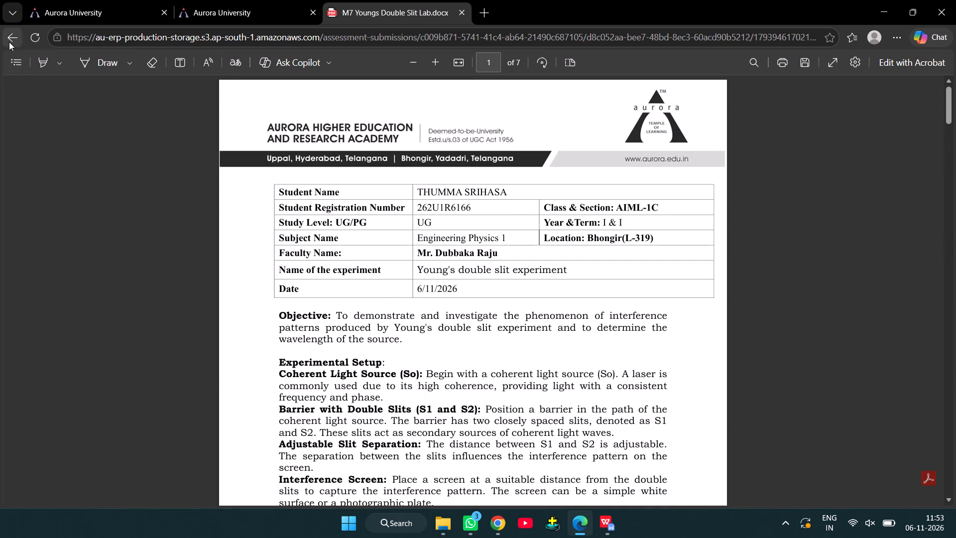
click(9, 42)
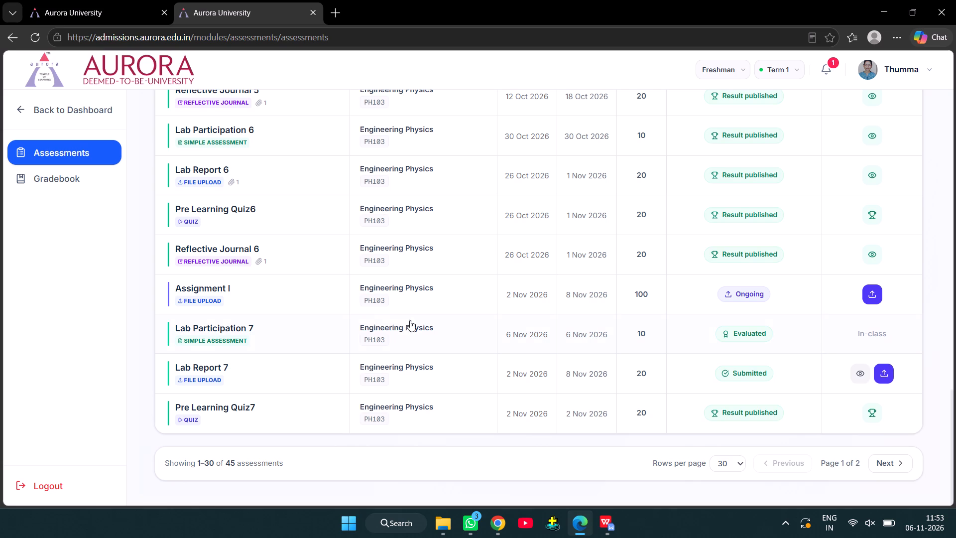
Look through the remaining Engineering Physics assessments, including the second page of the list, and close the browser window.
scroll(465, 295, up, 4)
scroll(465, 295, down, 1)
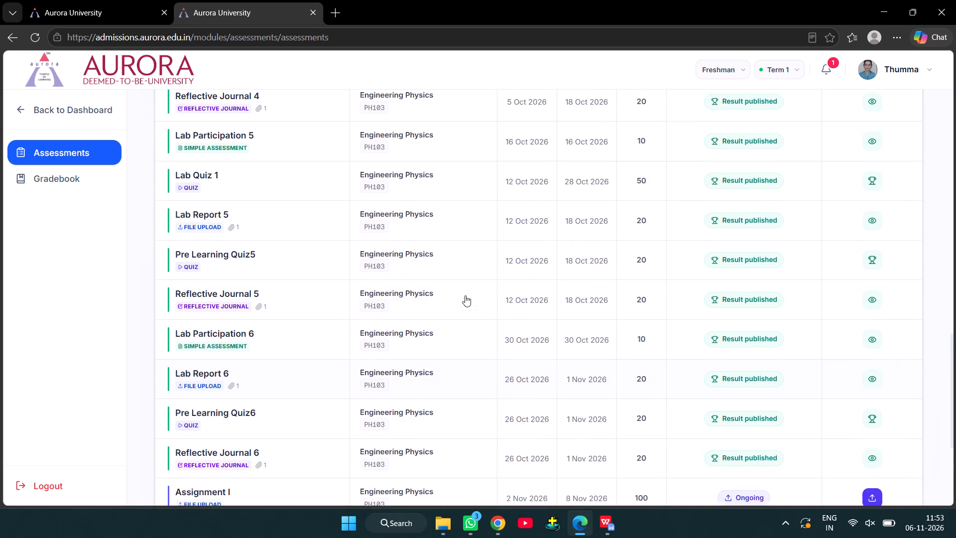
scroll(465, 295, down, 5)
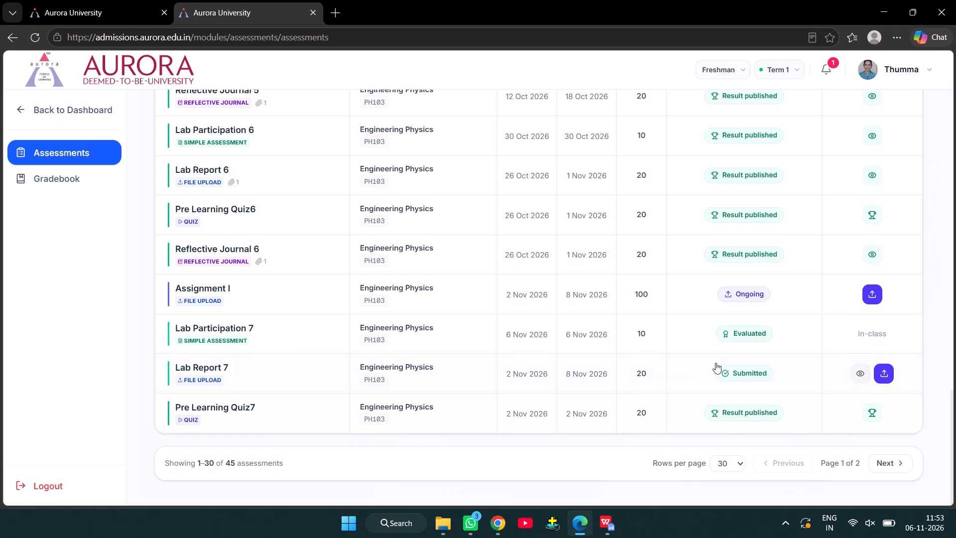
scroll(698, 359, down, 1)
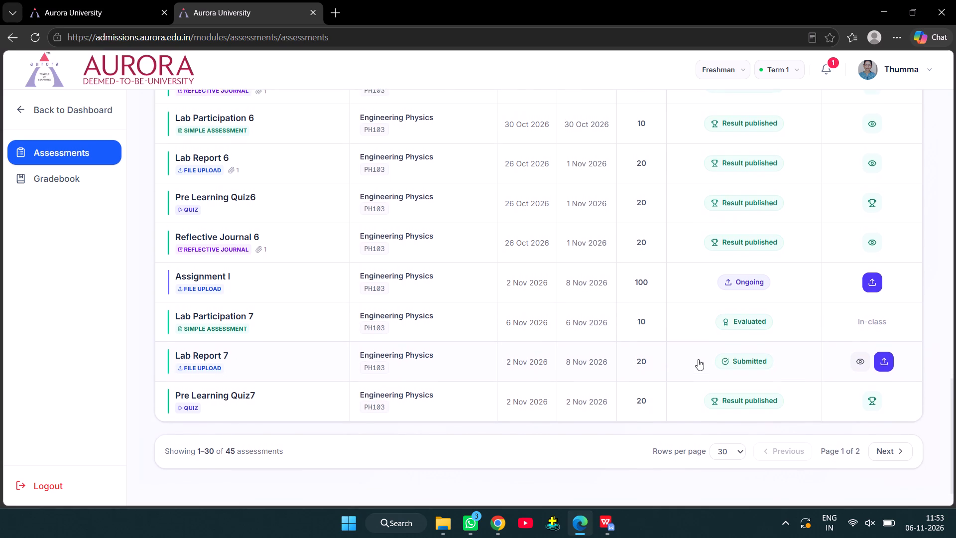
scroll(698, 359, down, 1)
click(893, 462)
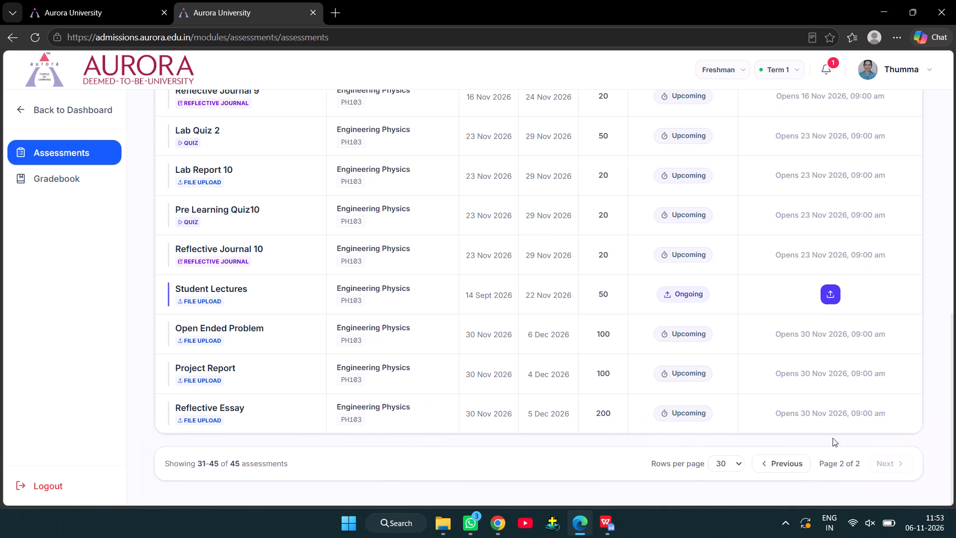
scroll(756, 371, up, 1)
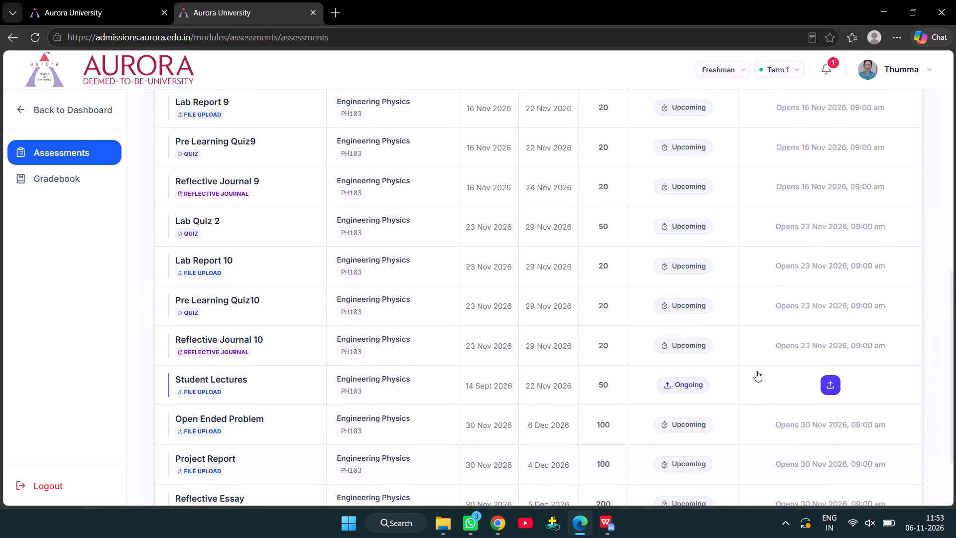
scroll(756, 371, up, 3)
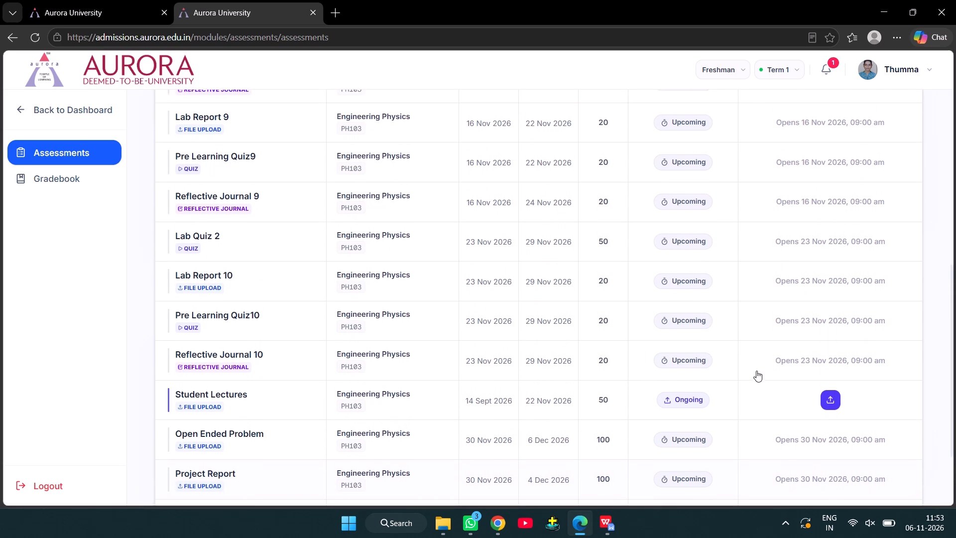
scroll(756, 371, up, 4)
scroll(756, 371, down, 1)
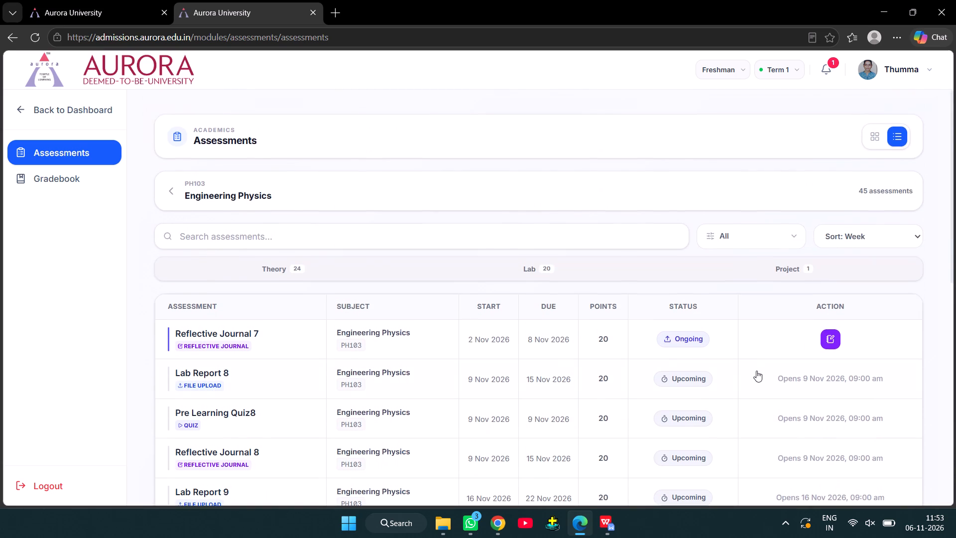
scroll(756, 371, down, 3)
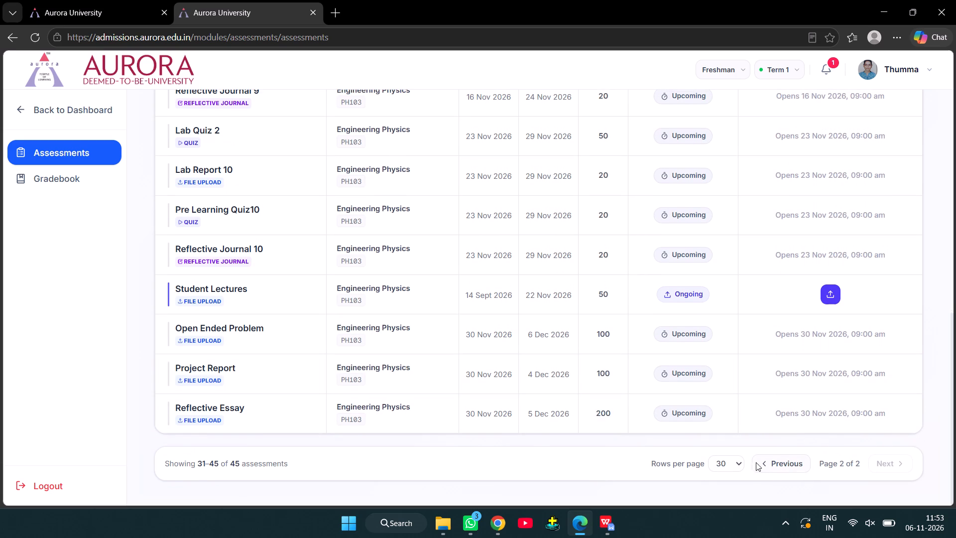
click(945, 10)
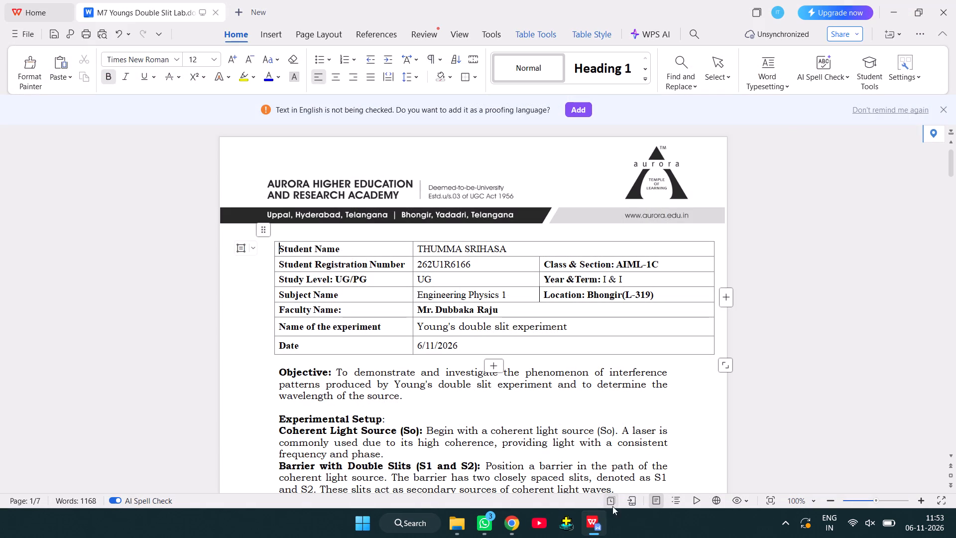
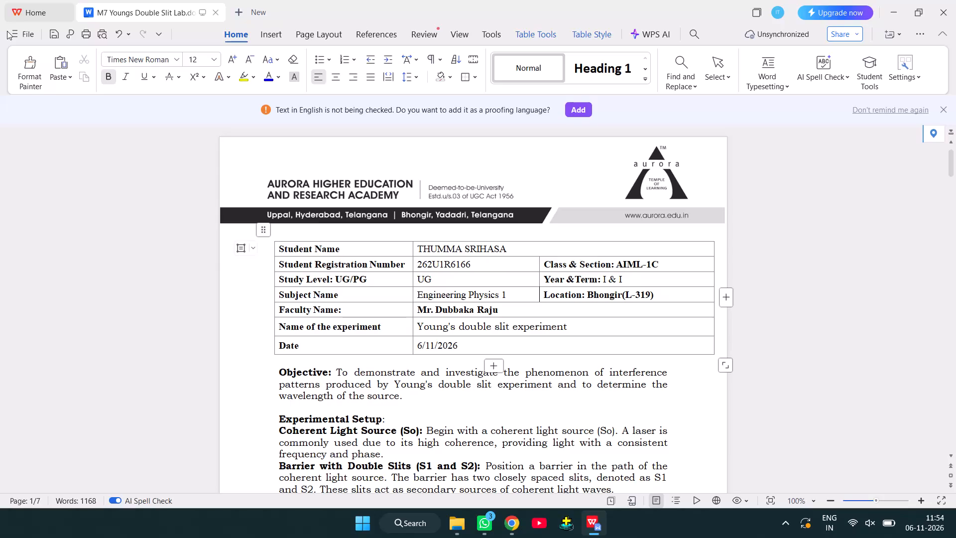
Reopen M7 Youngs Double Slit Lab.docx from the recent files and look over its first page down to the experimental setup.
click(7, 31)
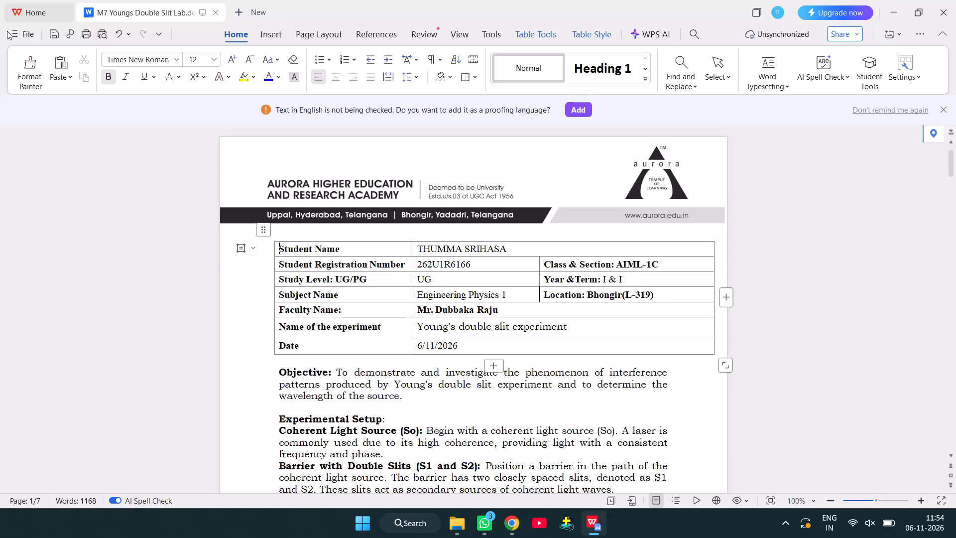
click(15, 31)
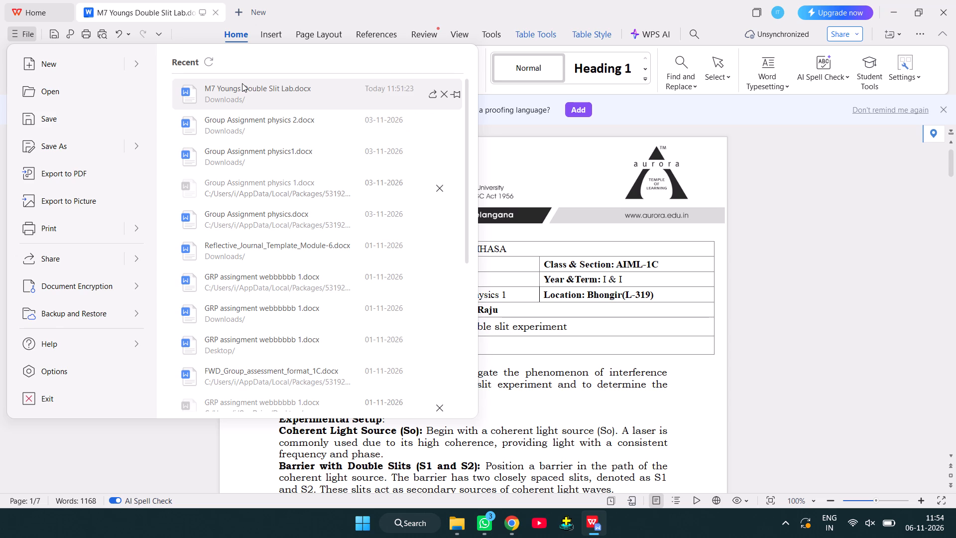
click(242, 83)
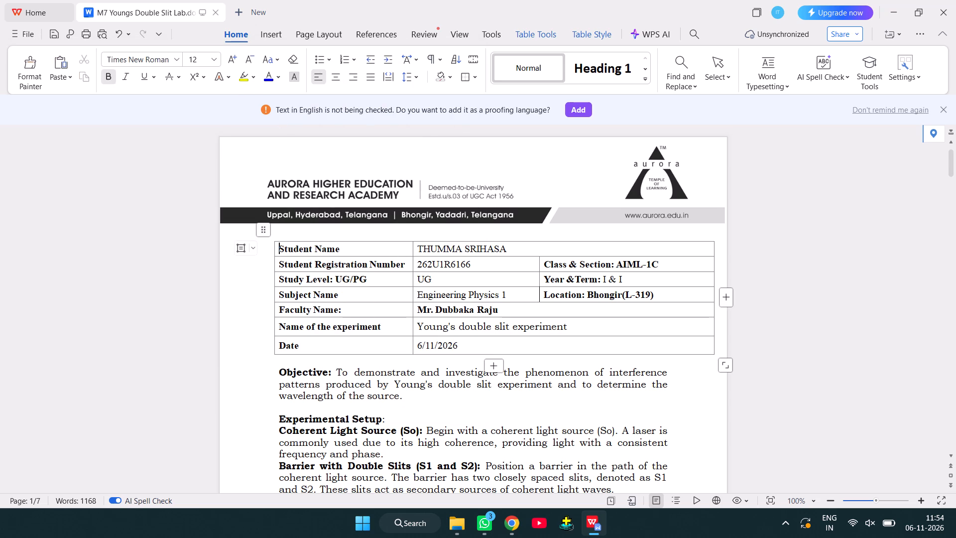
scroll(404, 314, down, 6)
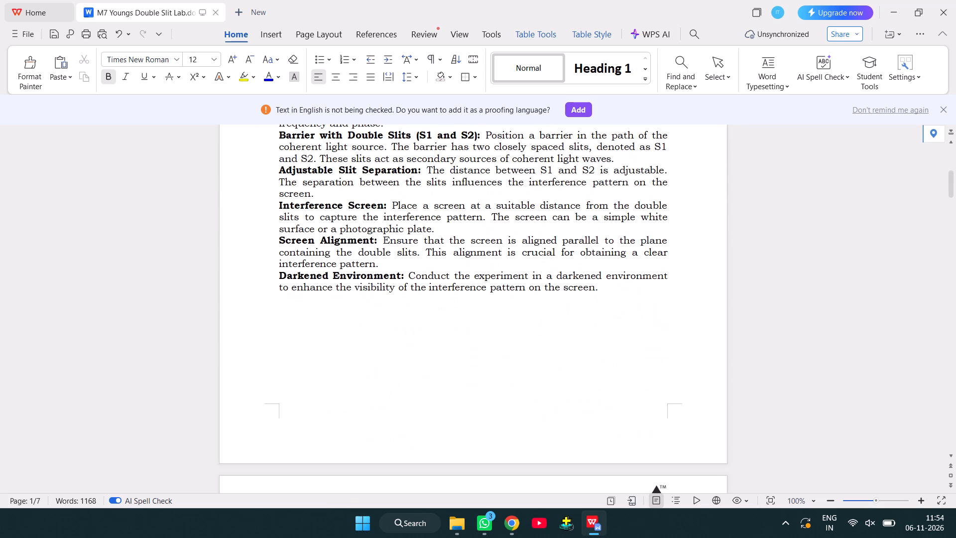
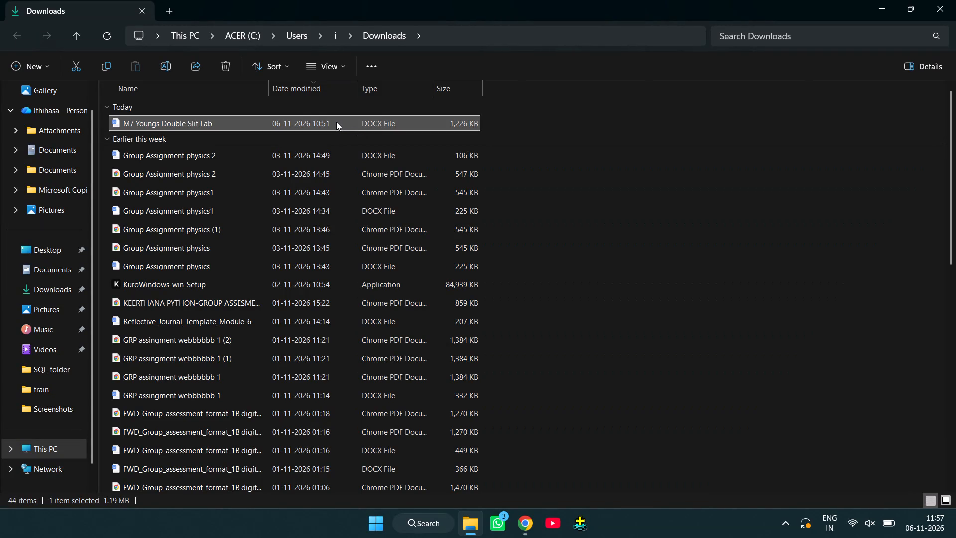
Open the M7 Youngs Double Slit Lab DOCX file from the Downloads folder in WPS Office.
click(207, 123)
double_click(247, 108)
click(441, 94)
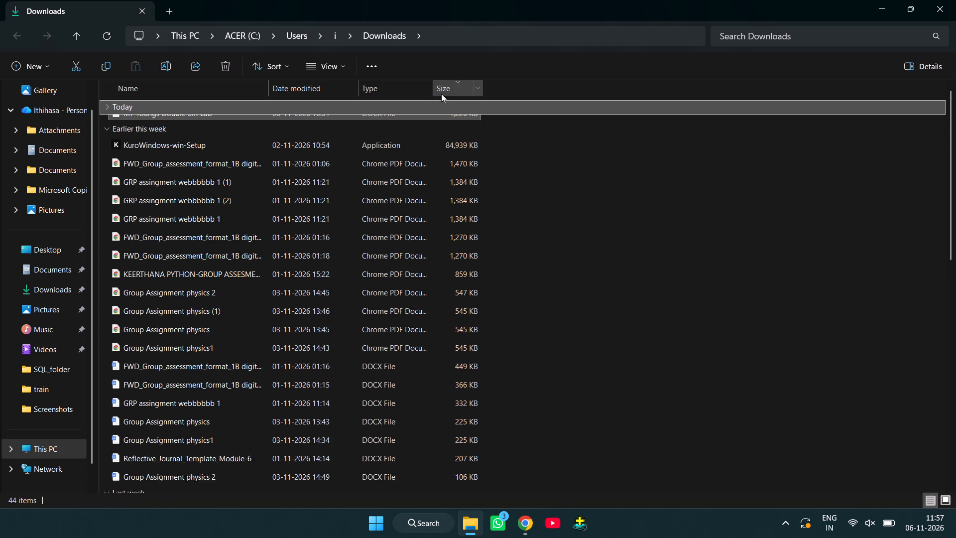
click(238, 128)
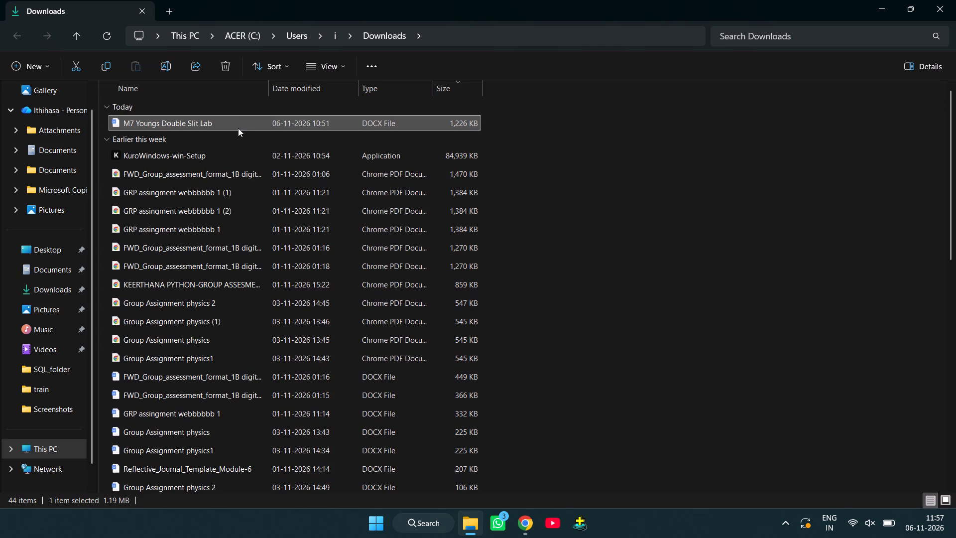
double_click(239, 123)
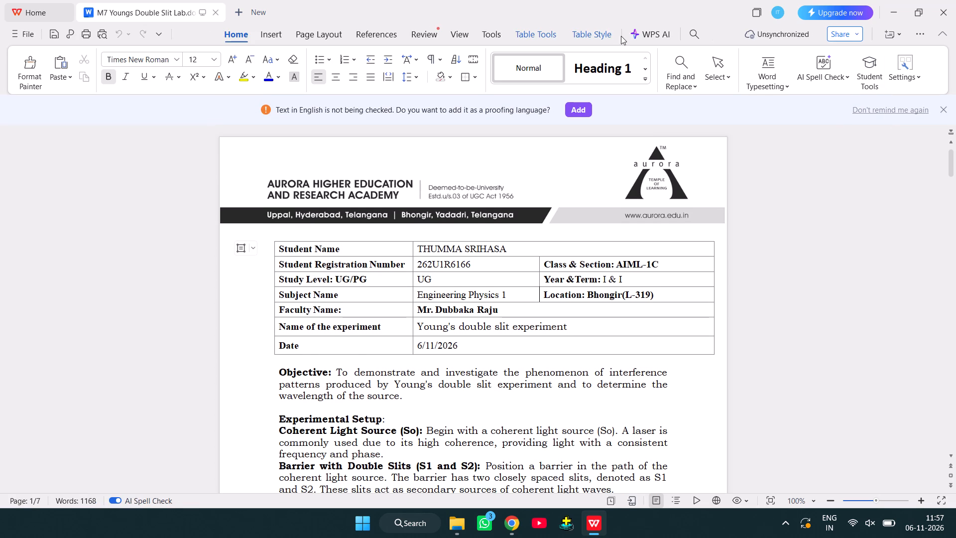
Open the sharing options for M7 Youngs Double Slit Lab.docx from the recent files and choose to share its link via WhatsApp.
click(13, 32)
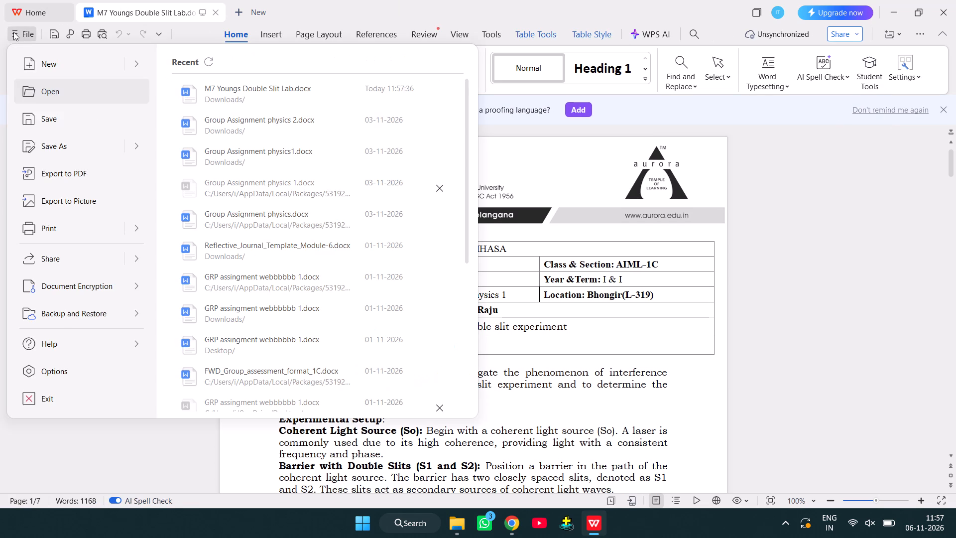
click(233, 105)
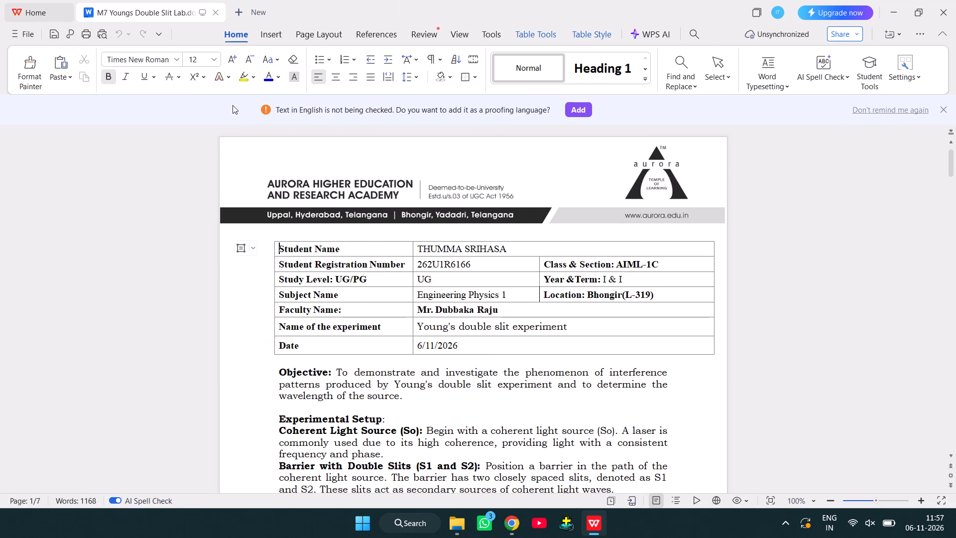
click(25, 32)
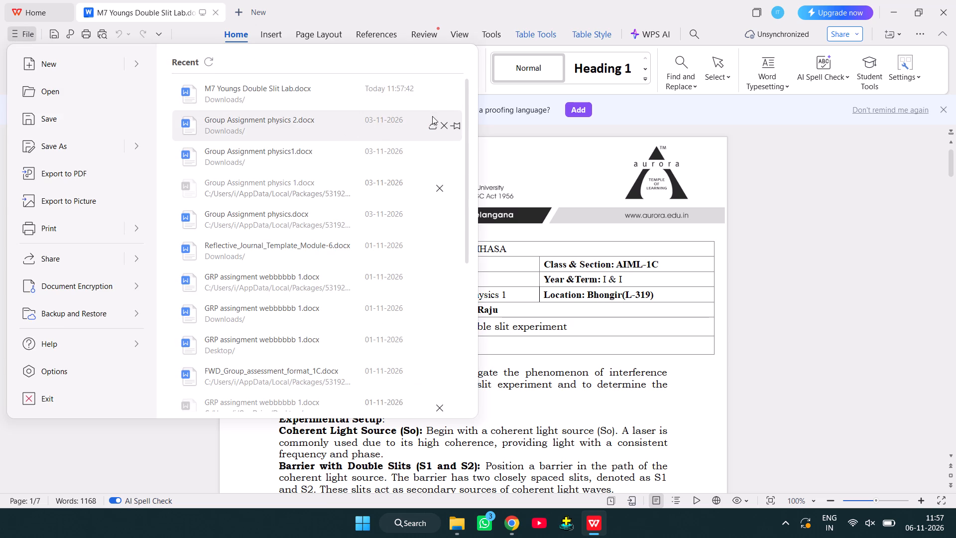